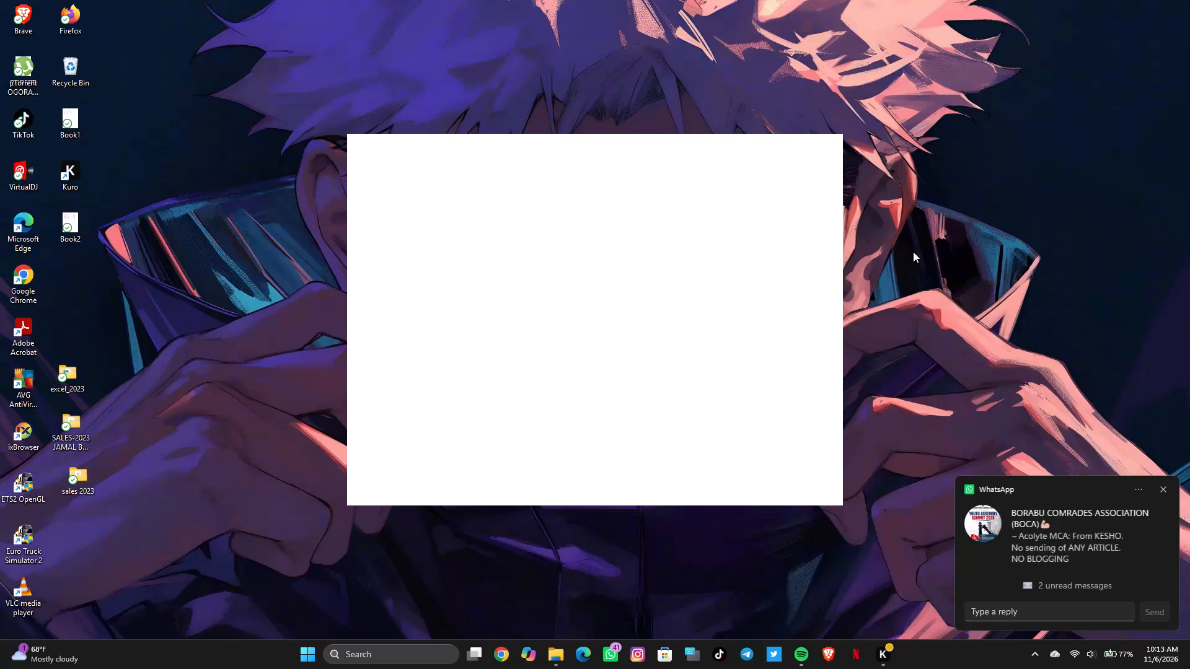
Create a new Microsoft Excel worksheet file on the desktop.
{"action": "left_click", "coordinate": [913, 251]}
{"action": "right_click", "coordinate": [156, 268]}
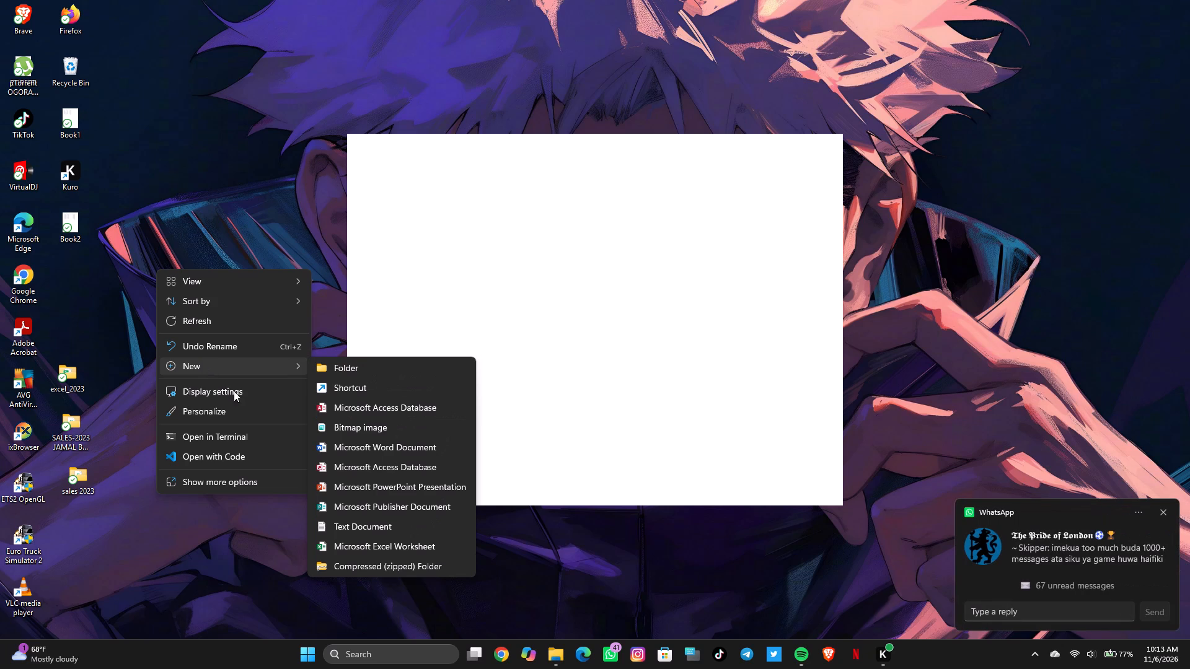
{"action": "left_click", "coordinate": [383, 540]}
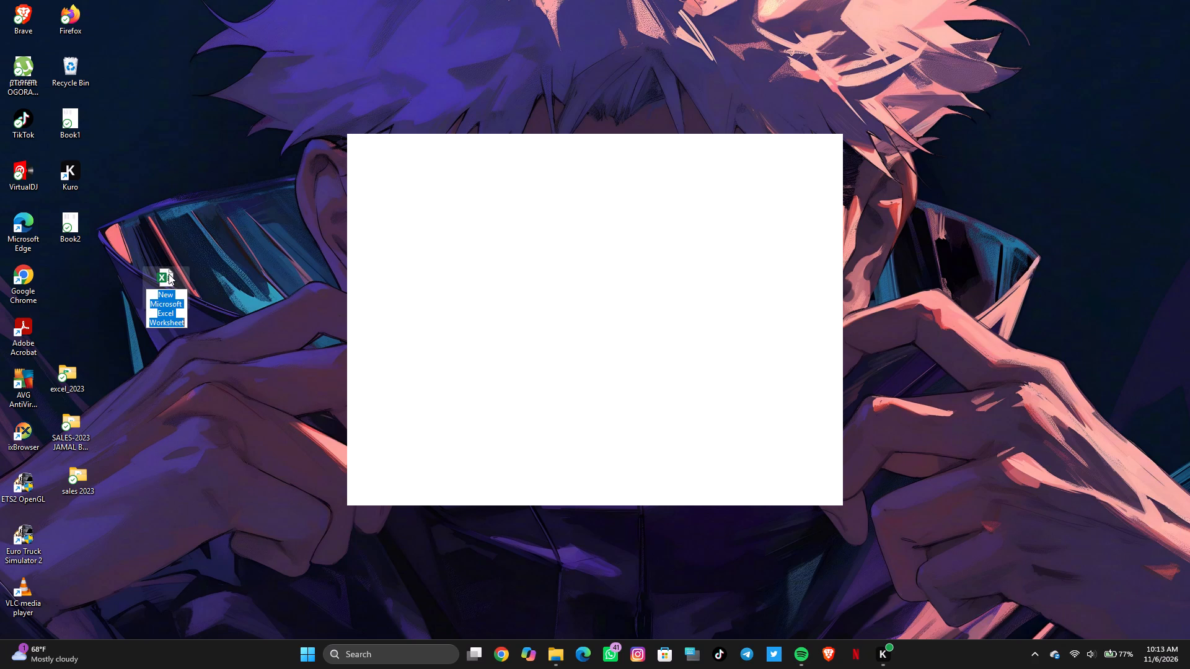
Place the New Microsoft Excel Worksheet file below Book2 on the desktop and open it in Excel.
{"action": "left_click_drag", "start_coordinate": [169, 274], "coordinate": [73, 261]}
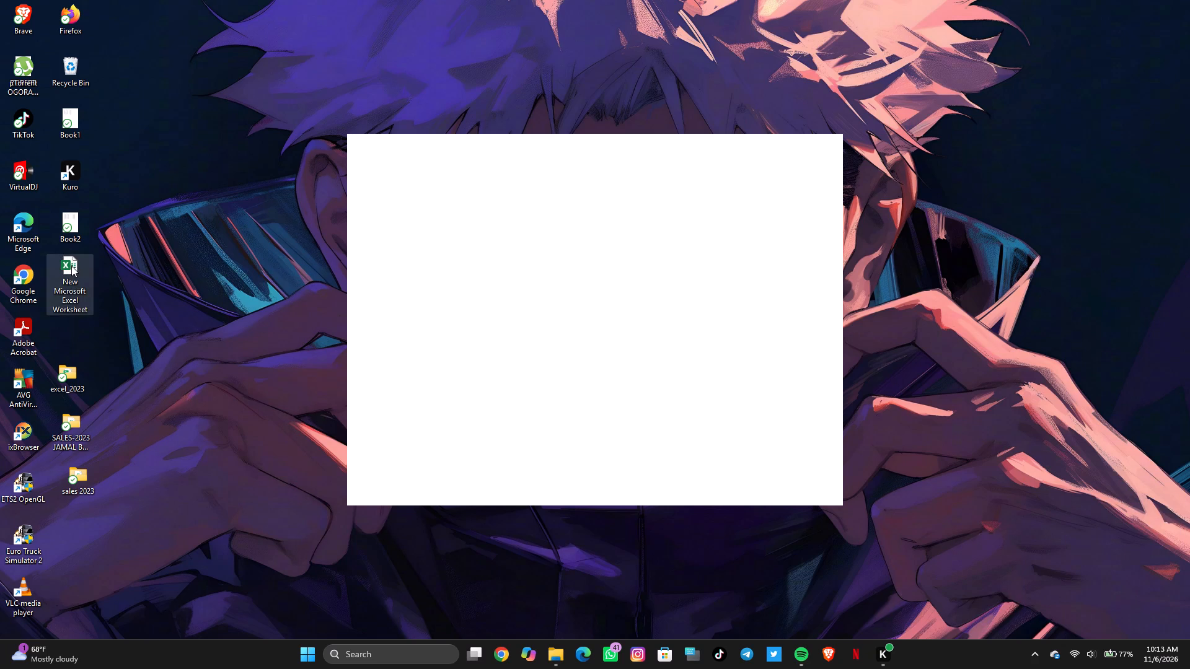
{"action": "double_click", "coordinate": [71, 266]}
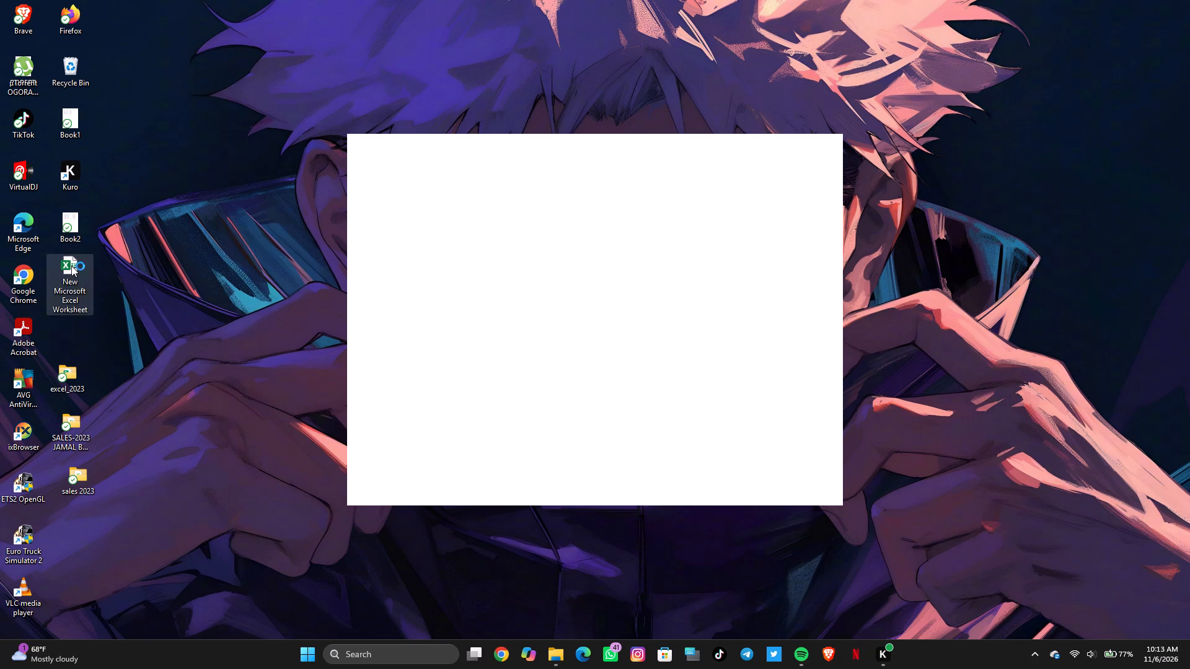
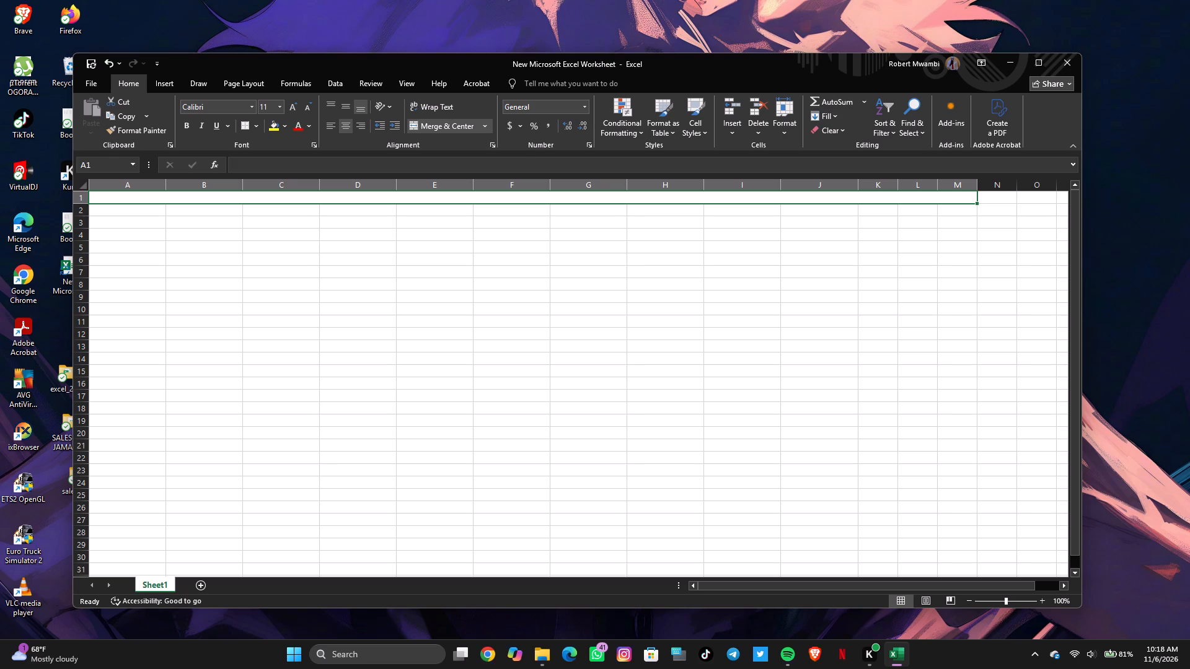
Enter the title KENYA PORTS AUTHORITY in the merged row 1 cell (A1:M1) and make its text bold.
{"action": "left_click", "coordinate": [248, 197]}
{"action": "type", "text": "KENYA PORTS"}
{"action": "key", "text": "space"}
{"action": "type", "text": "AUTHORITY"}
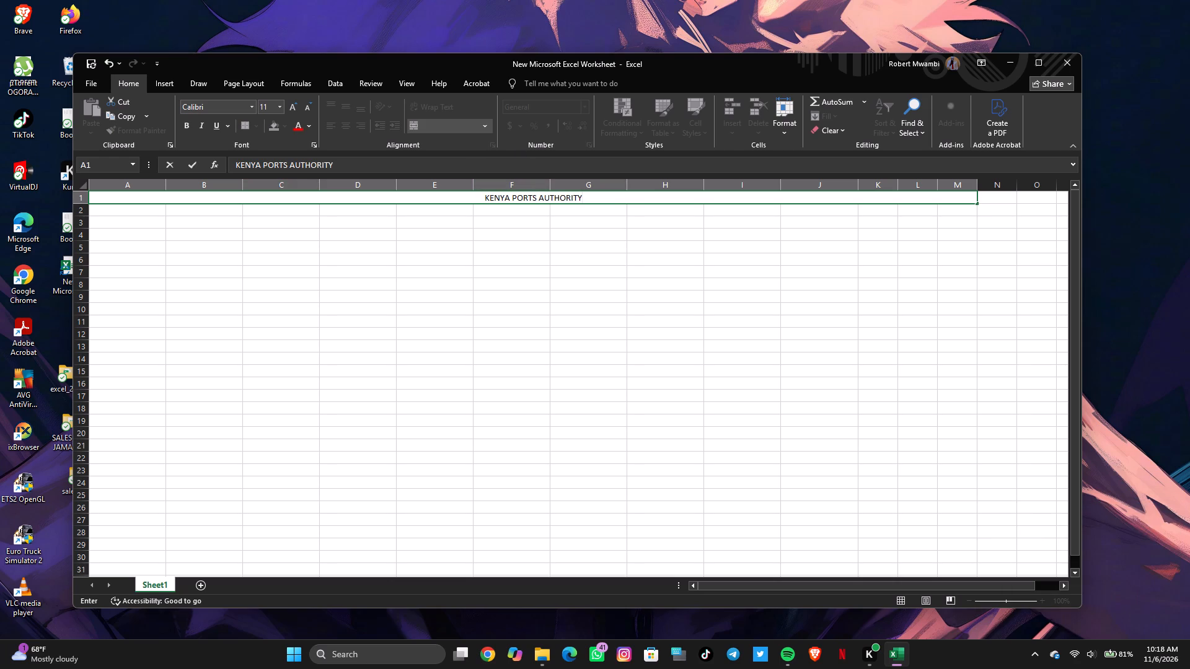
{"action": "left_click_drag", "start_coordinate": [482, 196], "coordinate": [583, 203]}
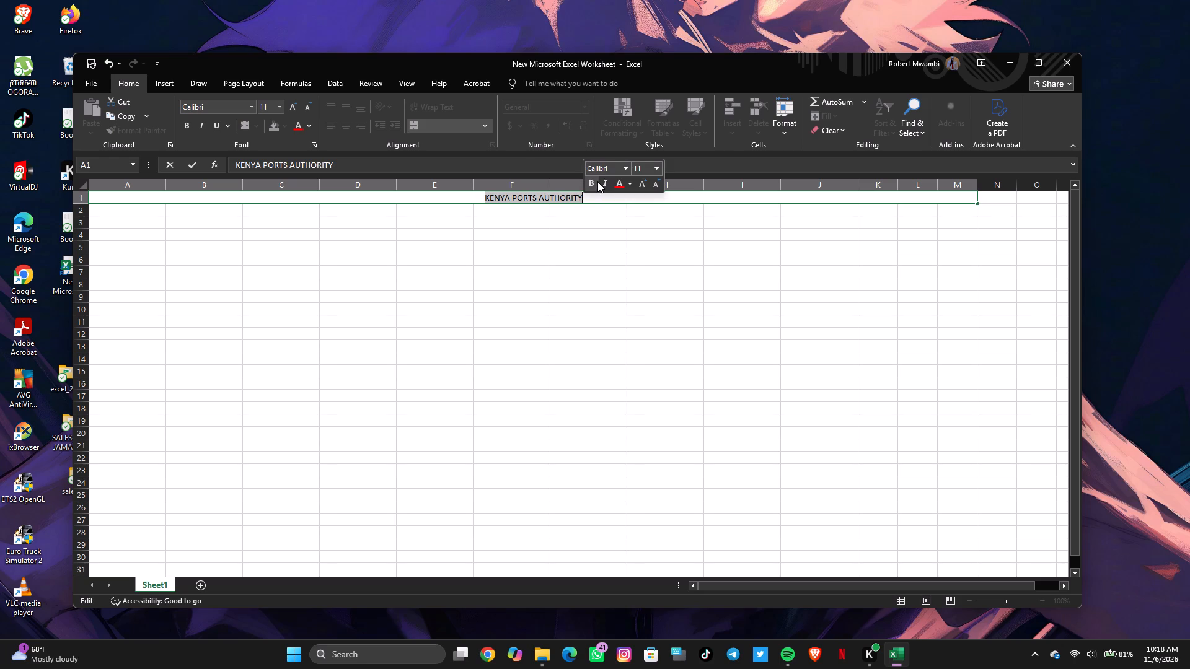
{"action": "left_click", "coordinate": [597, 181]}
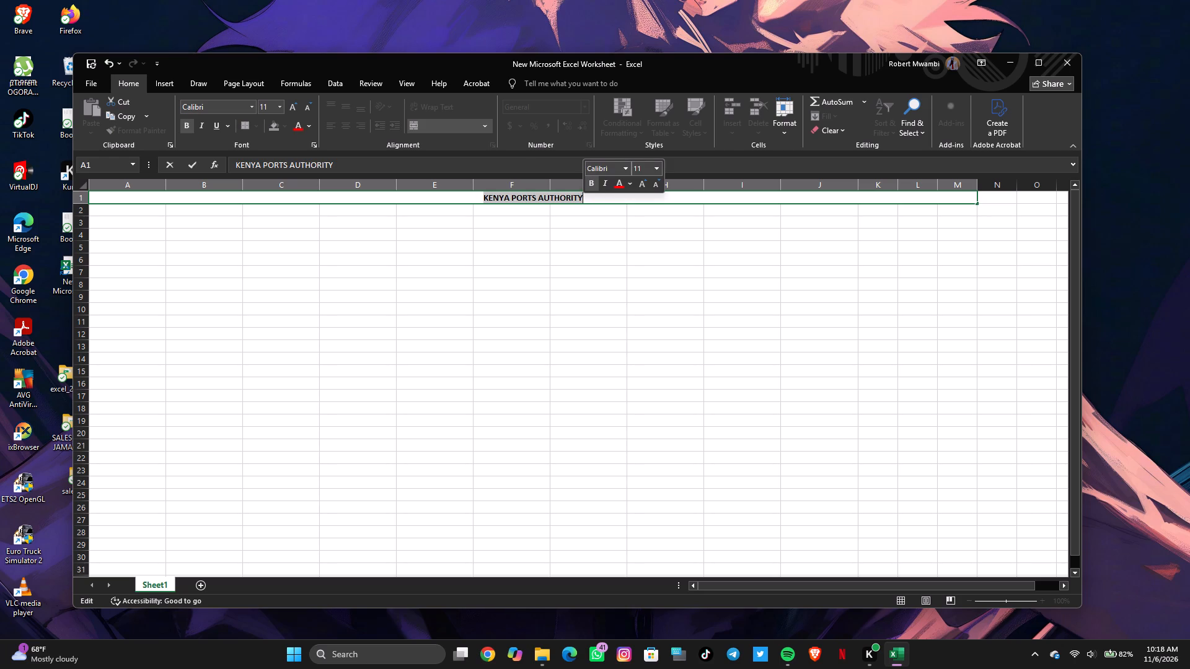
Fill cells A2 to M2, the row below the title, with a light blue theme colour.
{"action": "left_click", "coordinate": [134, 208]}
{"action": "left_click_drag", "start_coordinate": [134, 208], "coordinate": [209, 214]}
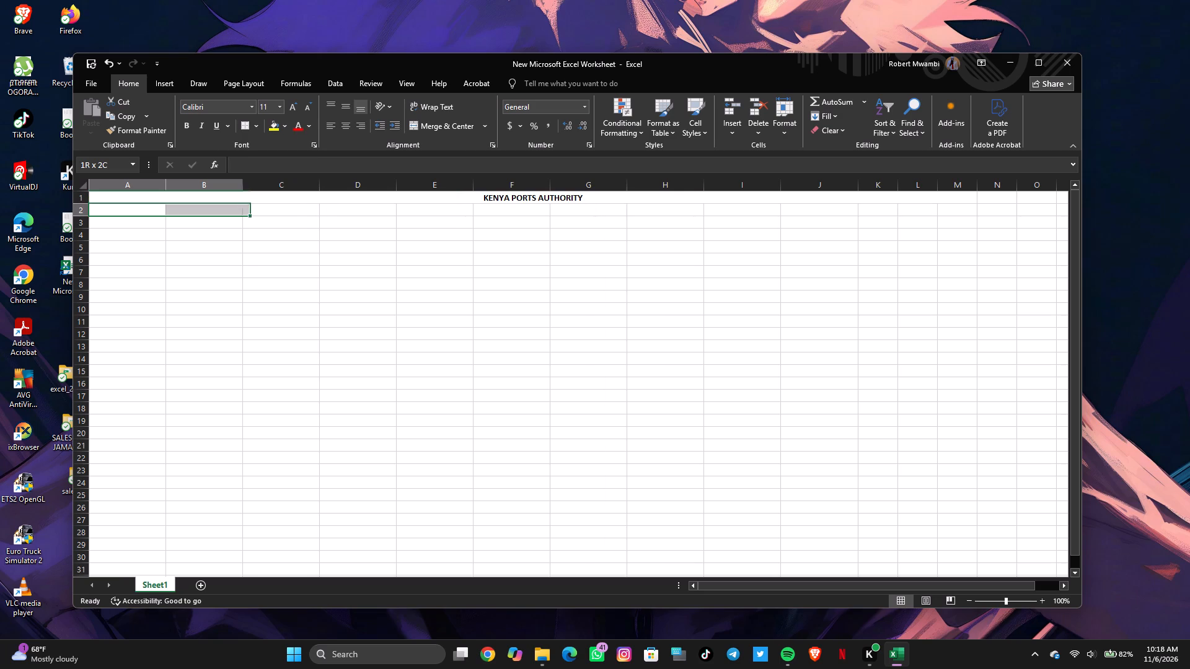
{"action": "left_click_drag", "start_coordinate": [209, 214], "coordinate": [806, 167]}
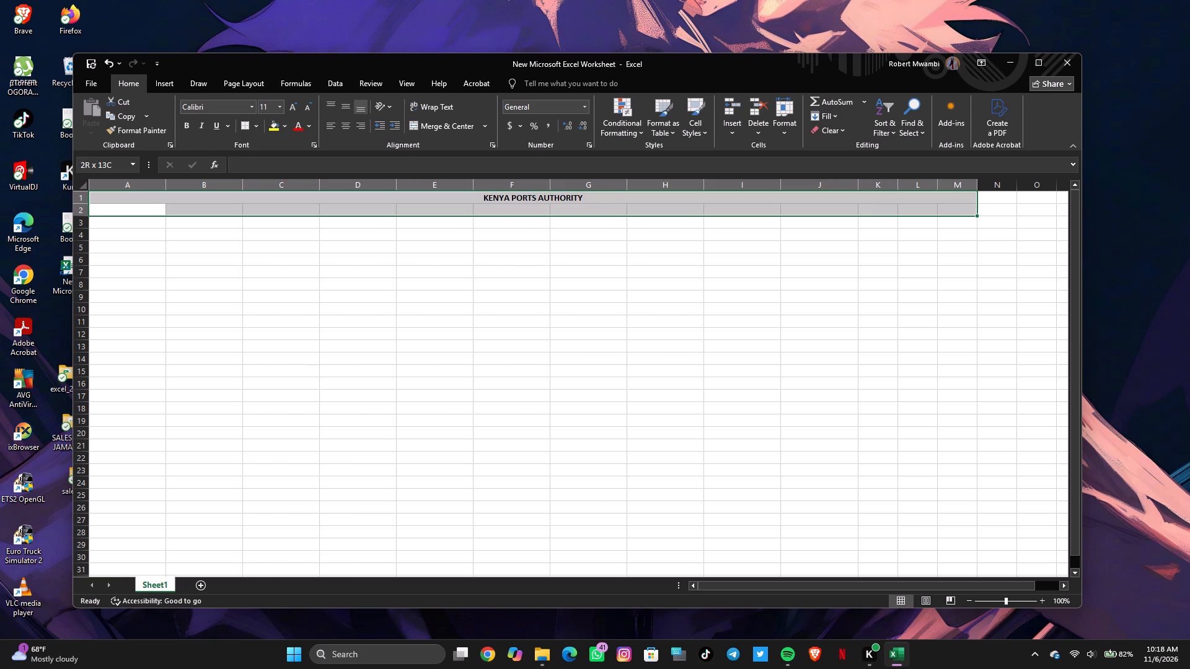
{"action": "left_click_drag", "start_coordinate": [806, 167], "coordinate": [935, 211]}
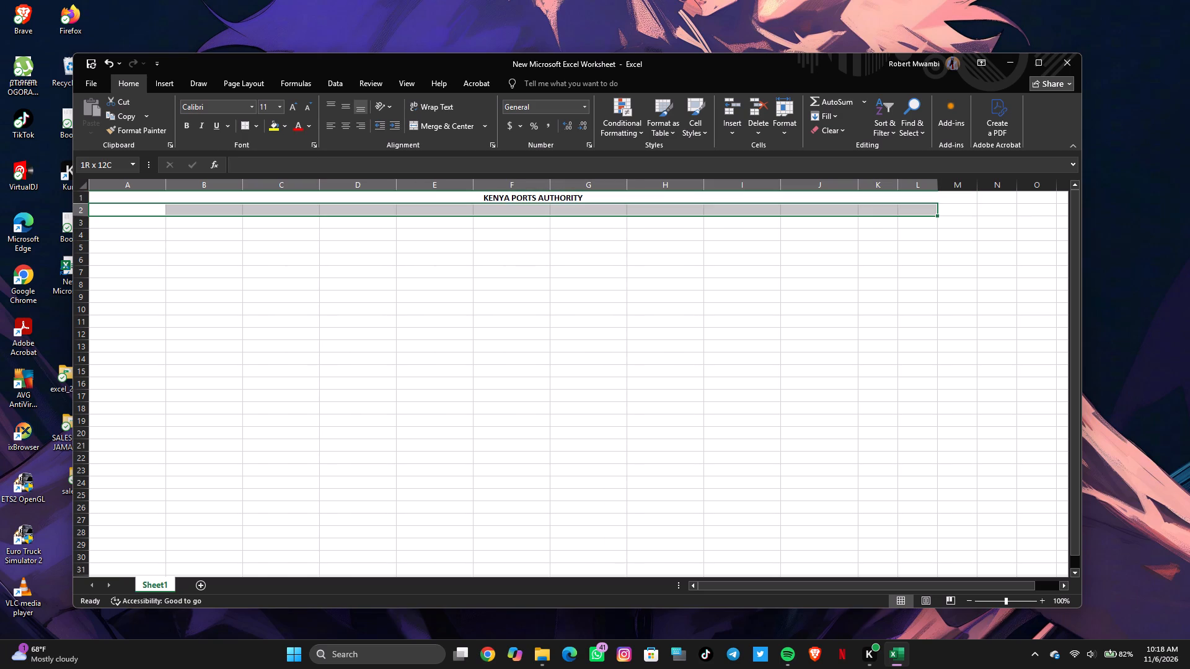
{"action": "left_click_drag", "start_coordinate": [935, 211], "coordinate": [957, 209]}
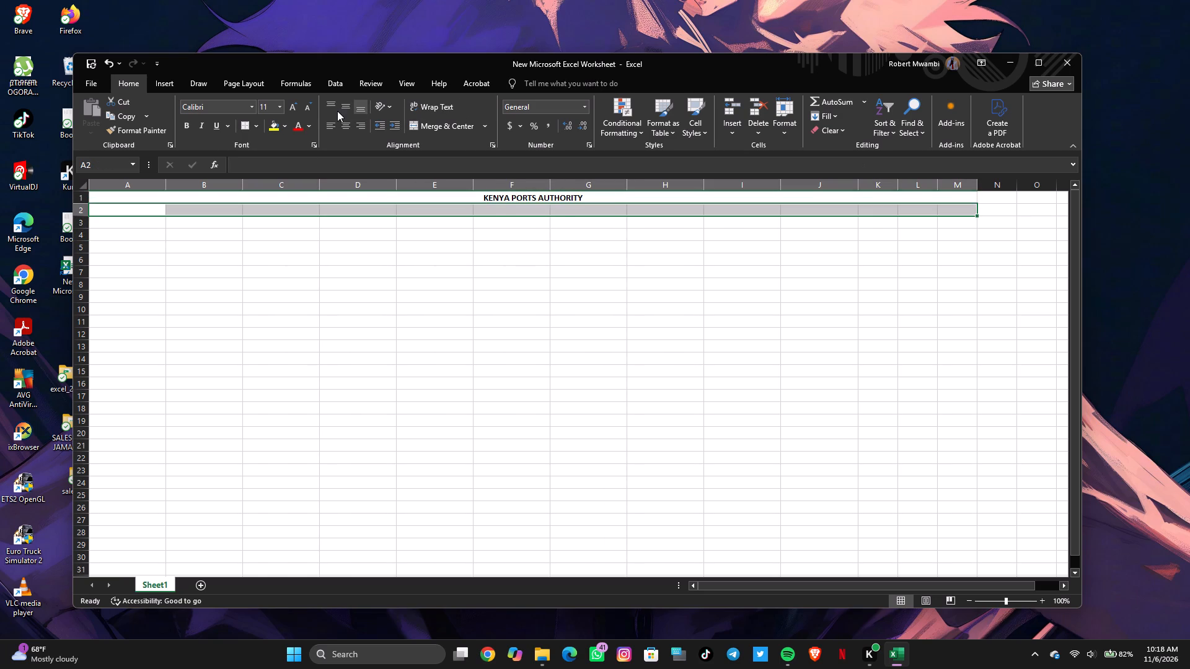
{"action": "left_click", "coordinate": [283, 122]}
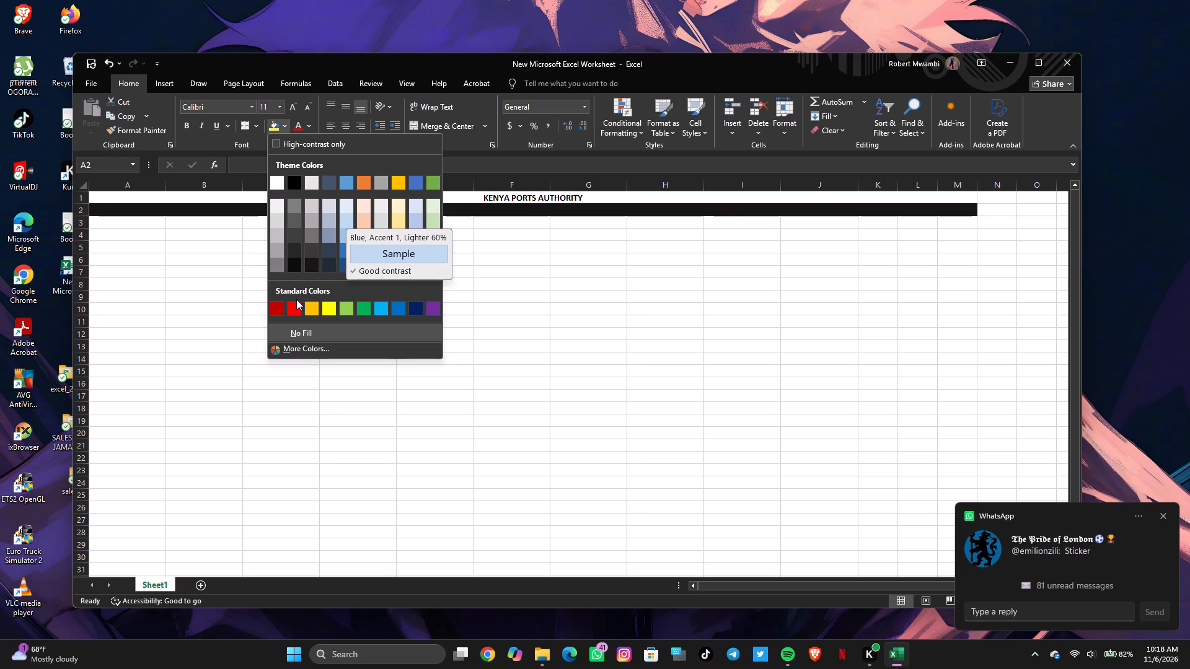
{"action": "left_click", "coordinate": [348, 222]}
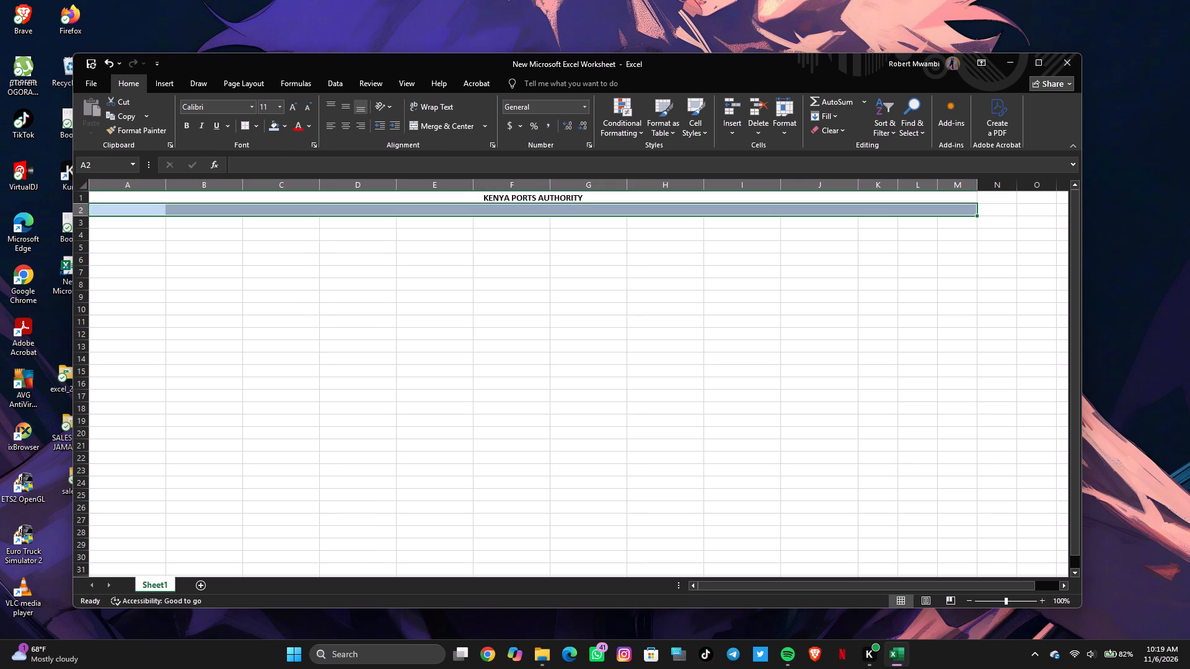
Enter the column headings WORKER NAME in A2 and WORKER ID in B2.
{"action": "left_click", "coordinate": [141, 210]}
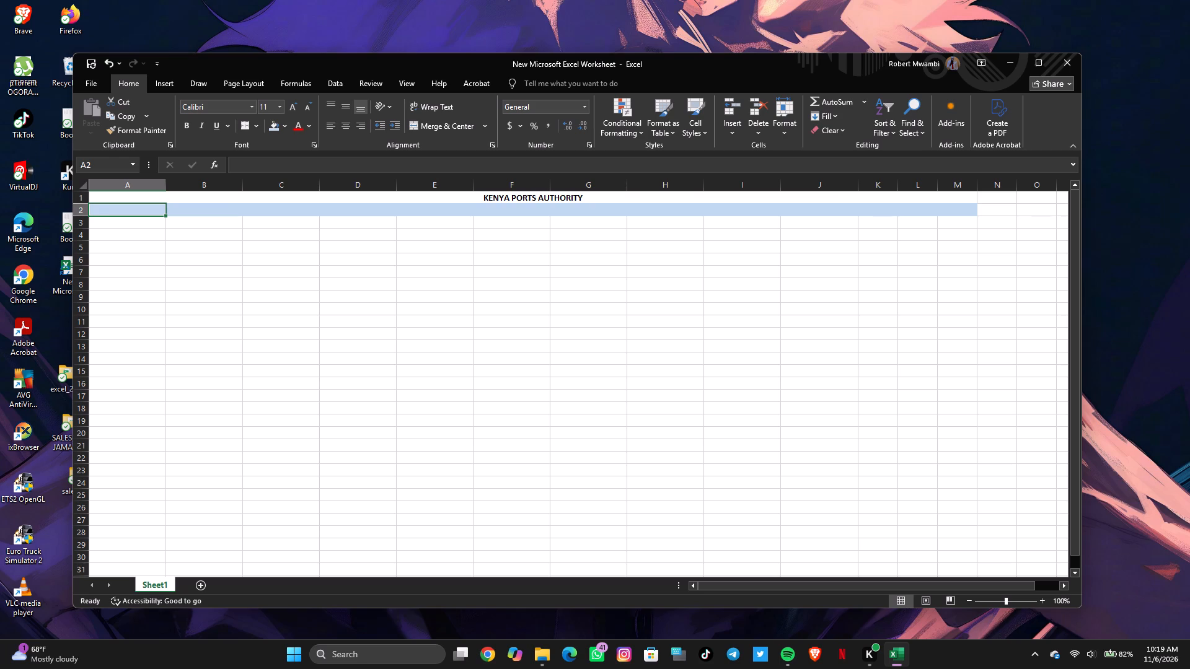
{"action": "type", "text": "WOR"}
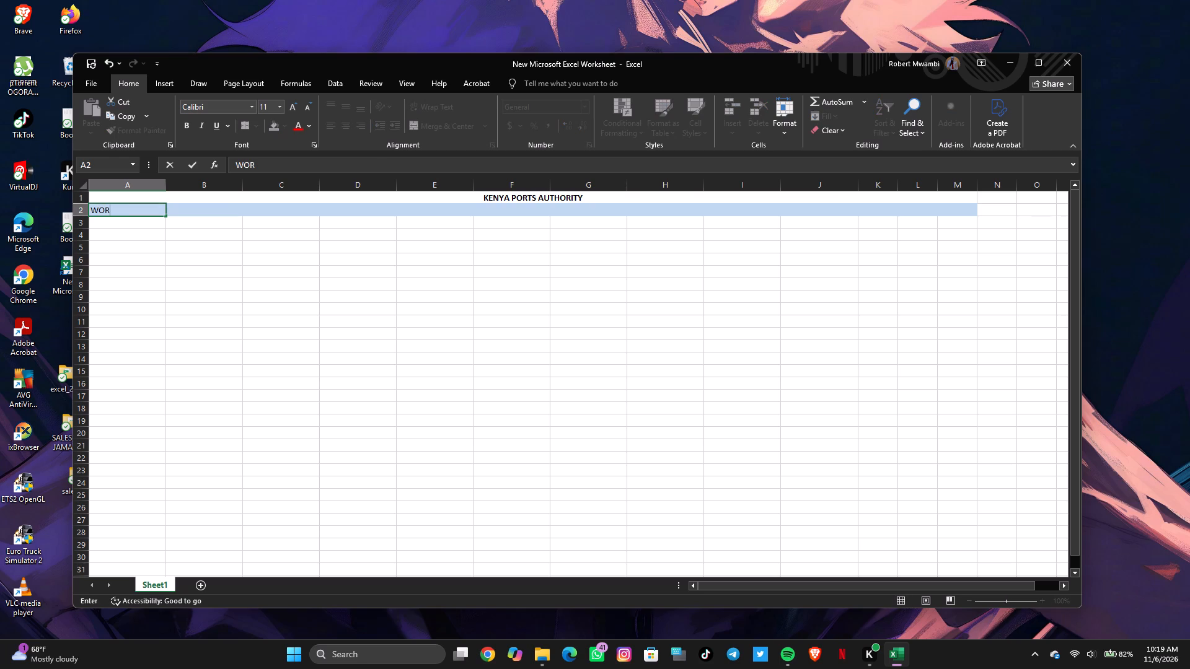
{"action": "type", "text": "KER NAME"}
{"action": "key", "text": "Right"}
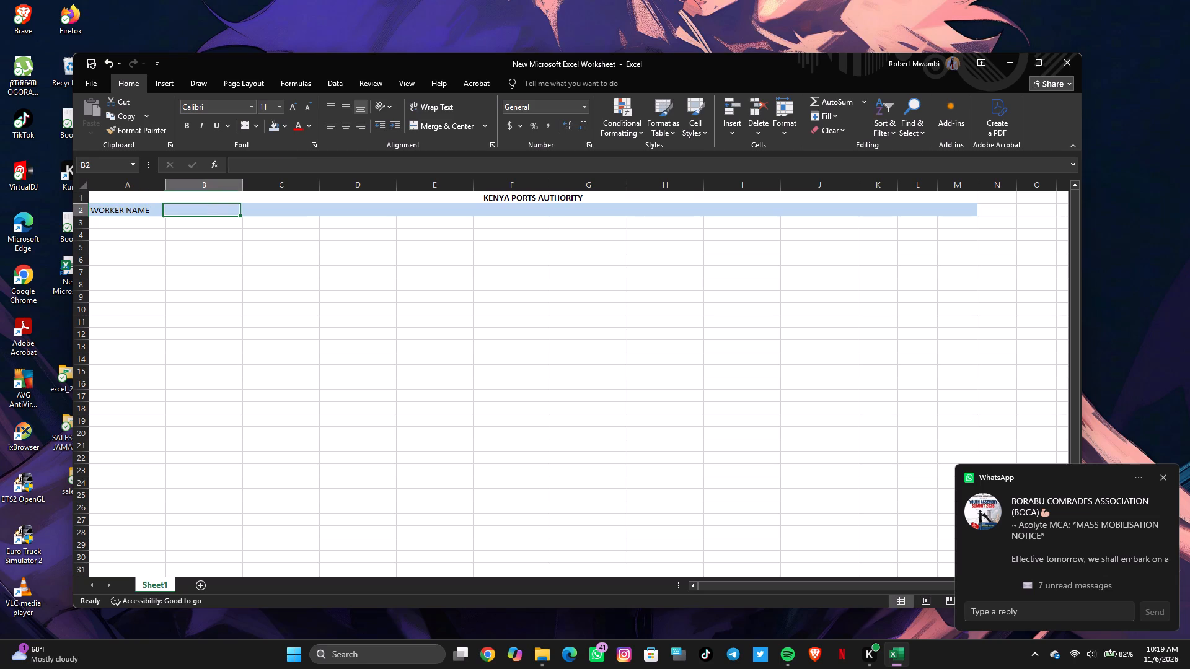
{"action": "type", "text": "WOR"}
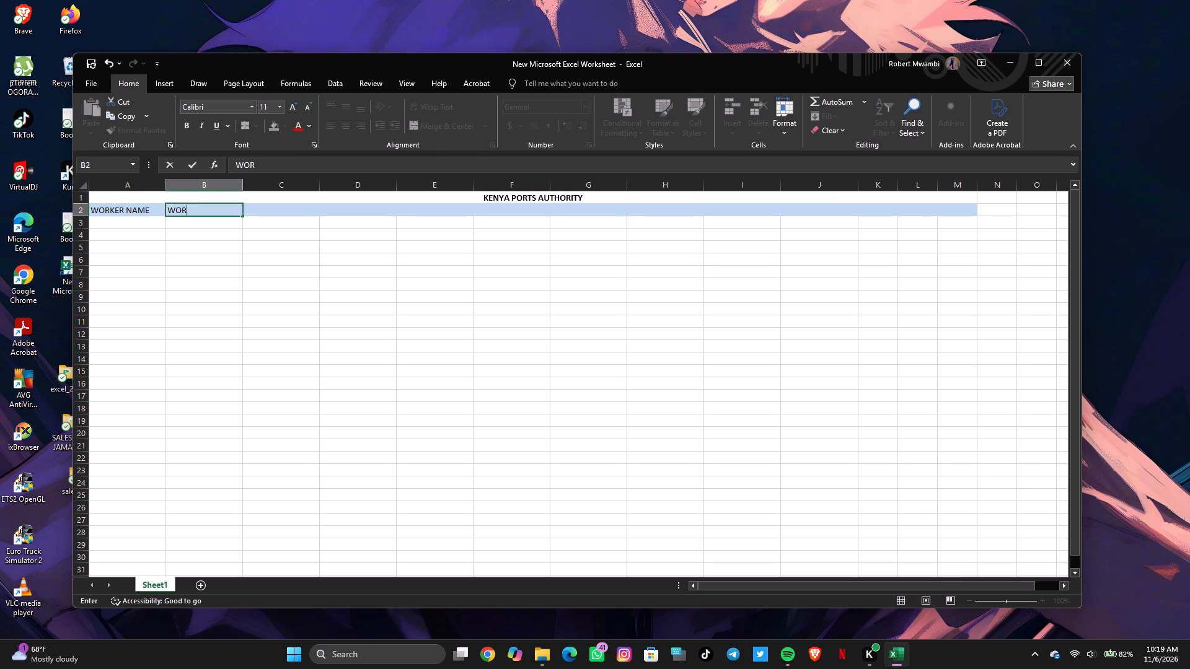
{"action": "type", "text": "KER ID"}
{"action": "key", "text": "Right"}
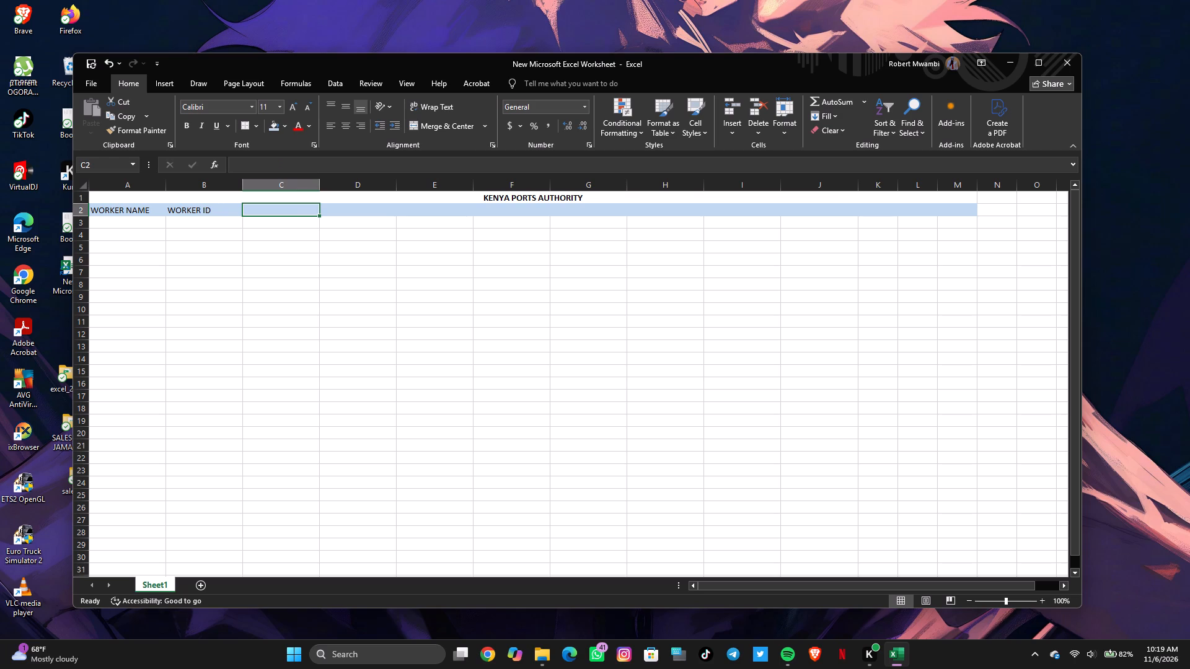
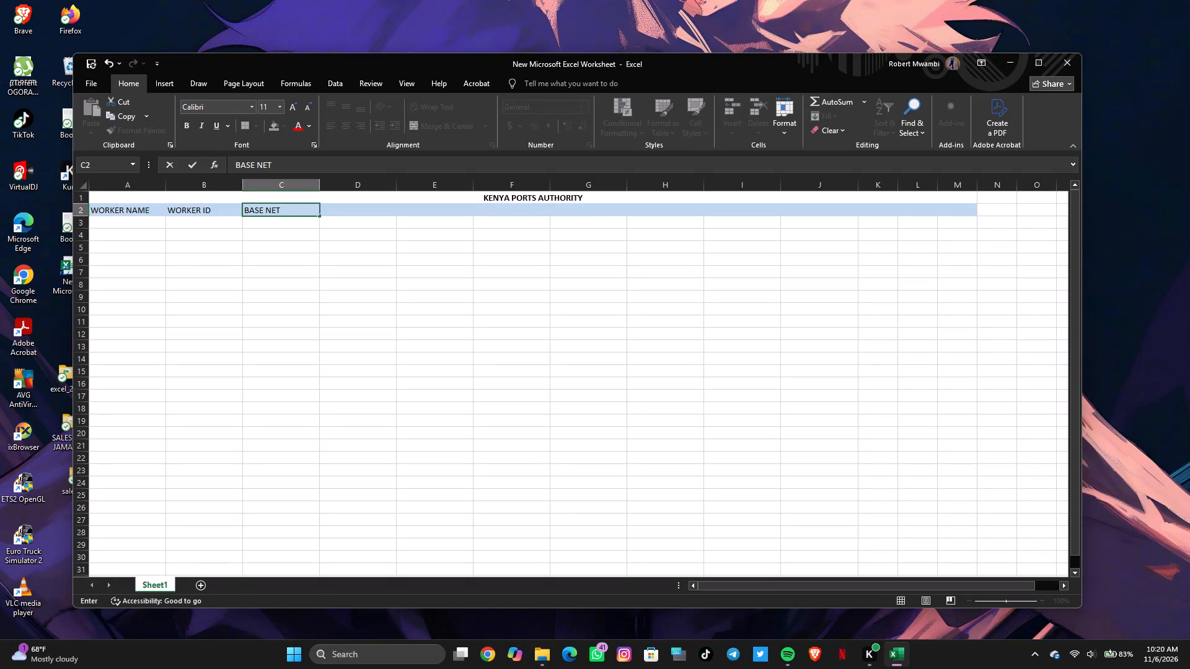
Complete the column heading in C2 so that it reads BASE NET WORTH.
{"action": "type", "text": "WORTH"}
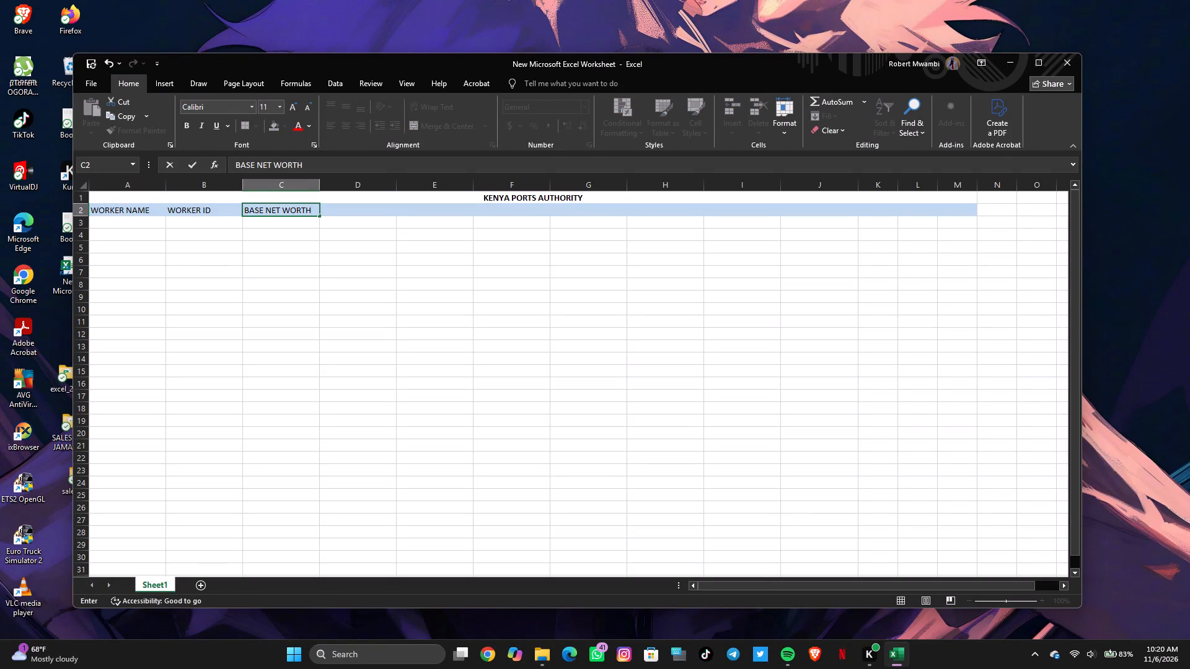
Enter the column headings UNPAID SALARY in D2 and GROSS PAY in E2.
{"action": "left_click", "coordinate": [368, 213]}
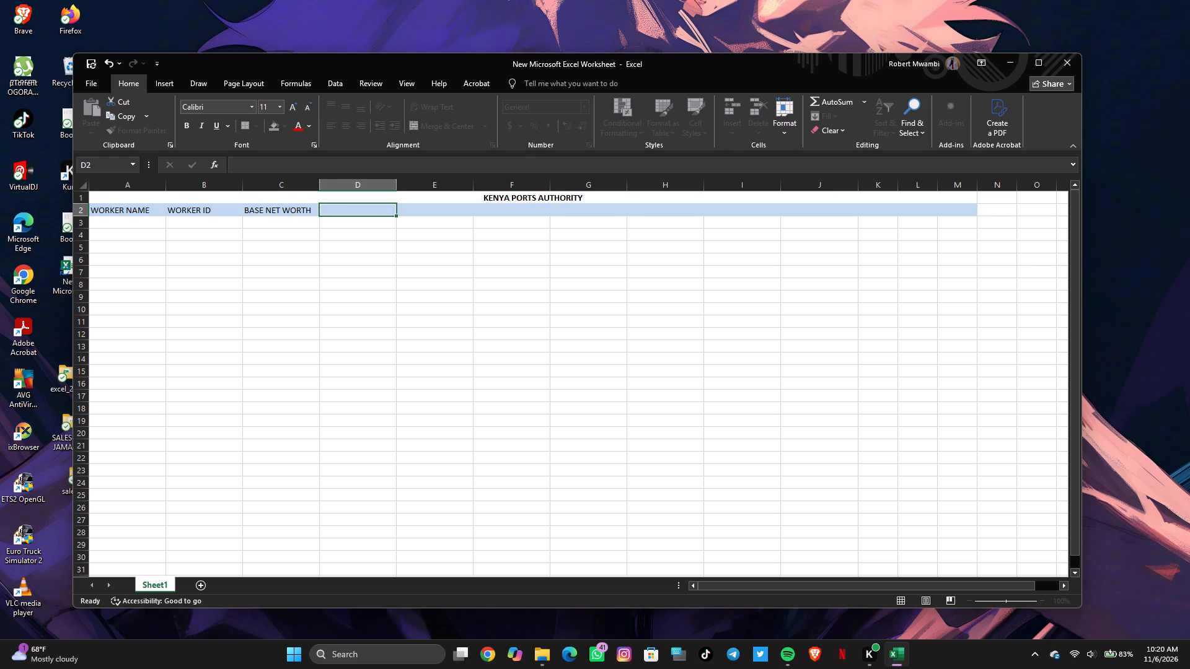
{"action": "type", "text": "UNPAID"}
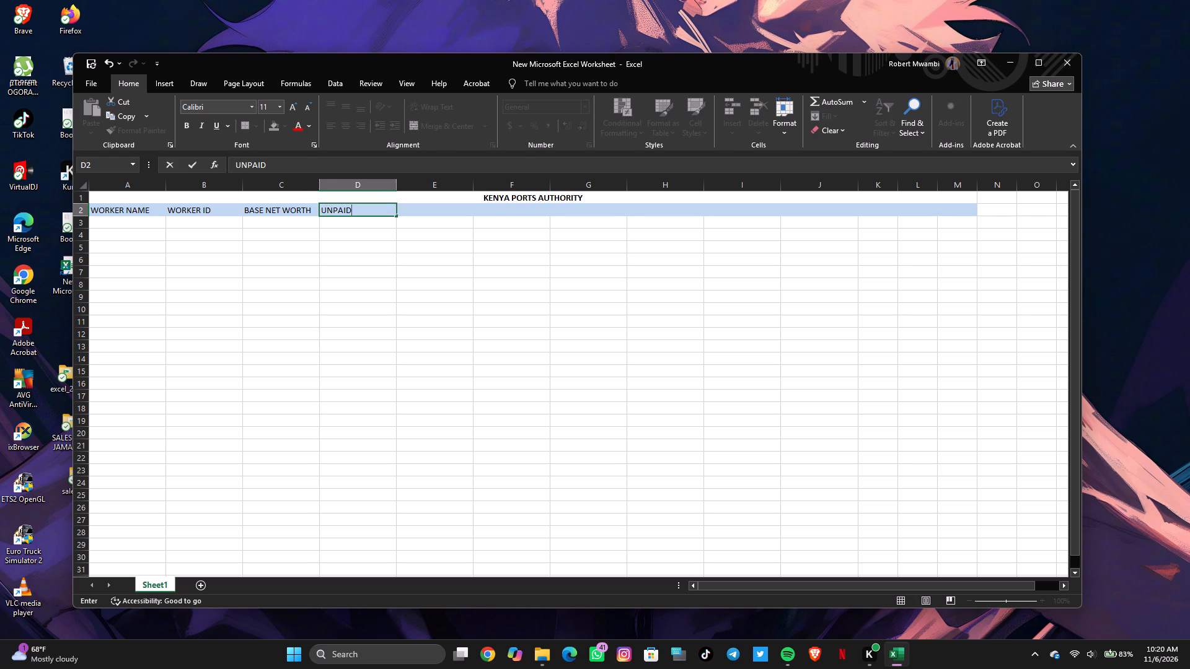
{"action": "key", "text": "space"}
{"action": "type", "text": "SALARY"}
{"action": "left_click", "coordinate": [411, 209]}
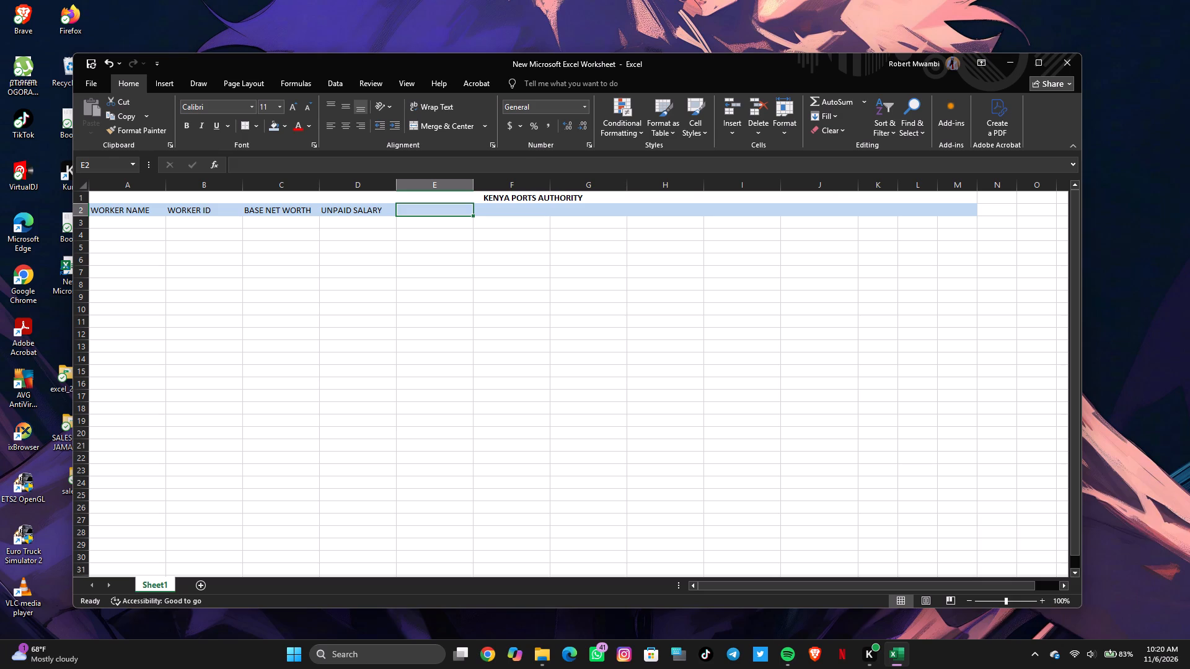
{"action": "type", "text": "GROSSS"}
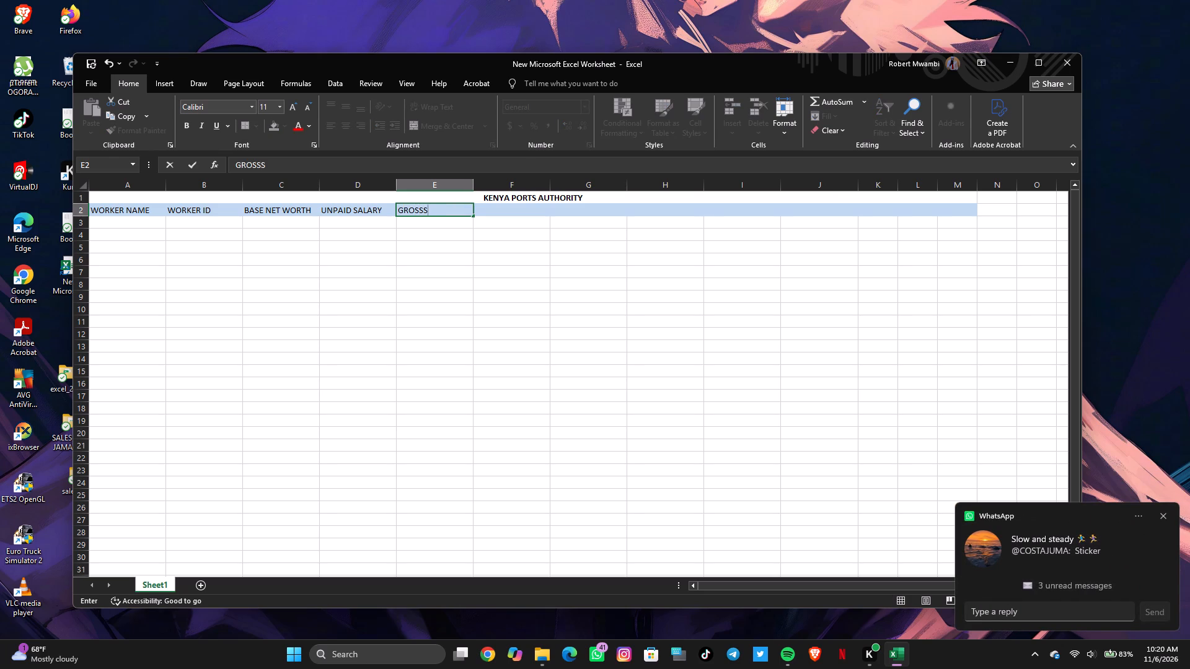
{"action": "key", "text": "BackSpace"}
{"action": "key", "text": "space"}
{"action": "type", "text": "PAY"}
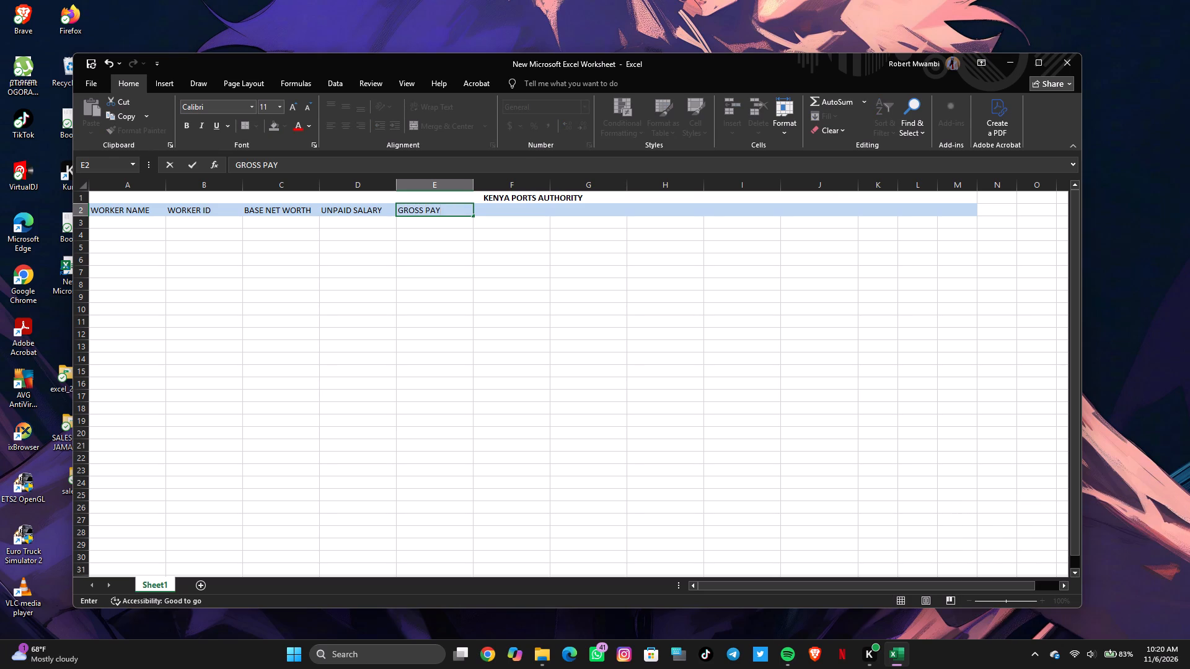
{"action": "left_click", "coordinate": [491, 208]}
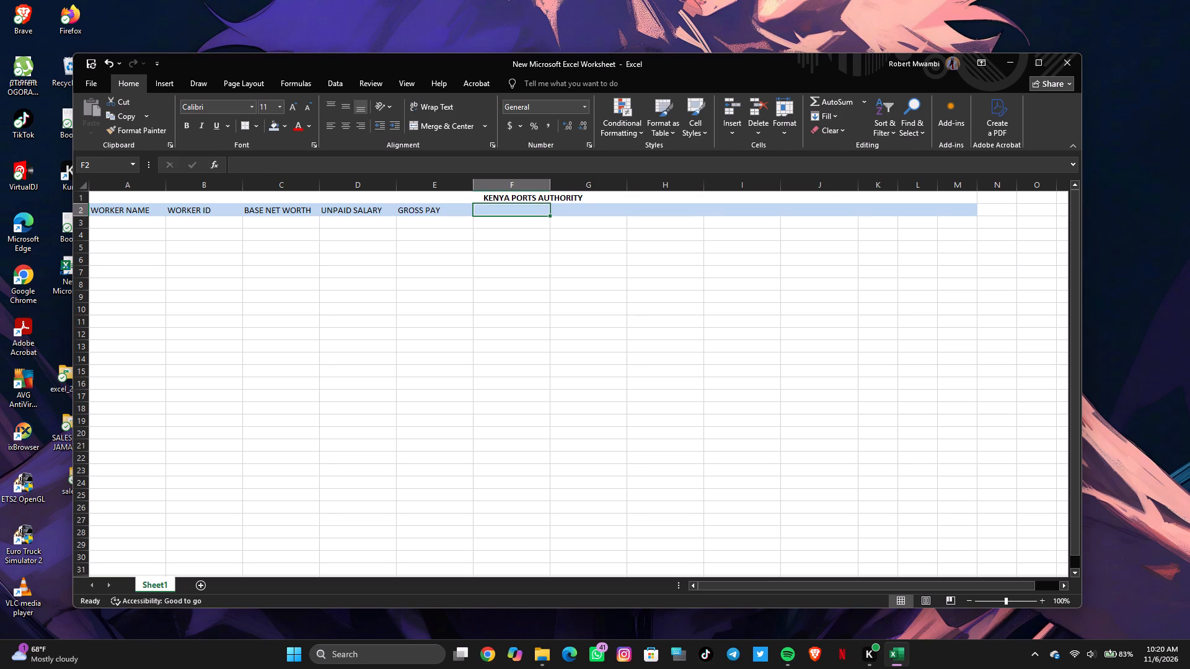
Replace the heading in E2 with COMMISSION(10%) and widen column E to fit it.
{"action": "left_click", "coordinate": [449, 215]}
{"action": "type", "text": "COMMISSION"}
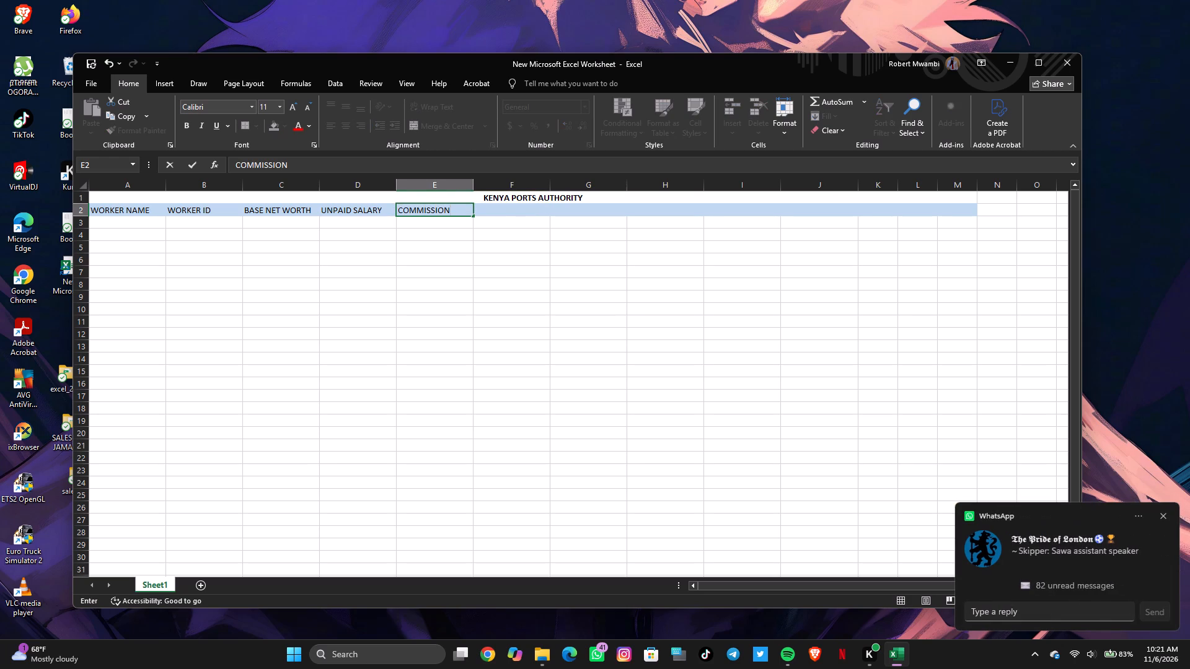
{"action": "key", "text": "shift+parenleft"}
{"action": "type", "text": "10"}
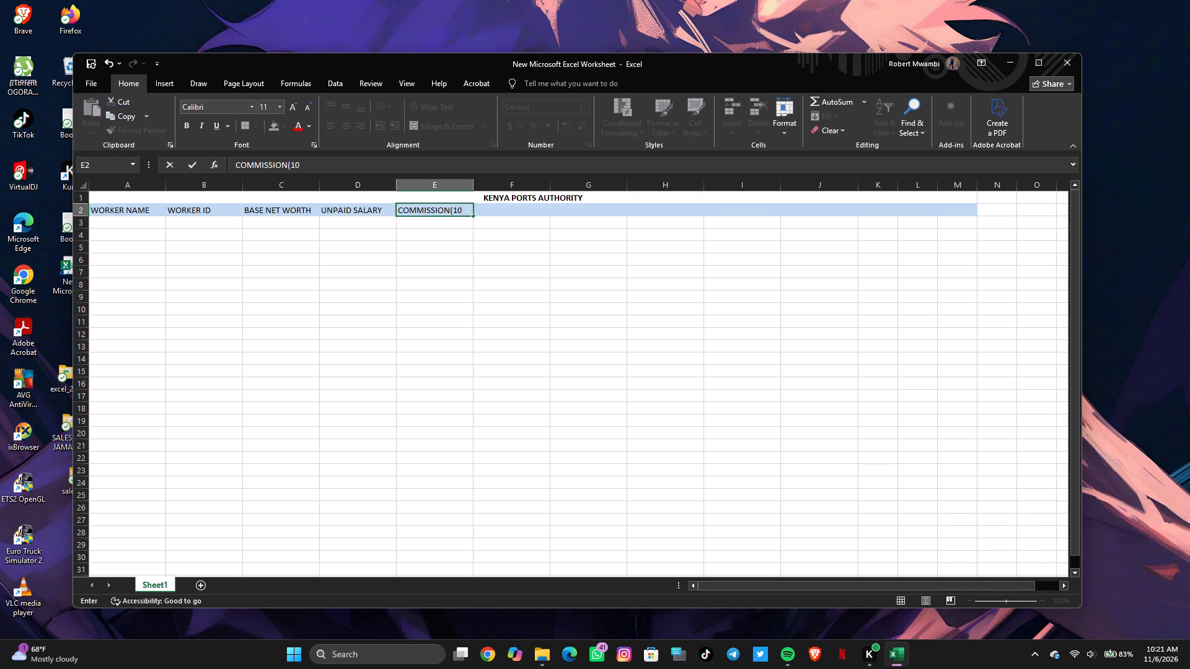
{"action": "key", "text": "shift+percent"}
{"action": "key", "text": "shift+parenright"}
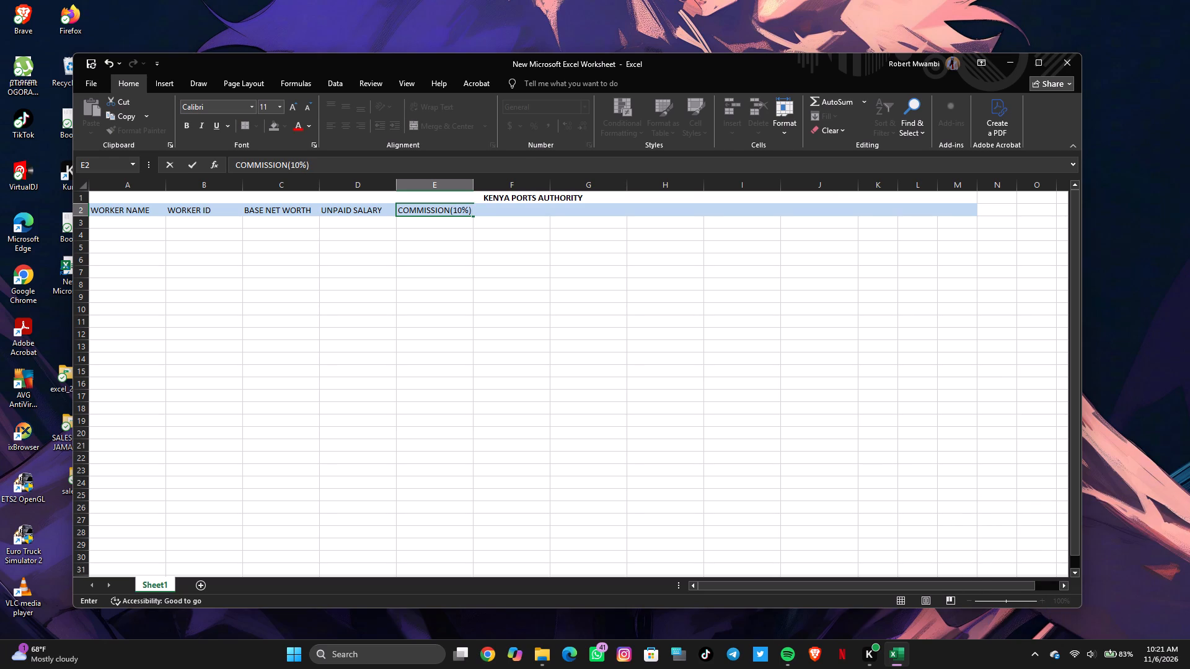
{"action": "left_click", "coordinate": [503, 208]}
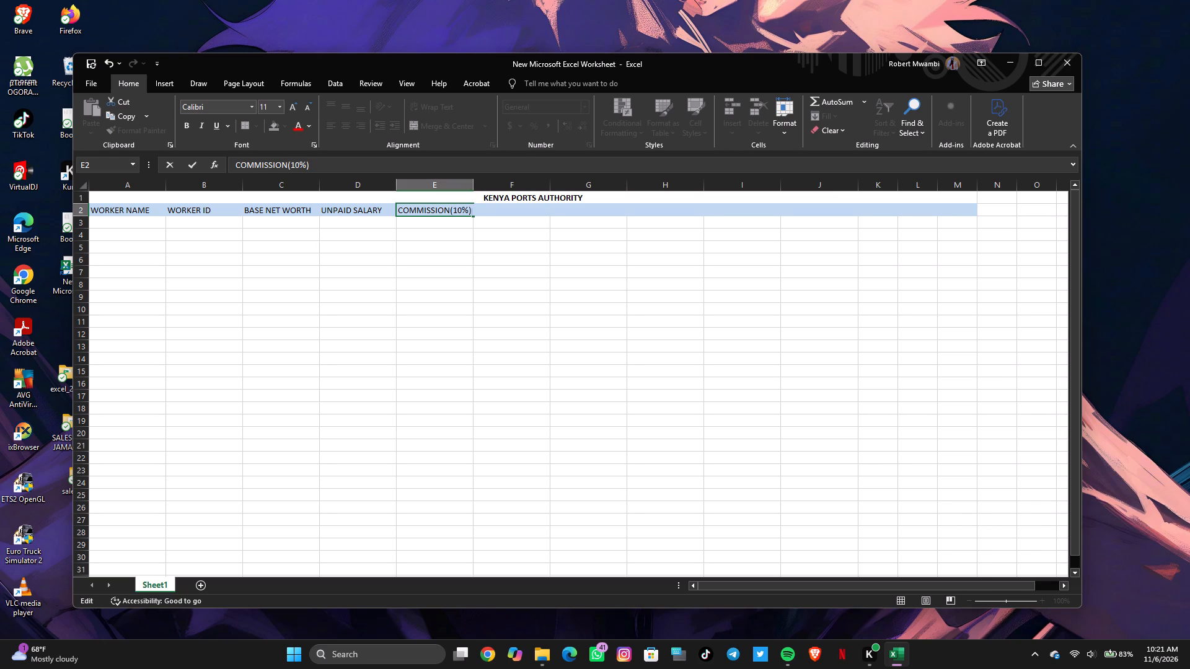
{"action": "left_click", "coordinate": [507, 210]}
{"action": "left_click", "coordinate": [495, 223]}
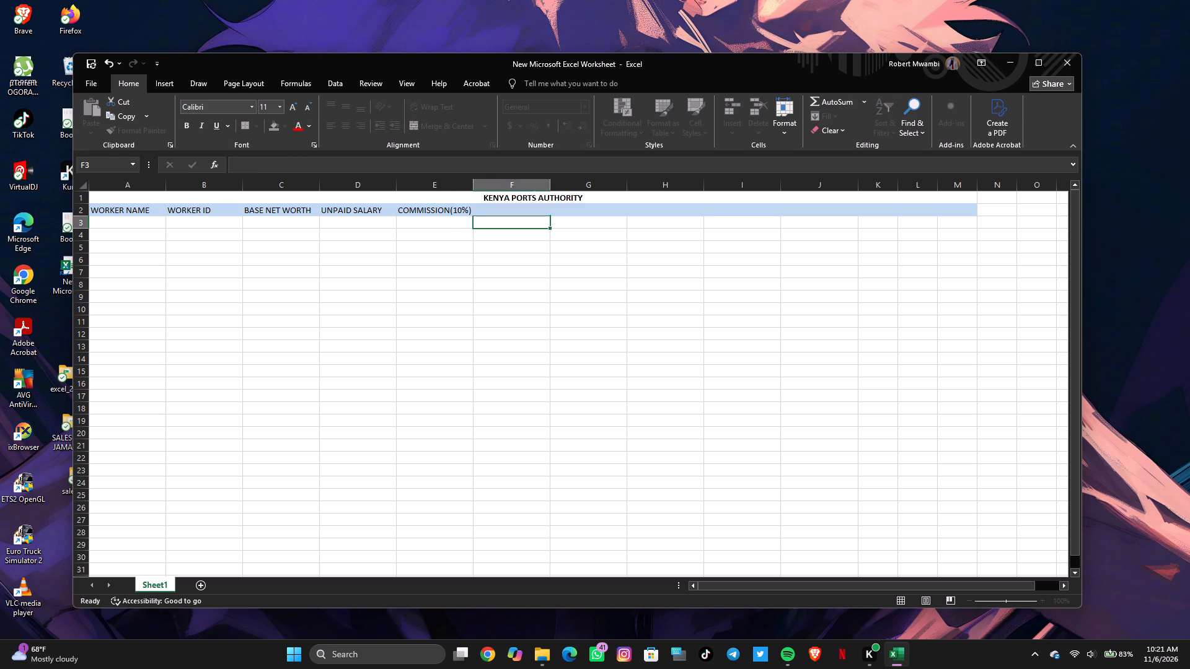
{"action": "left_click", "coordinate": [474, 184]}
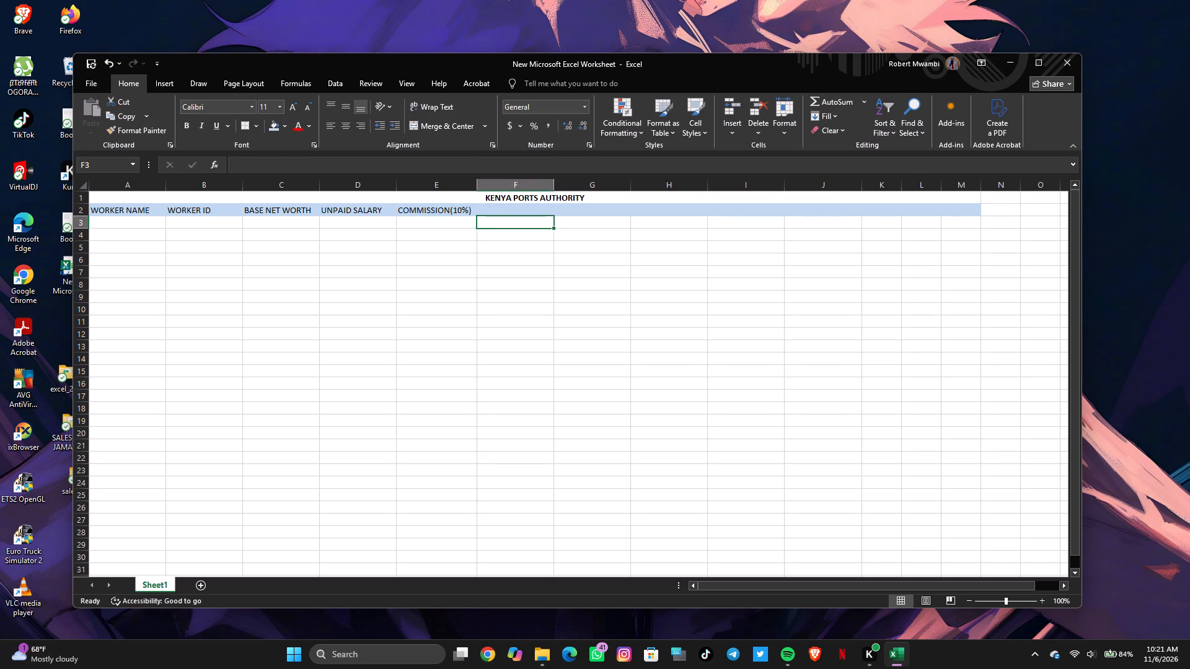
Enter the column heading GROSS PAY in F2.
{"action": "left_click", "coordinate": [506, 211]}
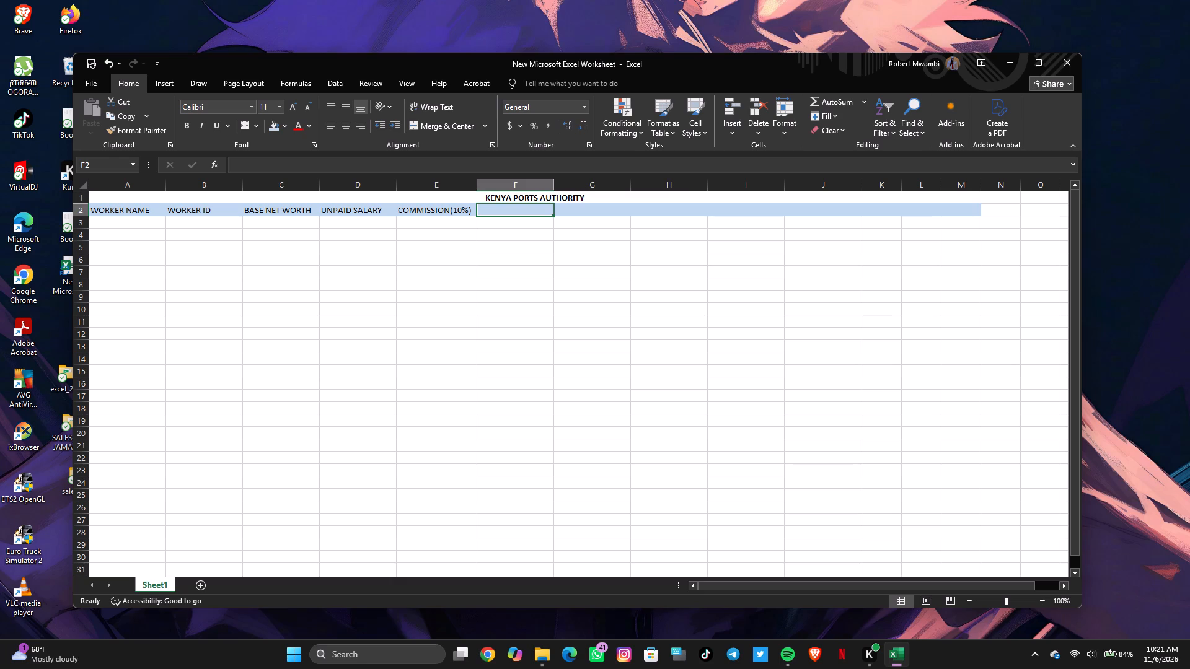
{"action": "type", "text": "GROSS PAY"}
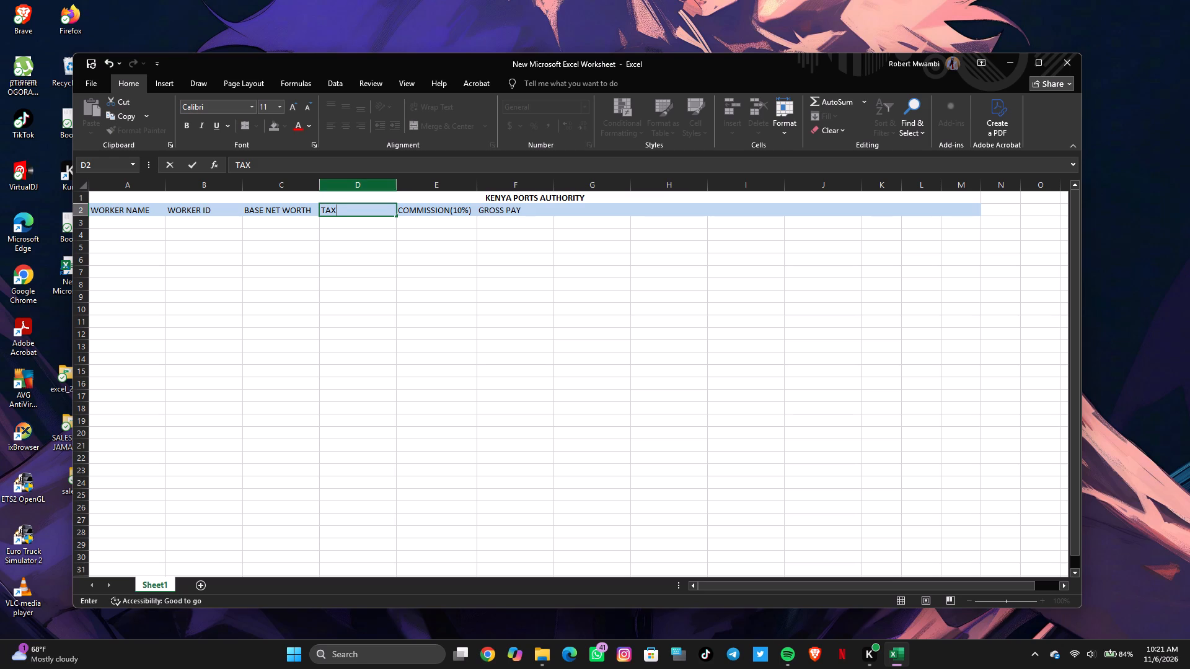
{"action": "left_click", "coordinate": [524, 221]}
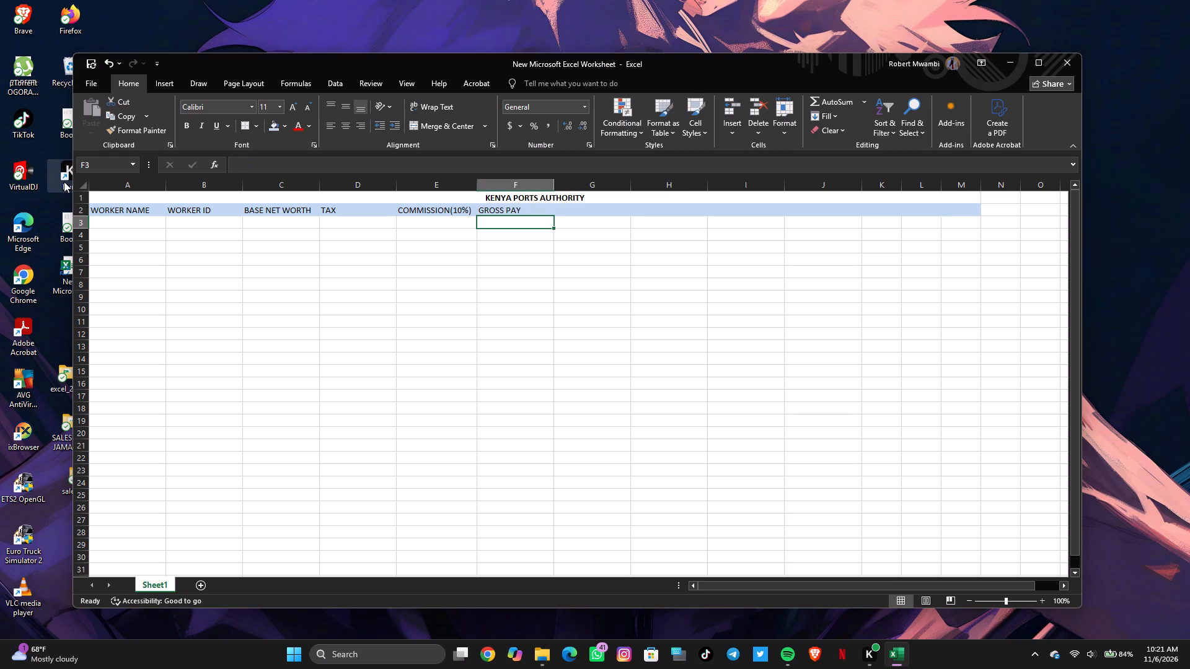
Enter the worker names ROBERT, ALICE, MARION, JAMAL and BENEDICT in A3 to A7 under WORKER NAME.
{"action": "left_click", "coordinate": [128, 221]}
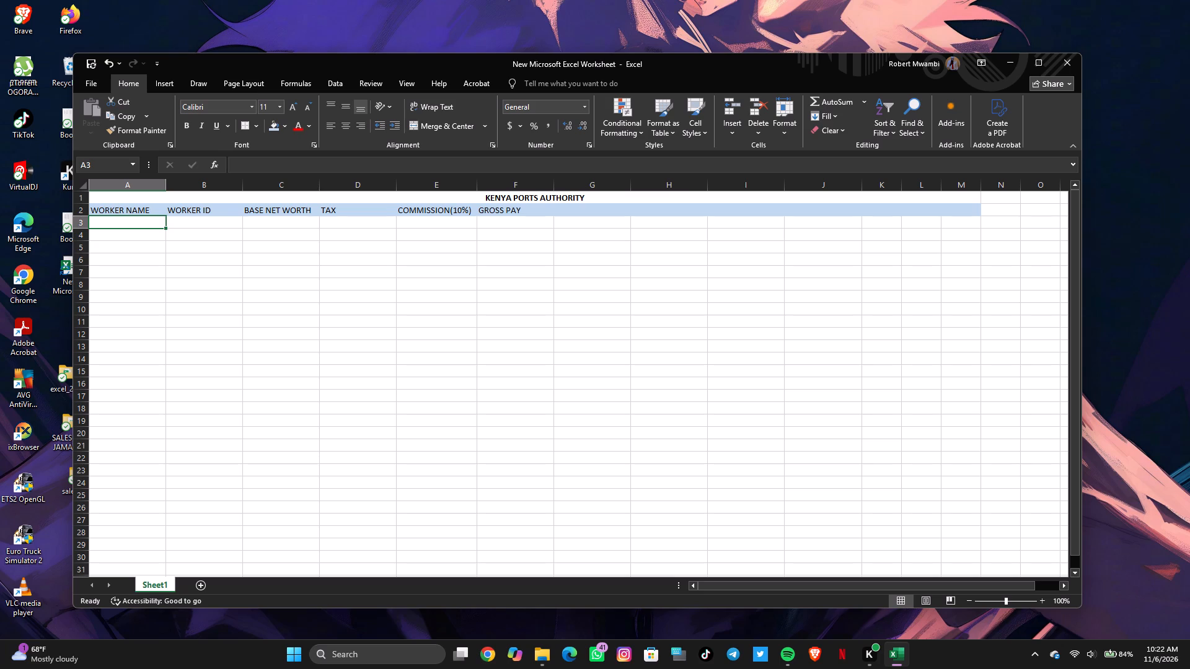
{"action": "type", "text": "ROBR"}
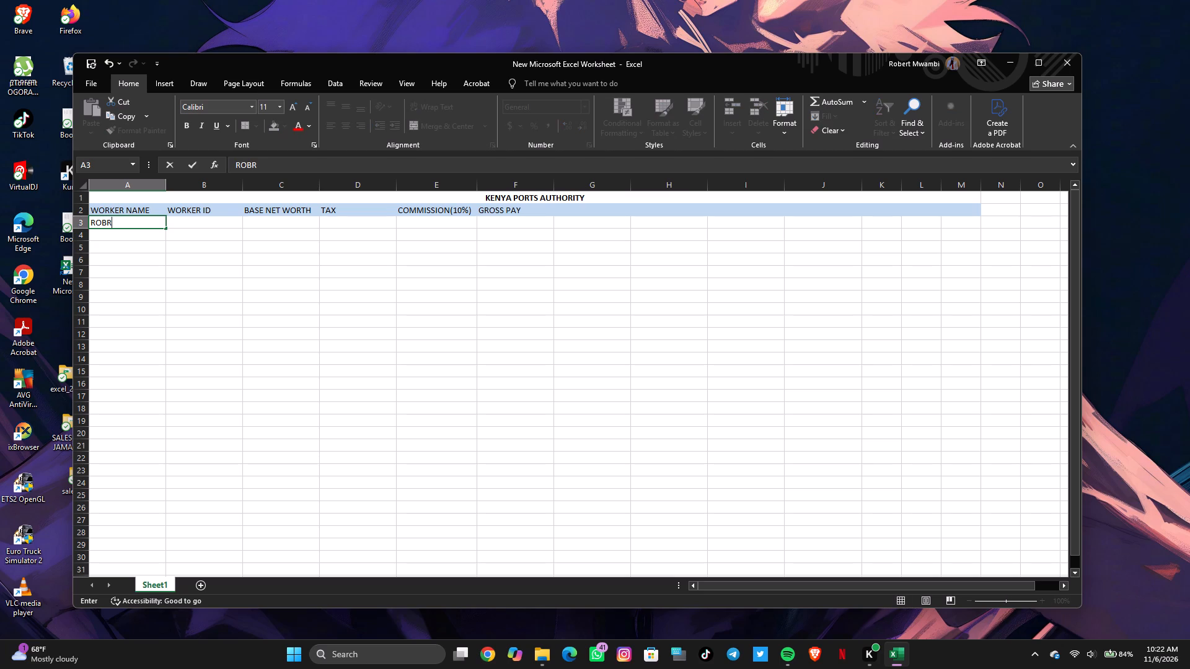
{"action": "key", "text": "BackSpace"}
{"action": "type", "text": "ERT"}
{"action": "key", "text": "Return"}
{"action": "type", "text": "ALICE"}
{"action": "key", "text": "Return"}
{"action": "type", "text": "MARION"}
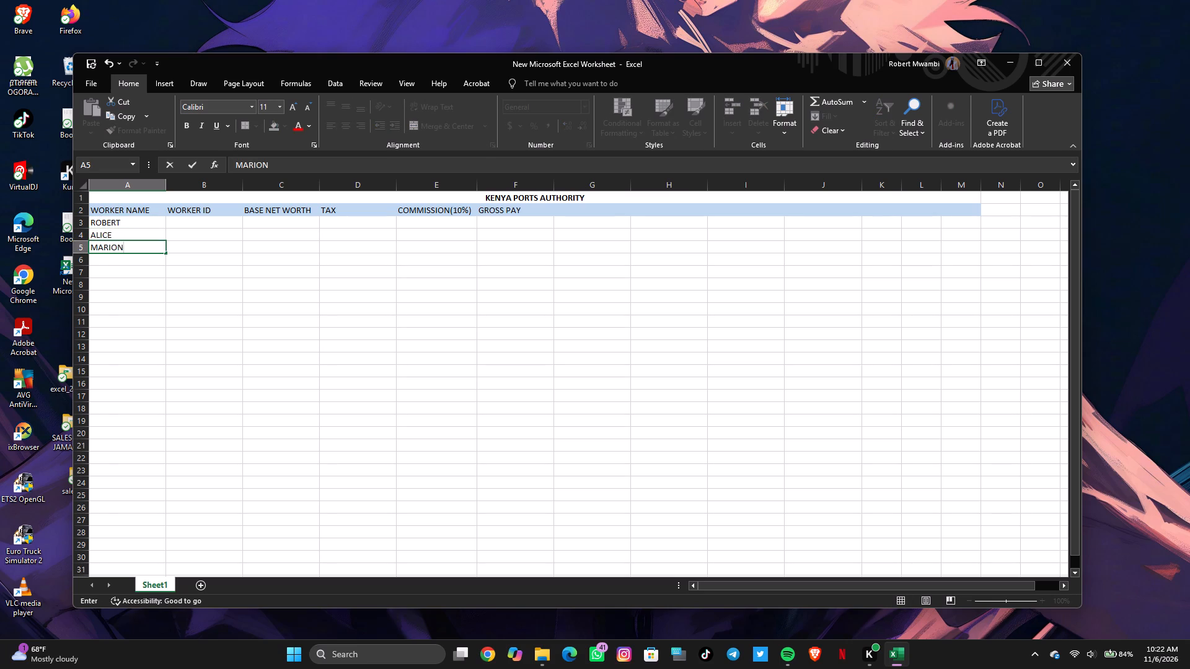
{"action": "key", "text": "Return"}
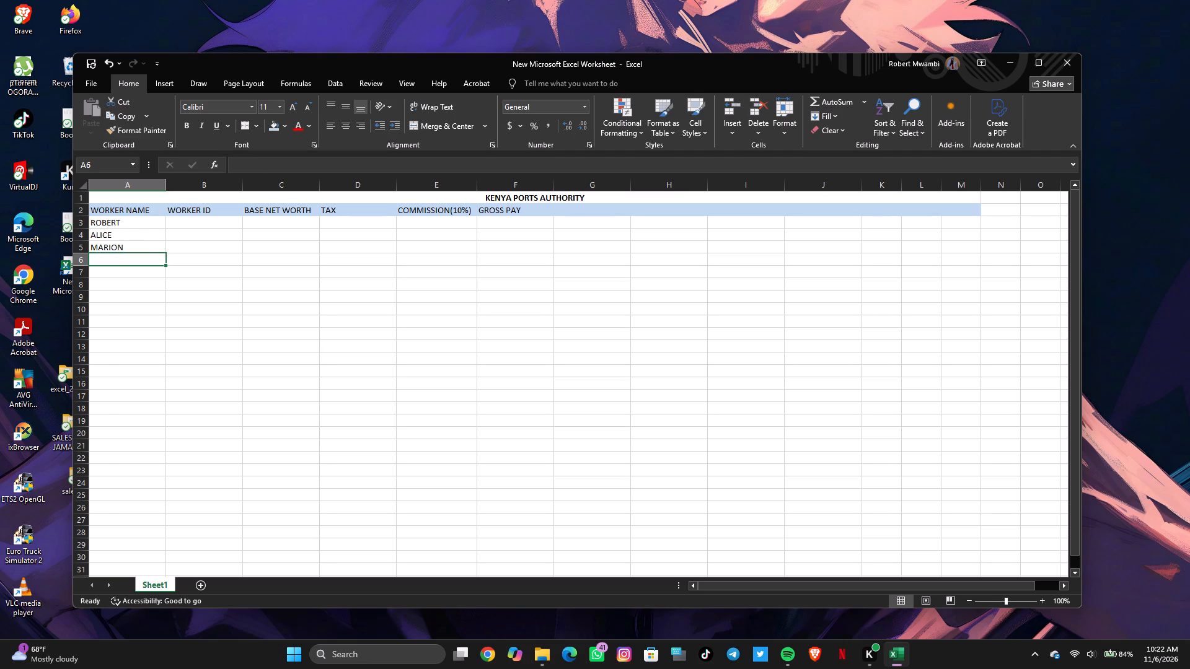
{"action": "type", "text": "JAMAL"}
{"action": "key", "text": "Return"}
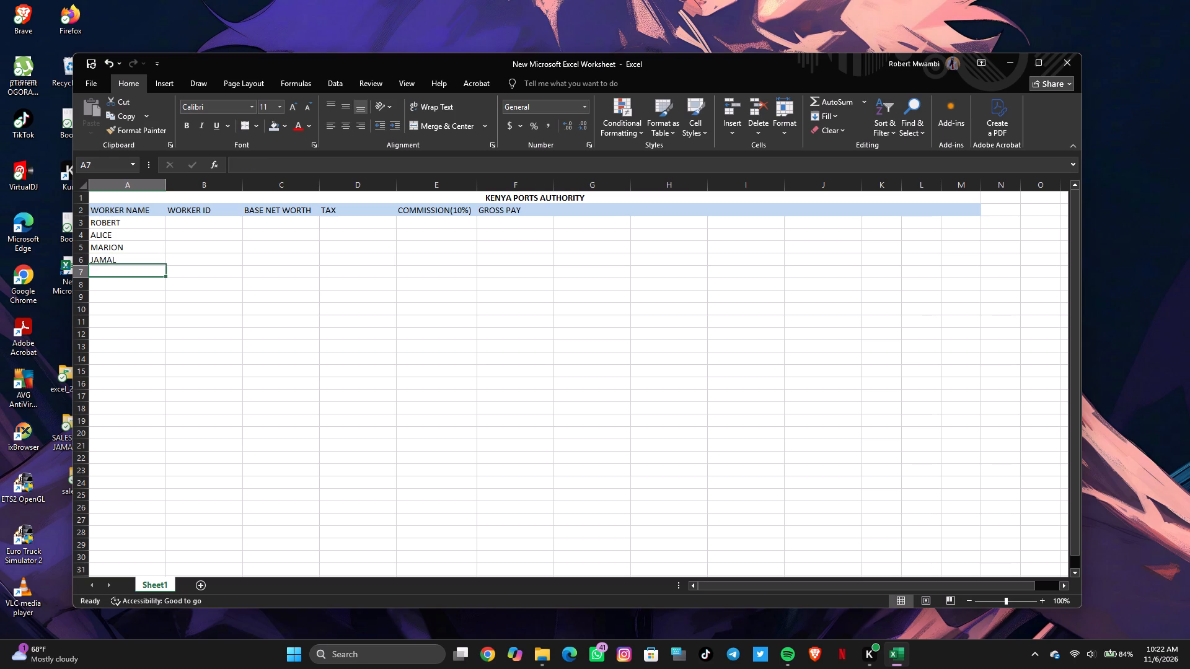
{"action": "type", "text": "BEN"}
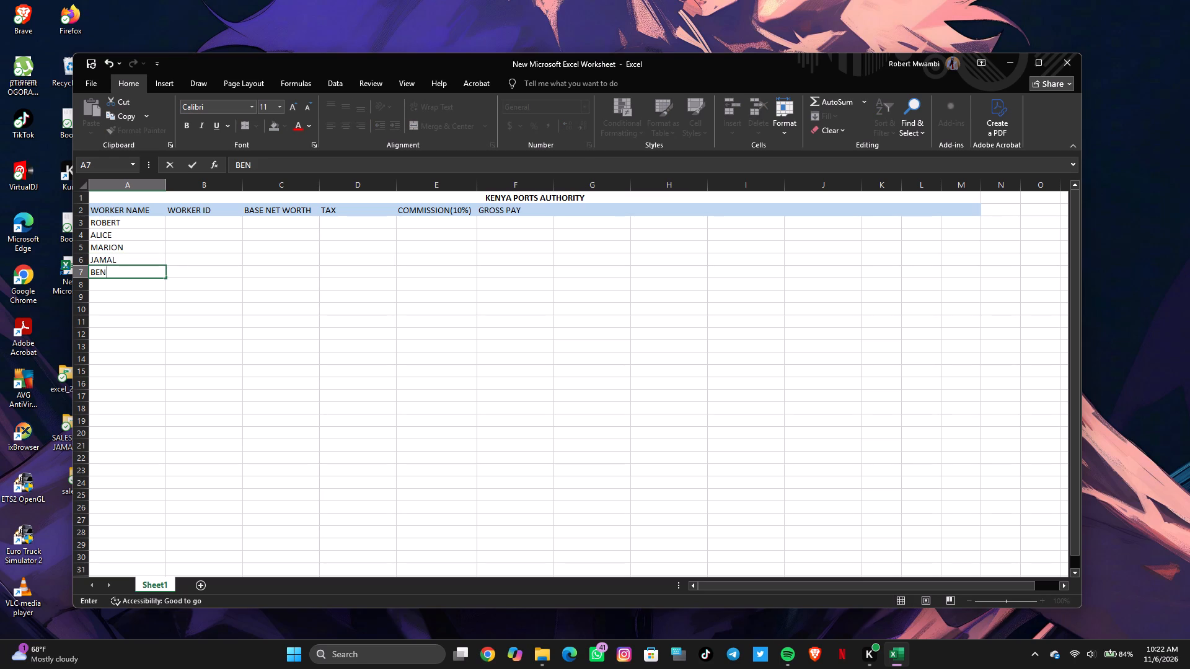
{"action": "key", "text": "e"}
{"action": "type", "text": "DICT"}
{"action": "key", "text": "Return"}
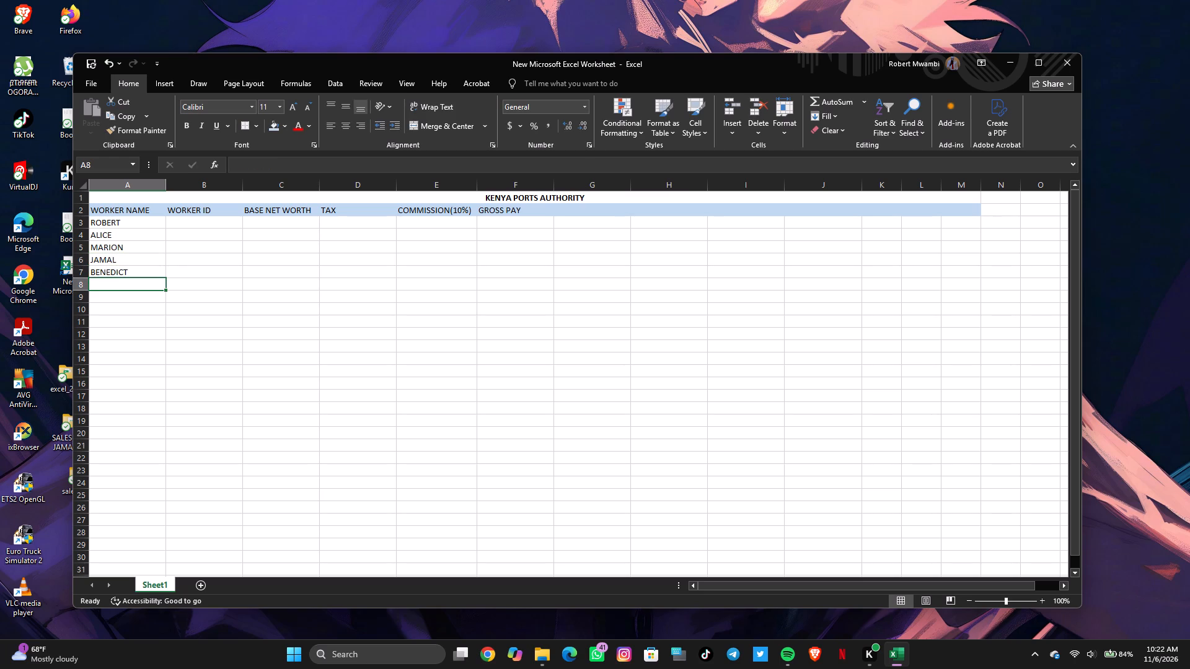
Continue the WORKER NAME column with ALPHONSE, WALTER, AMOS, SEJOH and MBAPPE in A8 to A12.
{"action": "type", "text": "ALPHONSE"}
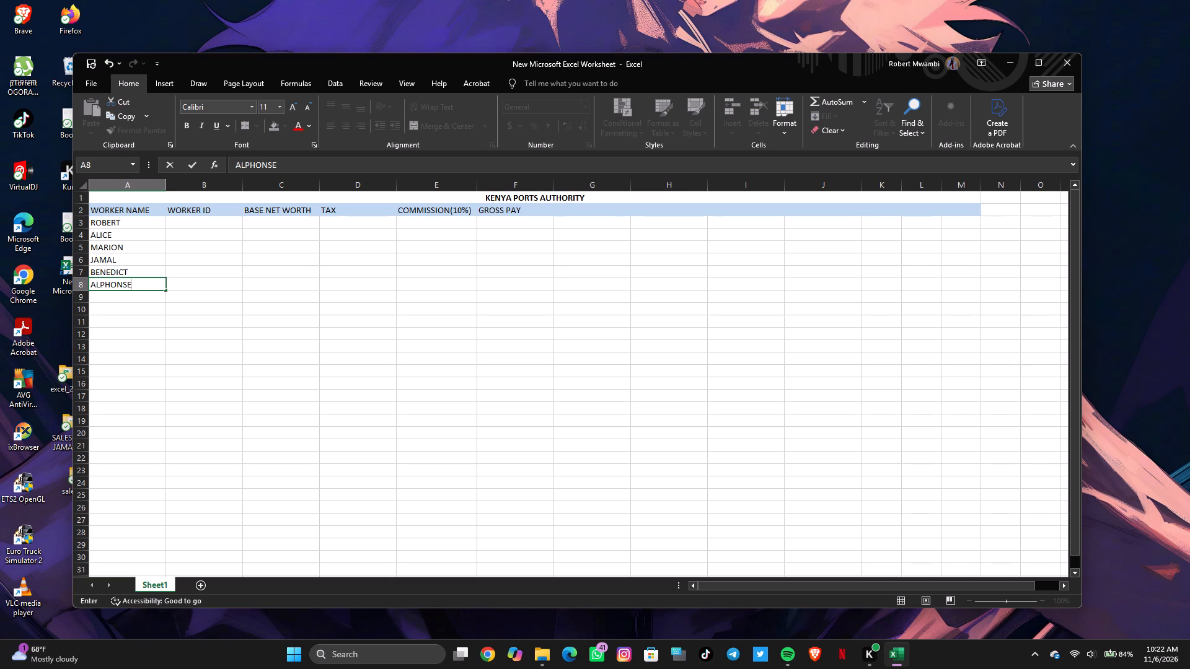
{"action": "key", "text": "Return"}
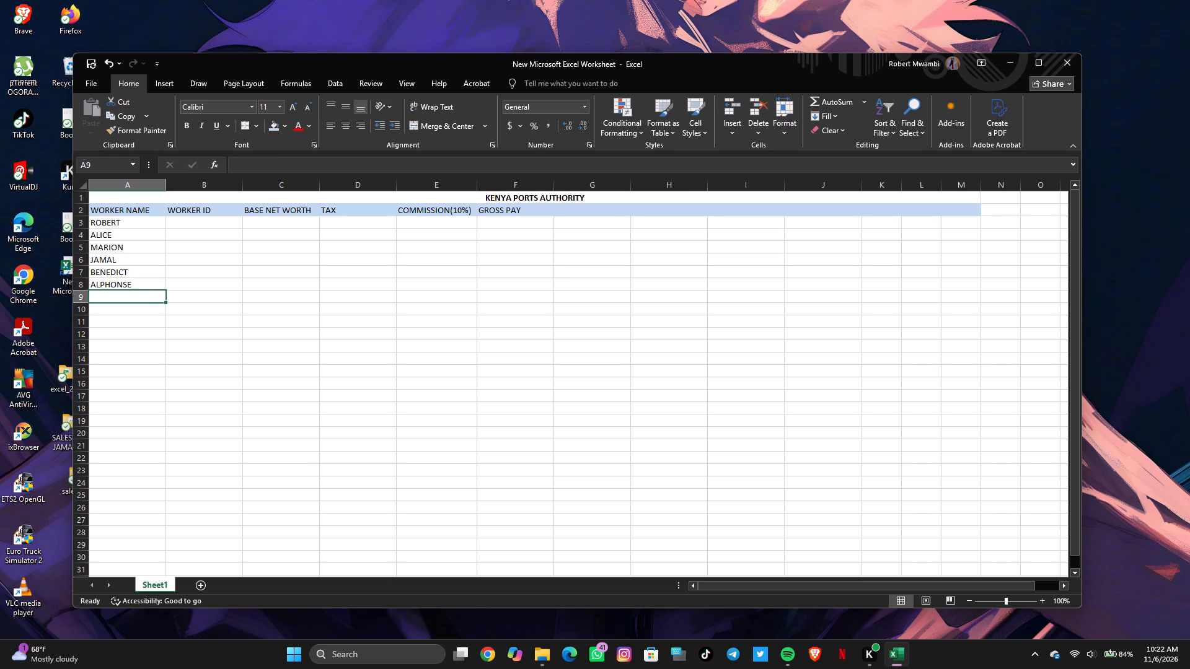
{"action": "type", "text": "WALTER"}
{"action": "key", "text": "Return"}
{"action": "type", "text": "AMOS"}
{"action": "key", "text": "Return"}
{"action": "type", "text": "SEJOH"}
{"action": "key", "text": "Return"}
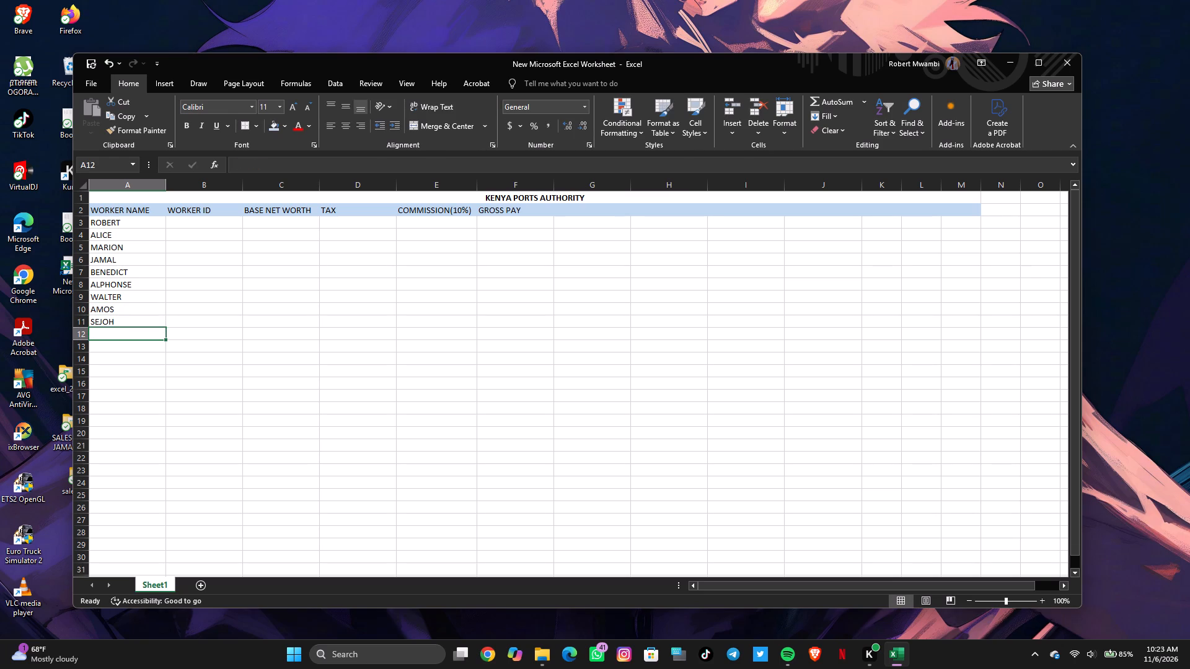
{"action": "key", "text": "m"}
{"action": "type", "text": "BAPPE"}
{"action": "key", "text": "Return"}
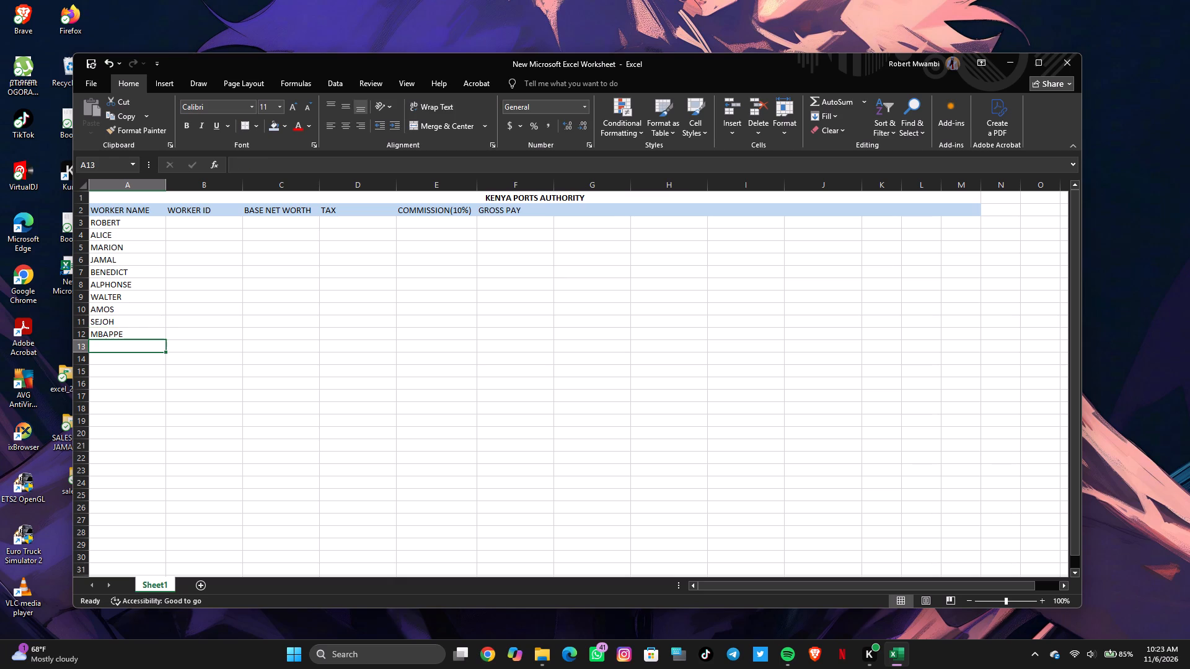
Continue the WORKER NAME column with CARLOS, PALMER, STELLAH, SIPHIA and EZEKIEL in A13 to A17.
{"action": "type", "text": "CARO"}
{"action": "key", "text": "BackSpace"}
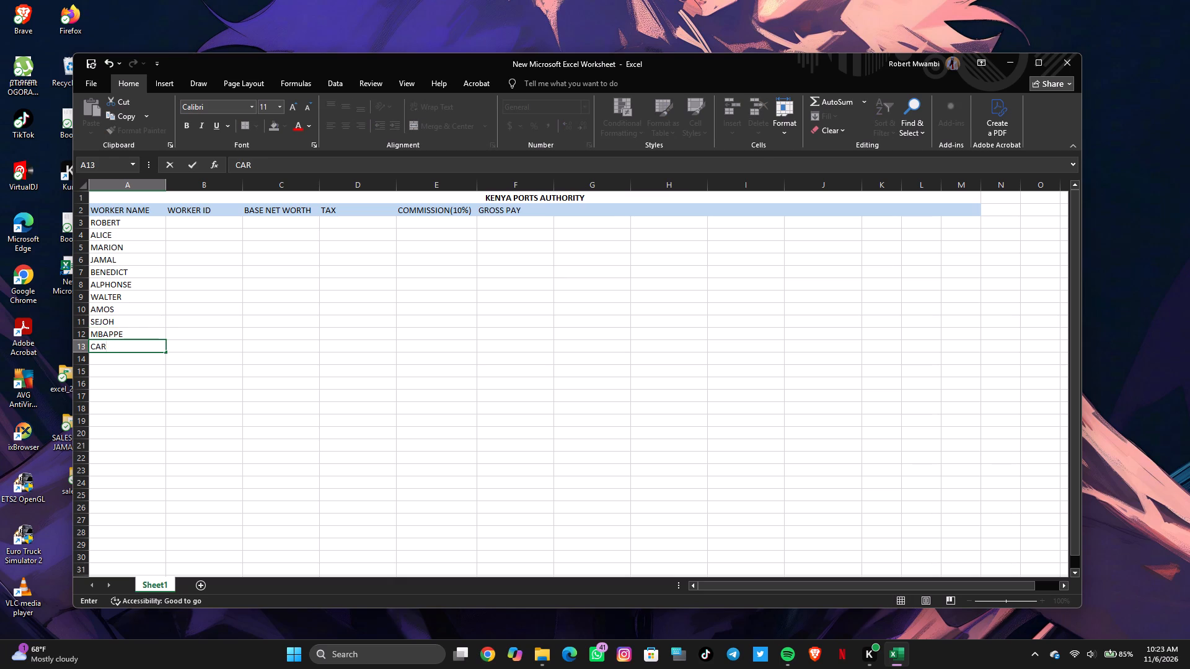
{"action": "type", "text": "LOS"}
{"action": "key", "text": "Return"}
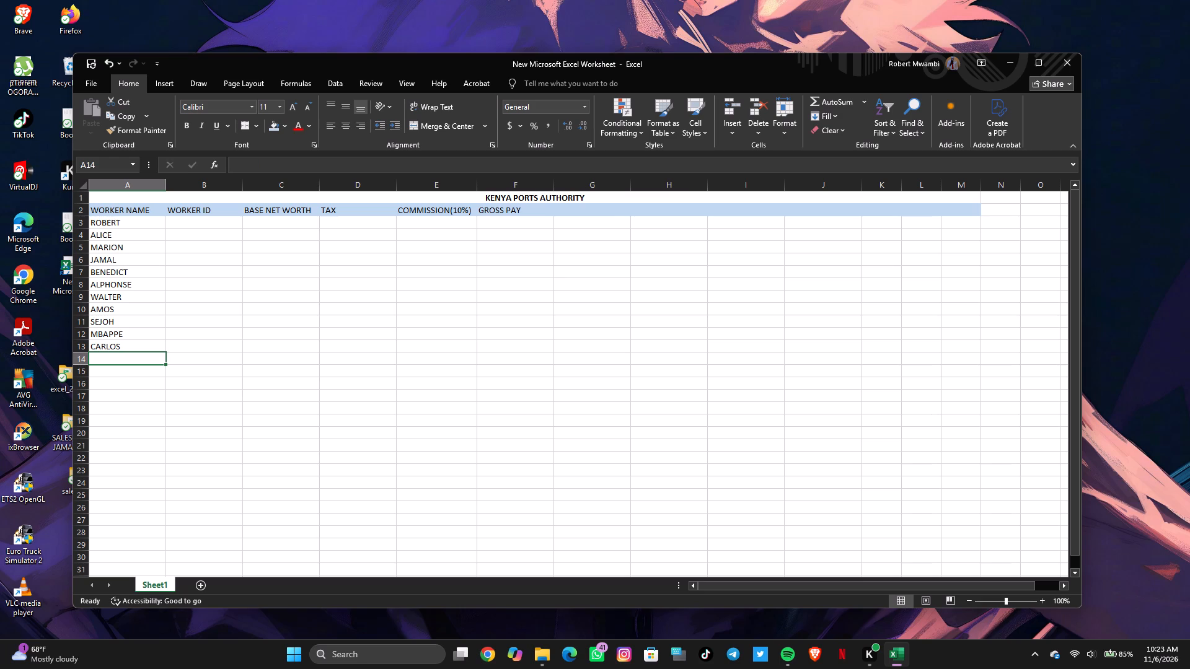
{"action": "type", "text": "PALMER"}
{"action": "key", "text": "Return"}
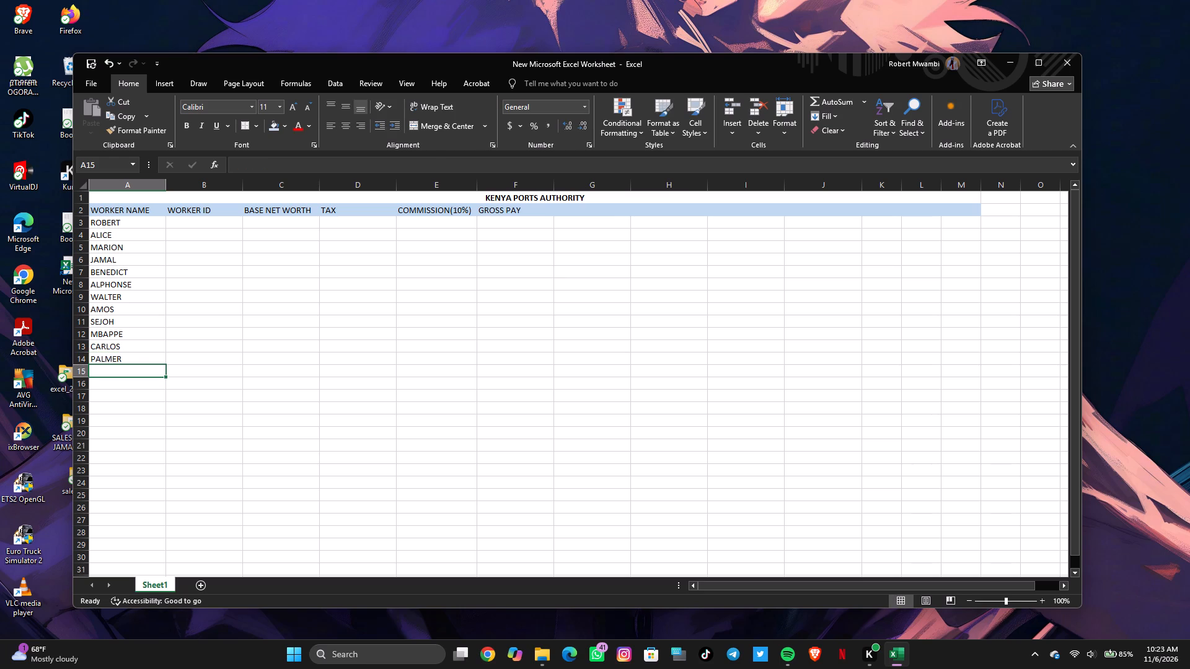
{"action": "type", "text": "STELLAH"}
{"action": "key", "text": "Return"}
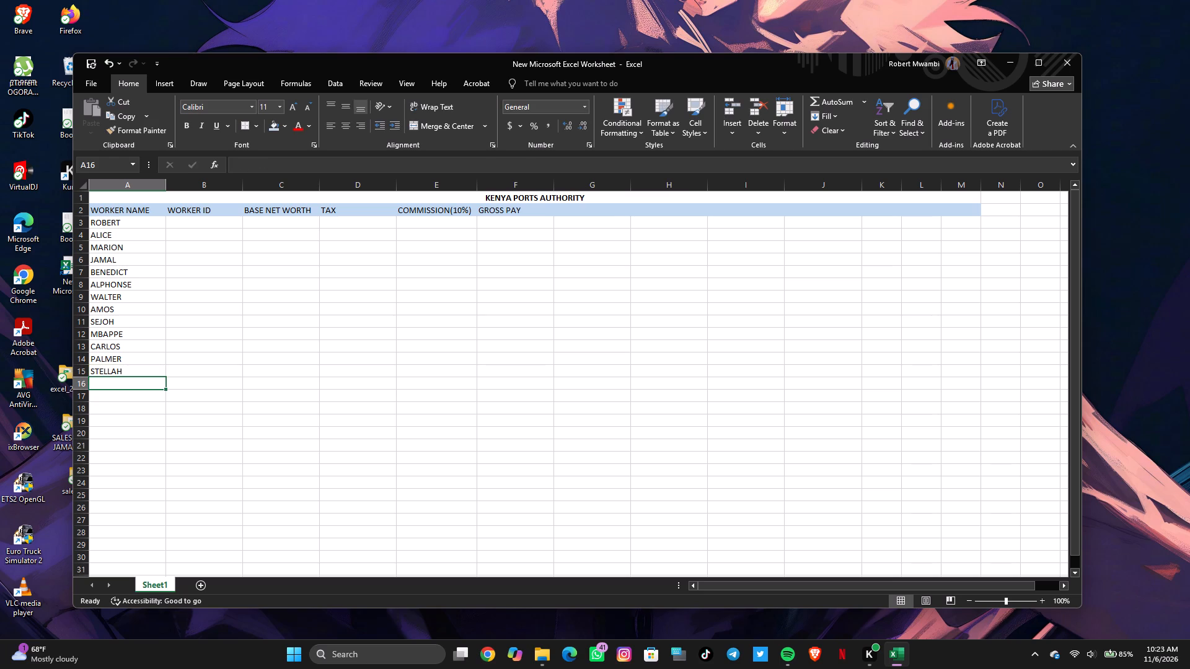
{"action": "type", "text": "SIPHIA"}
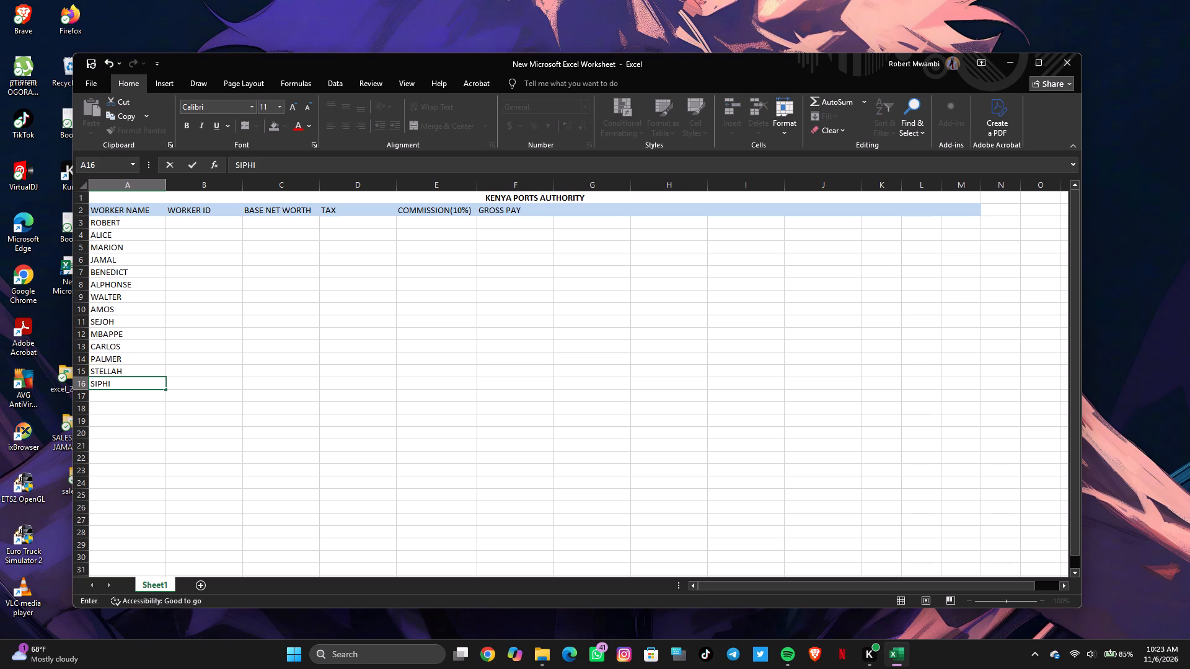
{"action": "key", "text": "Return"}
{"action": "type", "text": "EZEKIEL"}
{"action": "key", "text": "Return"}
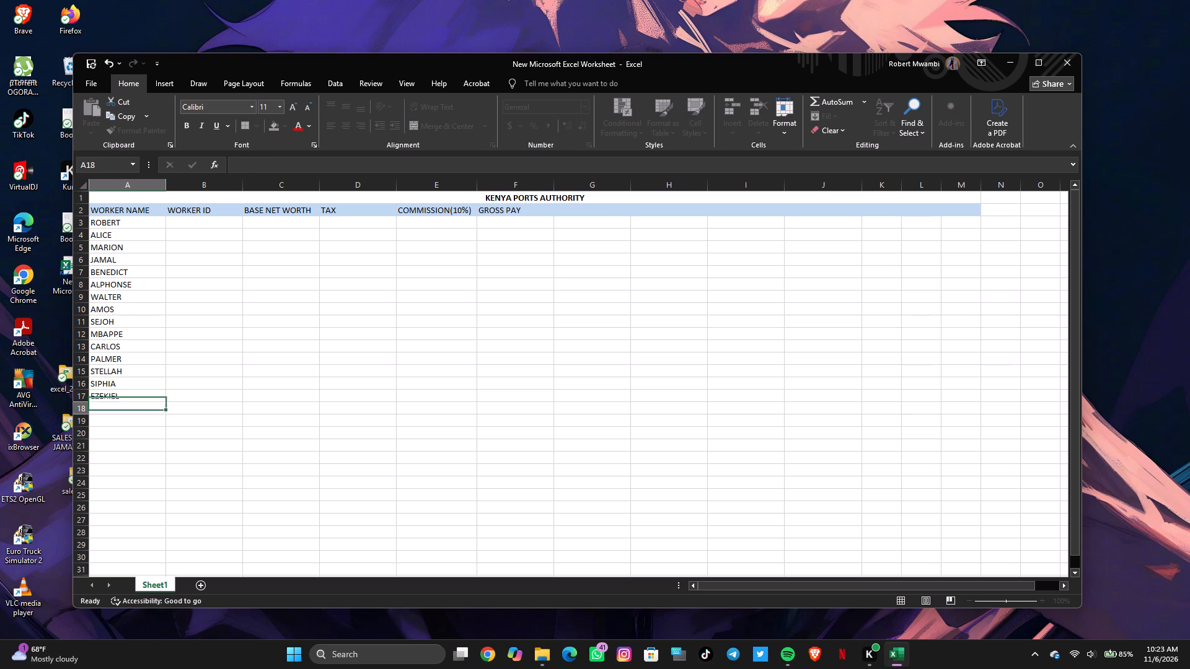
Enter the worker names WESLEY, ZABLON, DUKE and JAPHETH in A18 to A21.
{"action": "type", "text": "WESLEY"}
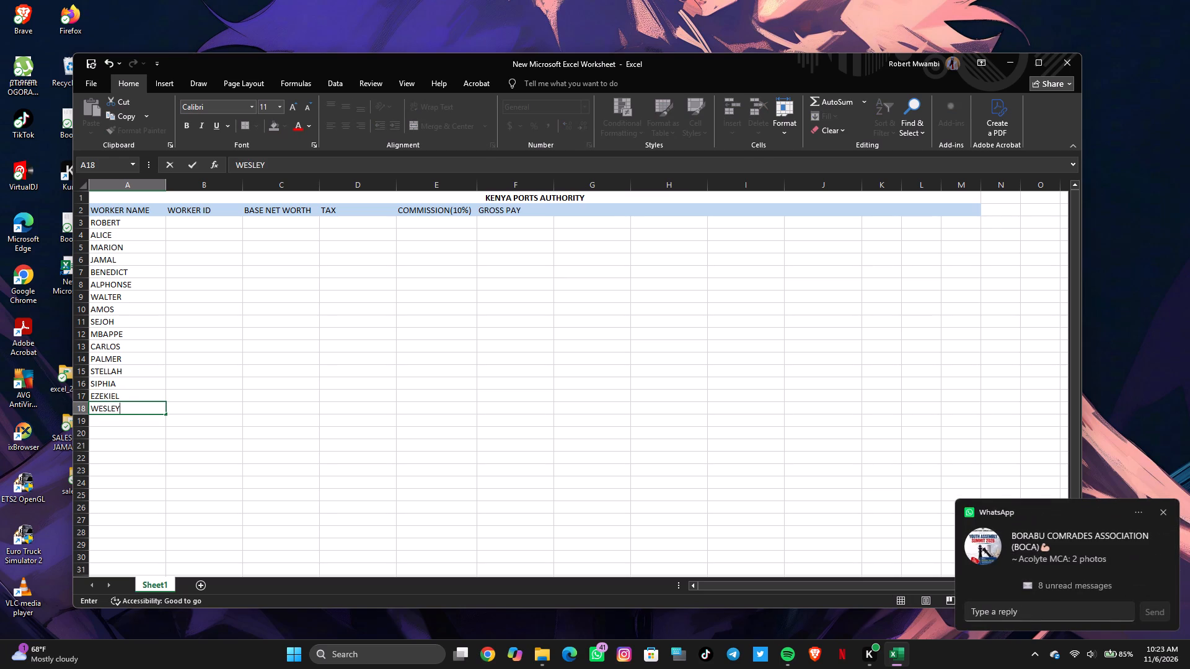
{"action": "key", "text": "Return"}
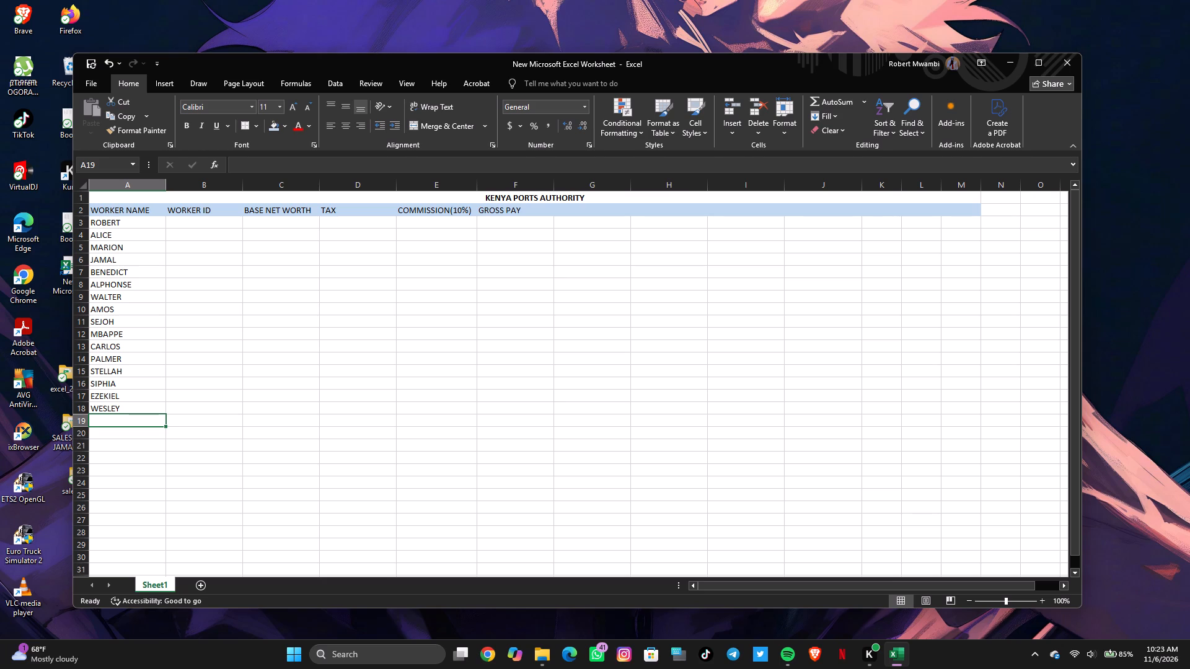
{"action": "type", "text": "ZABLON"}
{"action": "key", "text": "space"}
{"action": "key", "text": "d"}
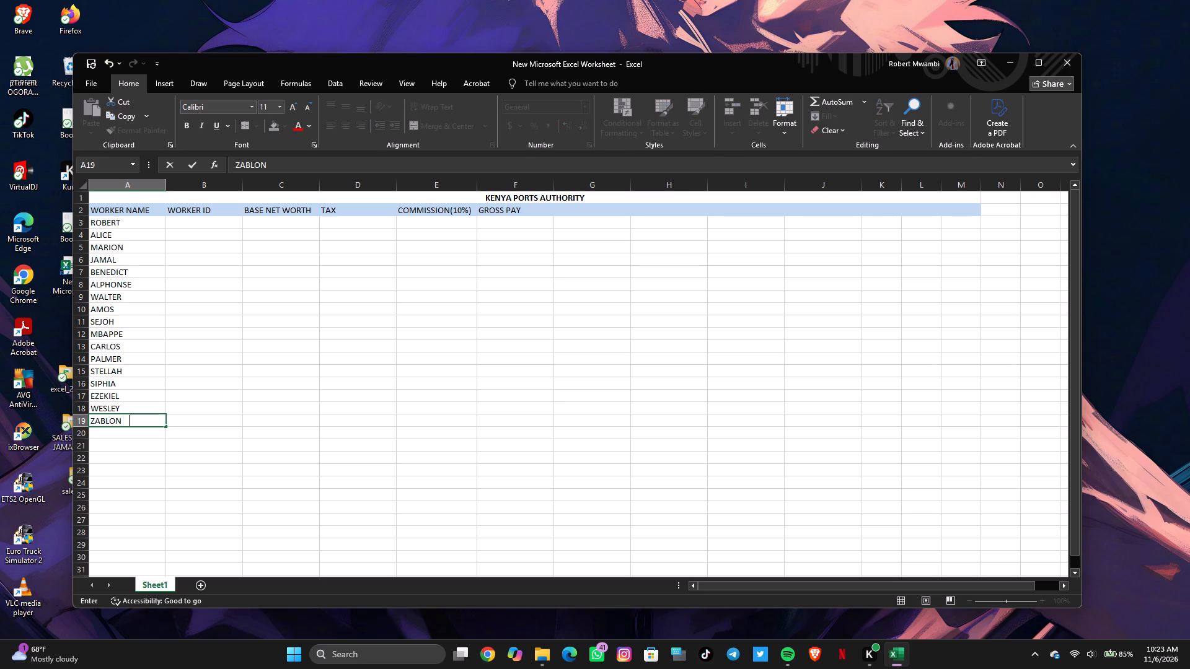
{"action": "key", "text": "BackSpace"}
{"action": "key", "text": "Return"}
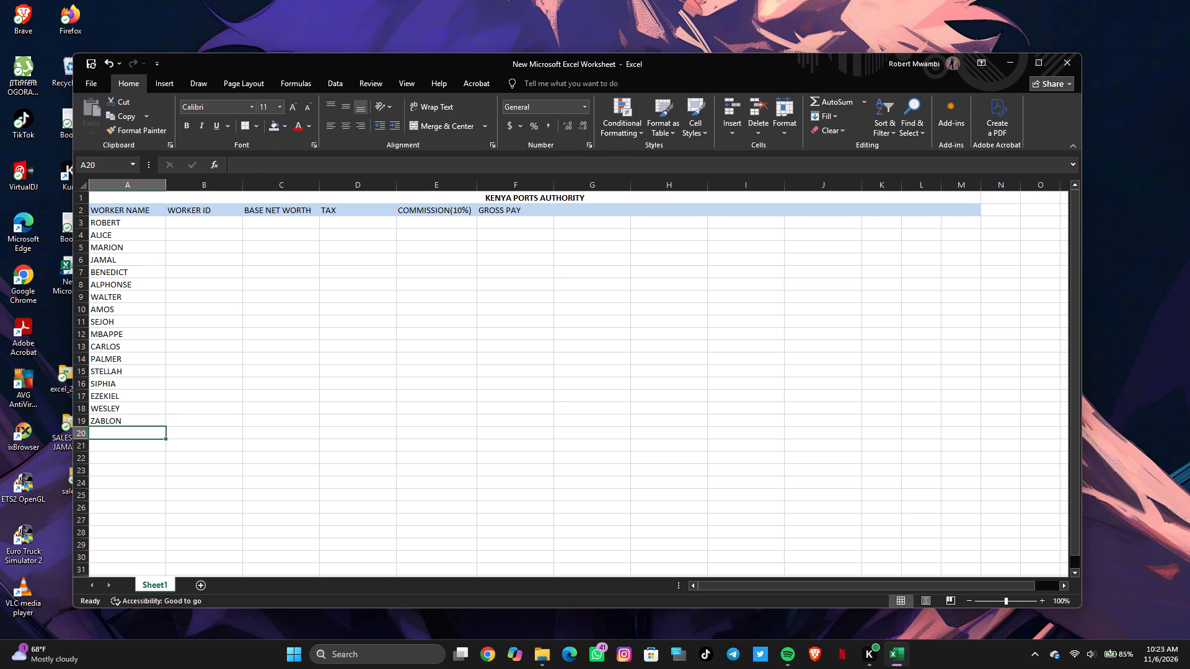
{"action": "type", "text": "DUKE"}
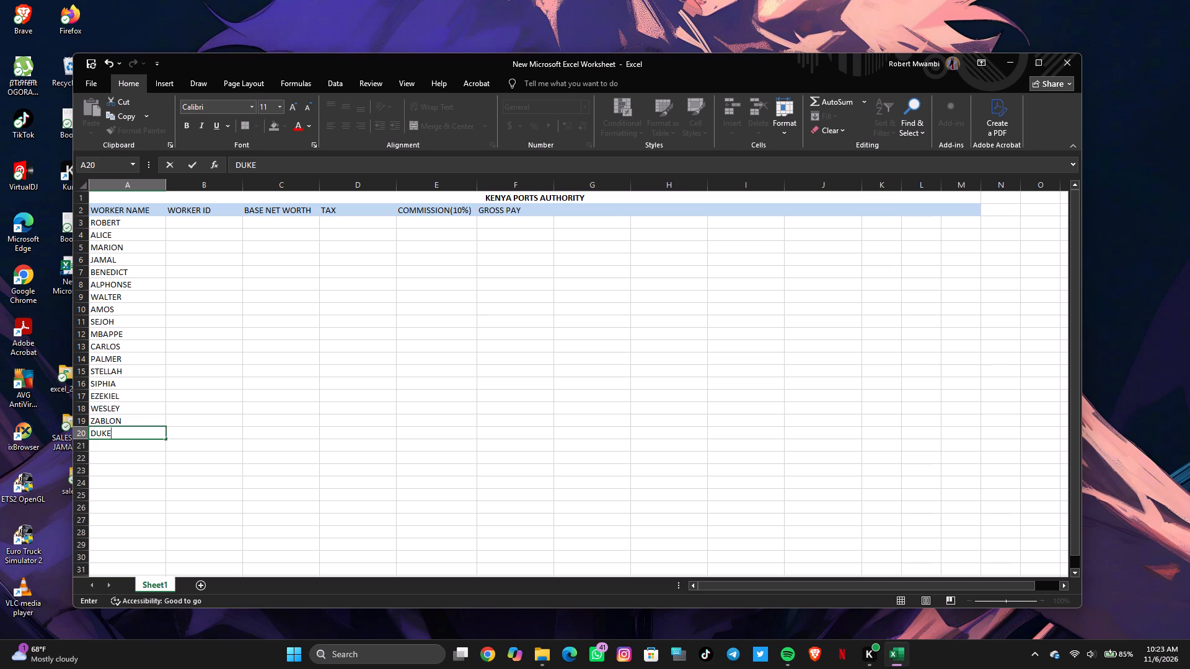
{"action": "key", "text": "Return"}
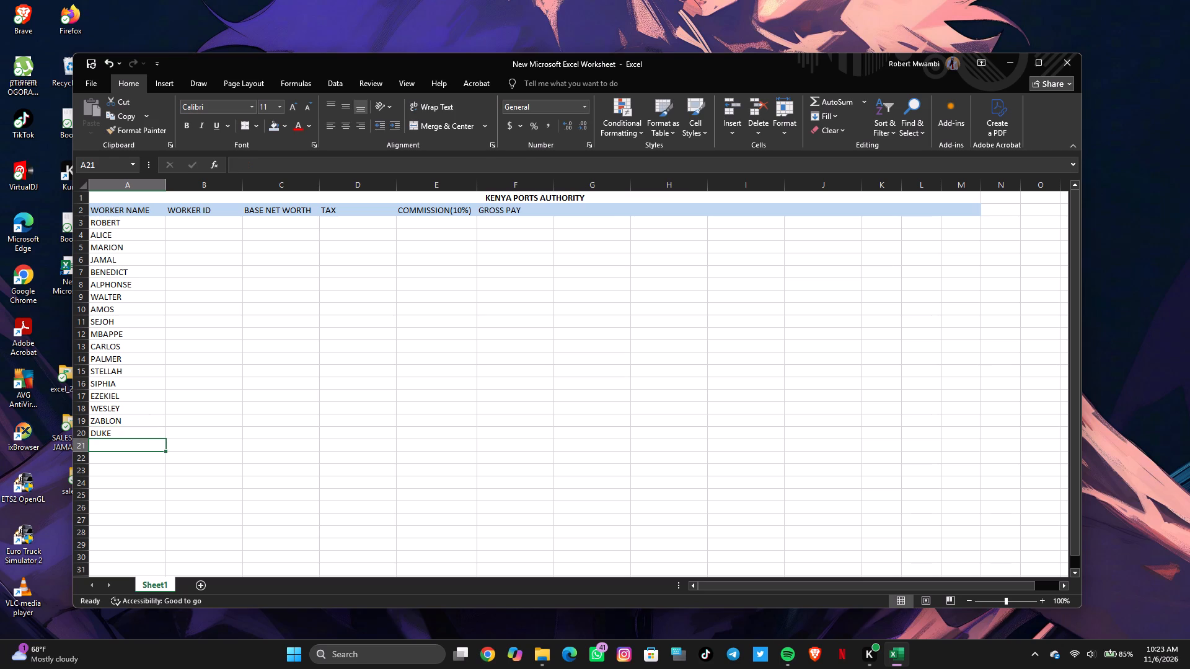
{"action": "type", "text": "JAP"}
{"action": "type", "text": "HETH"}
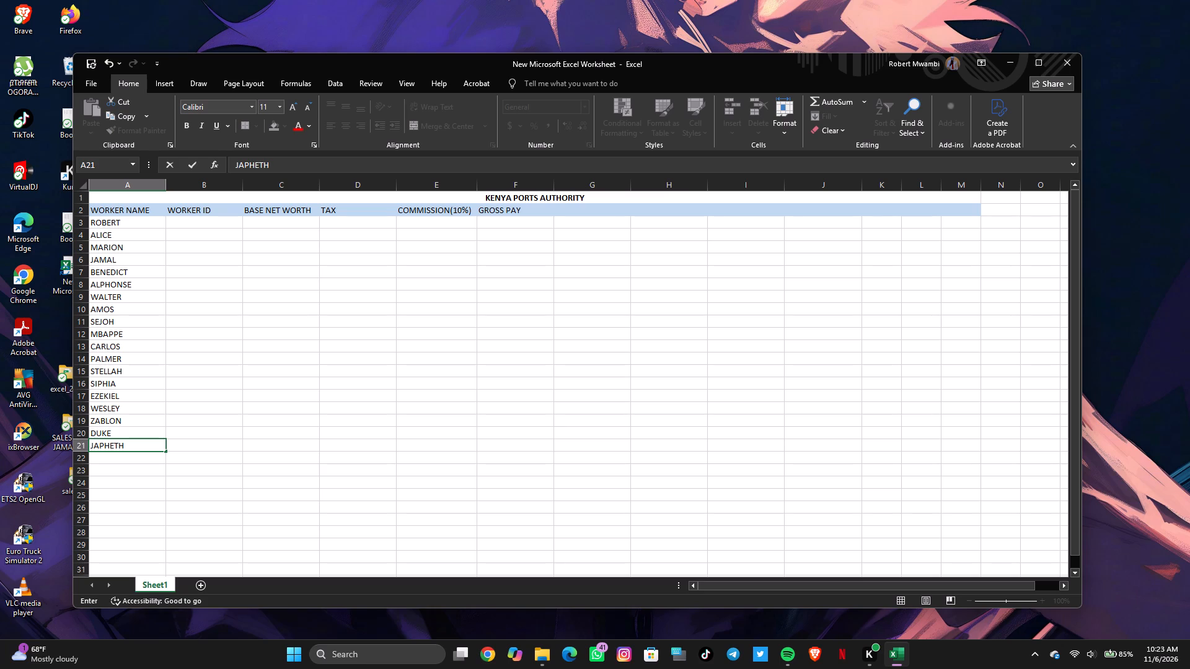
{"action": "left_click", "coordinate": [115, 458]}
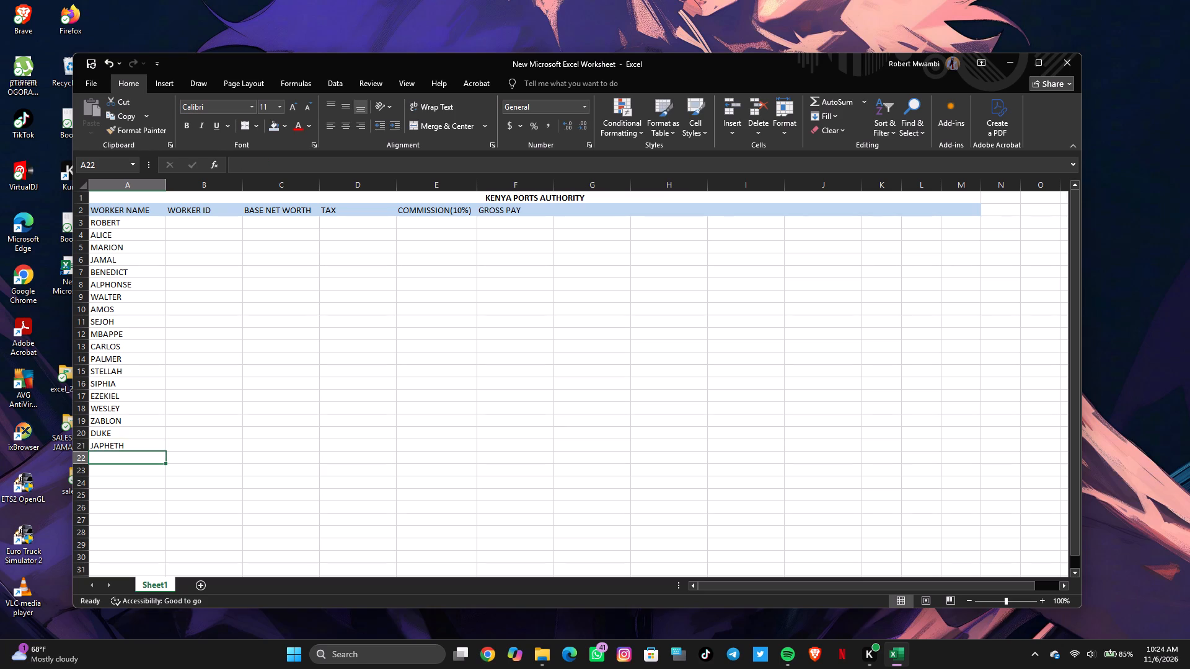
Complete the WORKER NAME column with SAMUEL, BRIAN, KEVIN and OBRIEN in A22 to A25.
{"action": "type", "text": "SAMMY"}
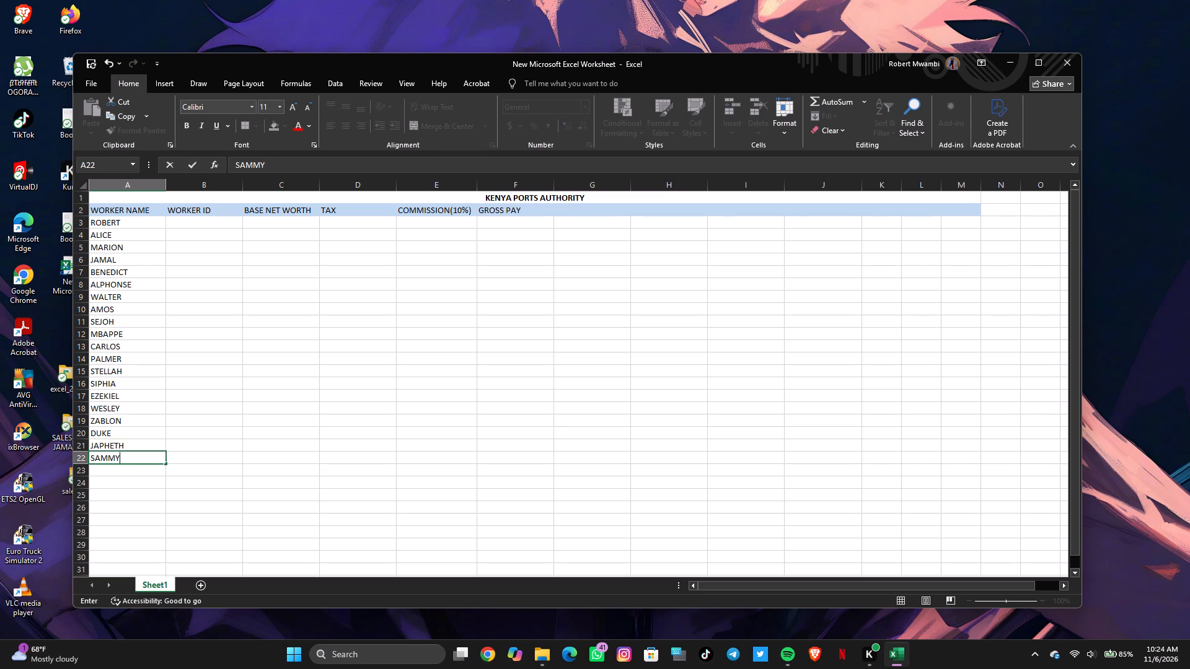
{"action": "key", "text": "BackSpace"}
{"action": "key", "text": "BackSpace"}
{"action": "type", "text": "UEL"}
{"action": "key", "text": "Return"}
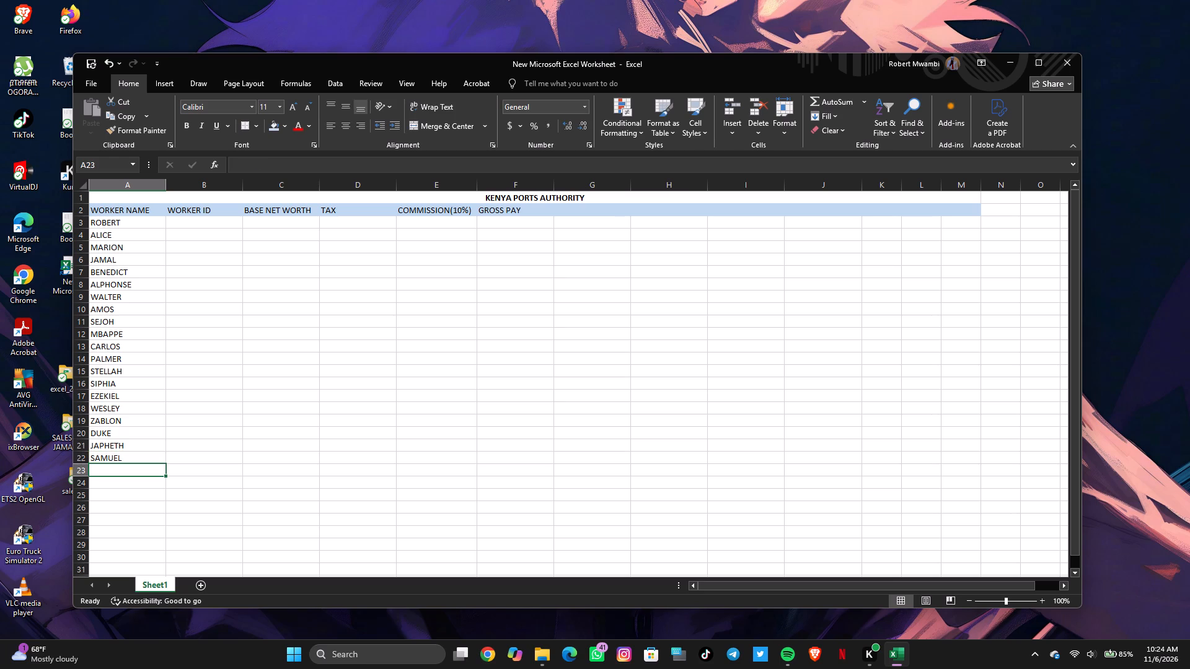
{"action": "type", "text": "BRIAN"}
{"action": "key", "text": "Return"}
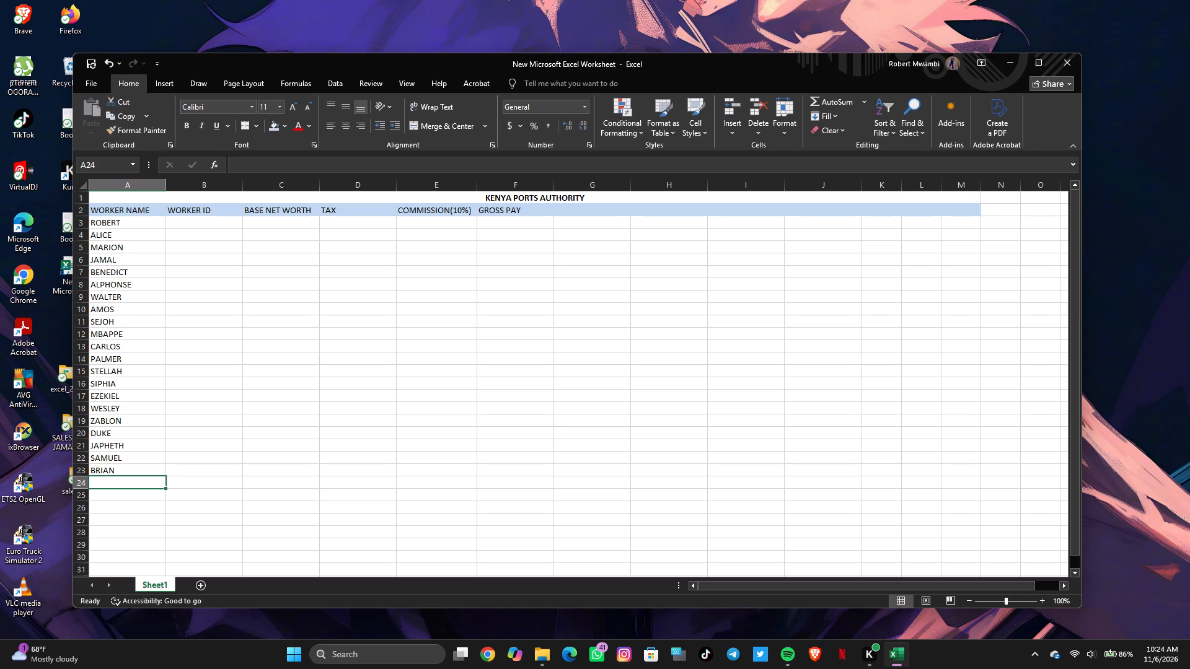
{"action": "type", "text": "KEVI"}
{"action": "key", "text": "n"}
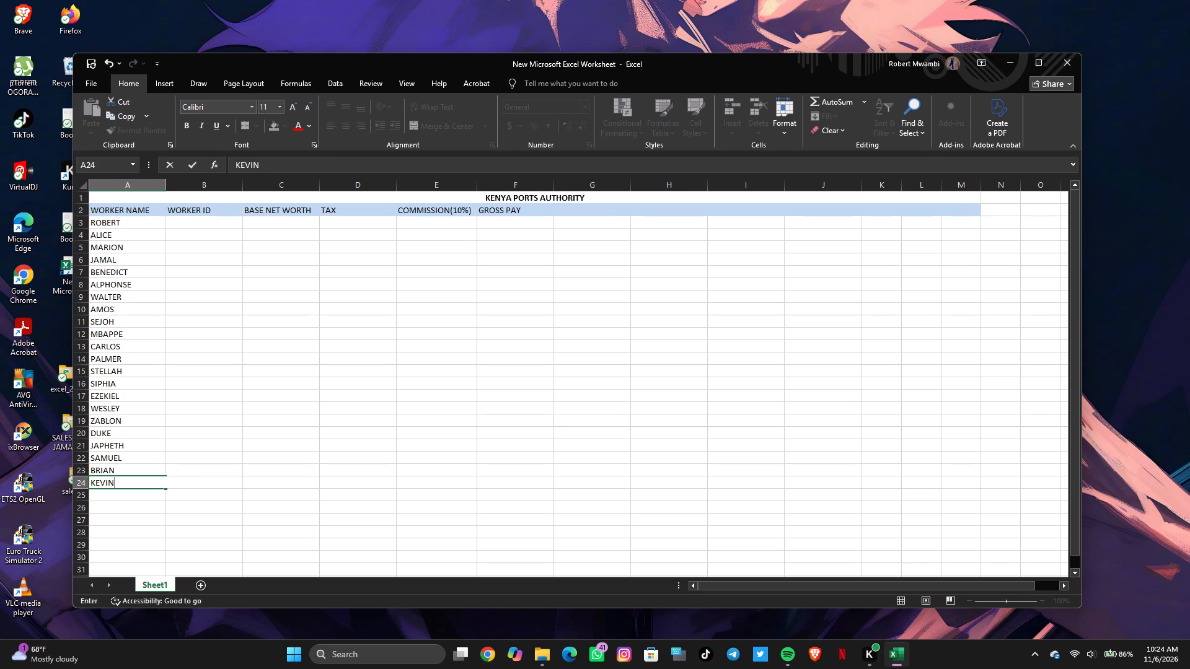
{"action": "key", "text": "Return"}
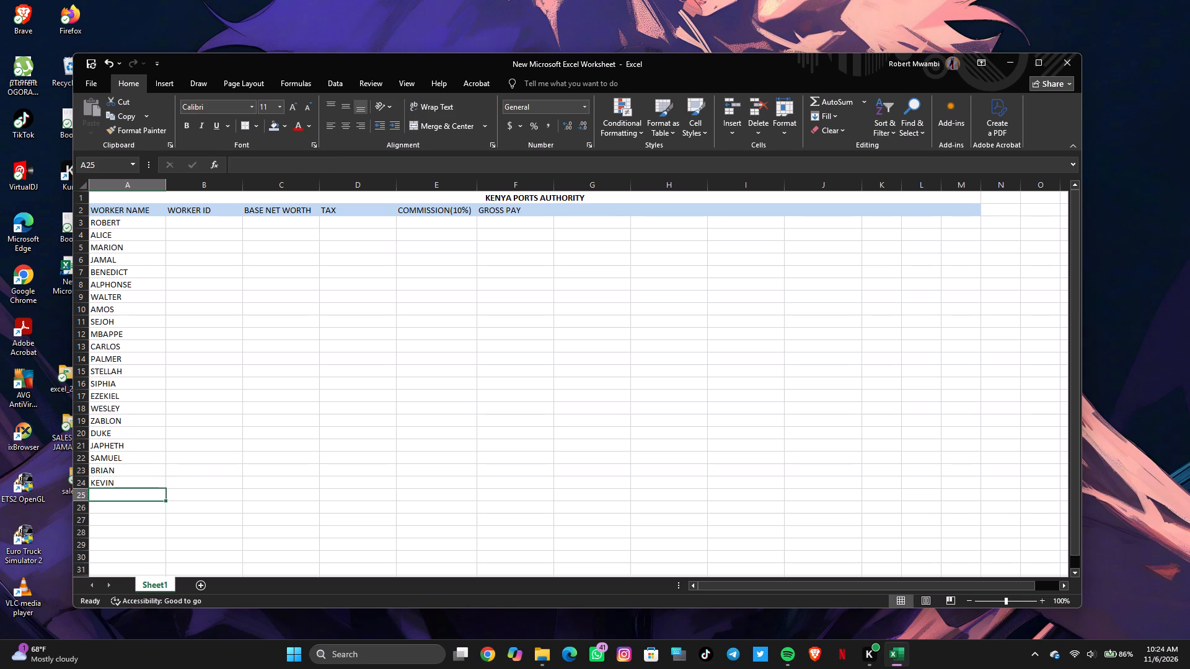
{"action": "type", "text": "OBRIEN"}
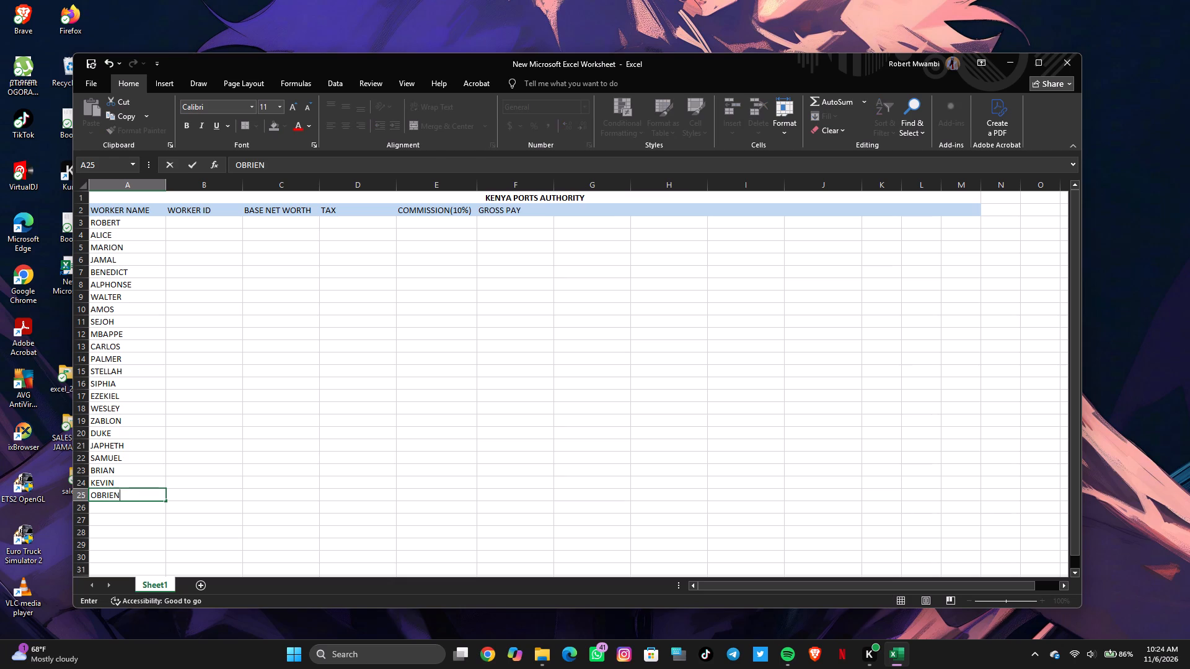
Enter the worker ID W001 for ROBERT in B3 under WORKER ID.
{"action": "left_click", "coordinate": [192, 224]}
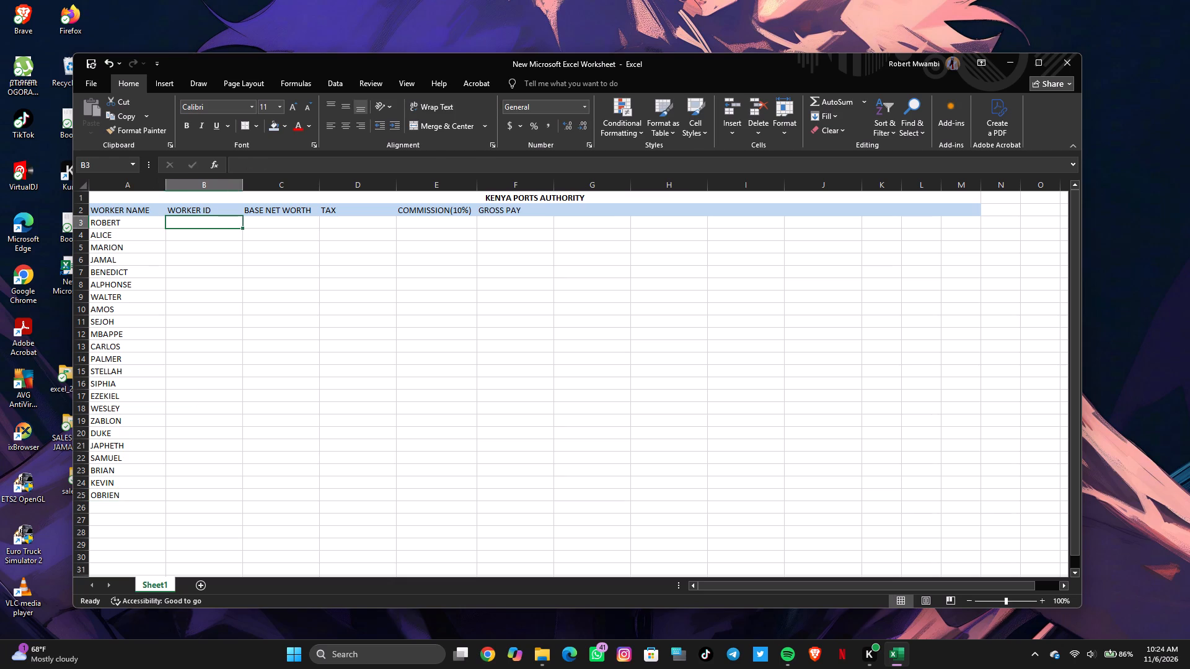
{"action": "key", "text": "w"}
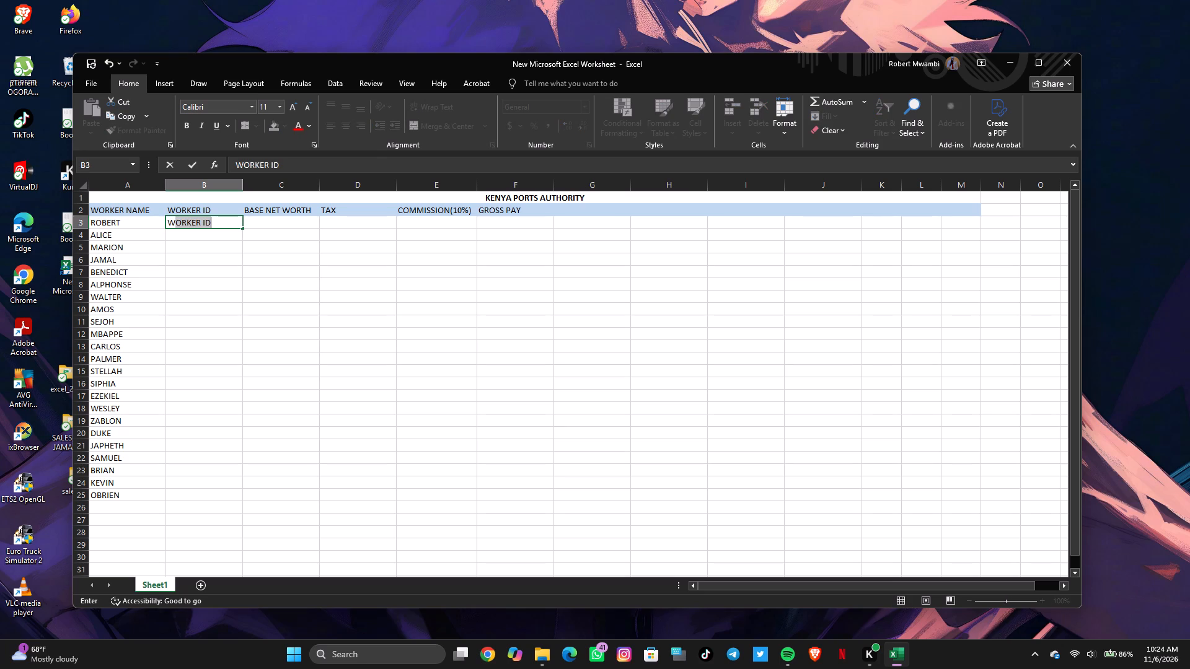
{"action": "type", "text": "001"}
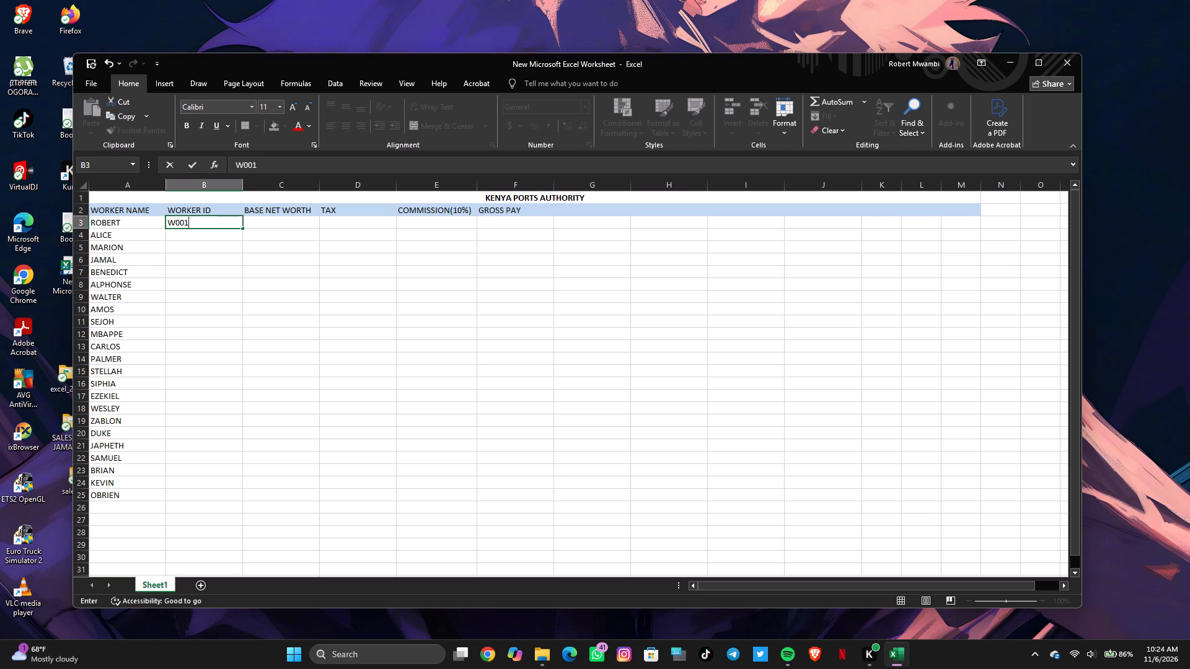
{"action": "left_click", "coordinate": [217, 240]}
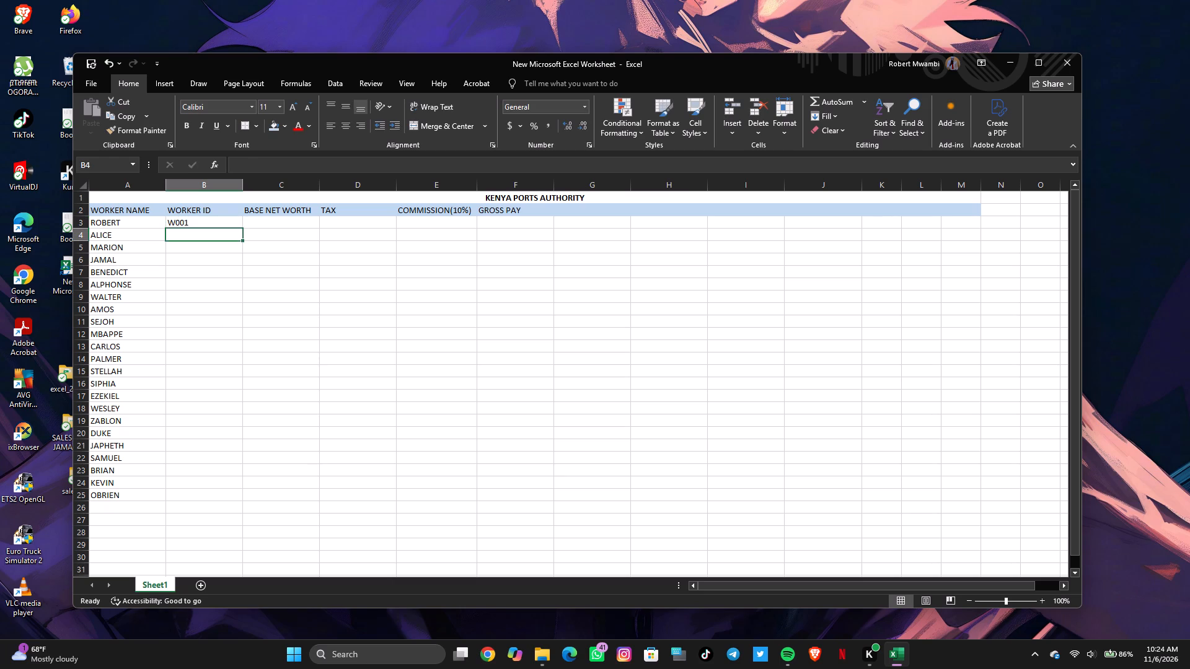
Center the worker ID in B3 with Merge & Center and apply Merge Across to the same cell.
{"action": "left_click", "coordinate": [231, 224]}
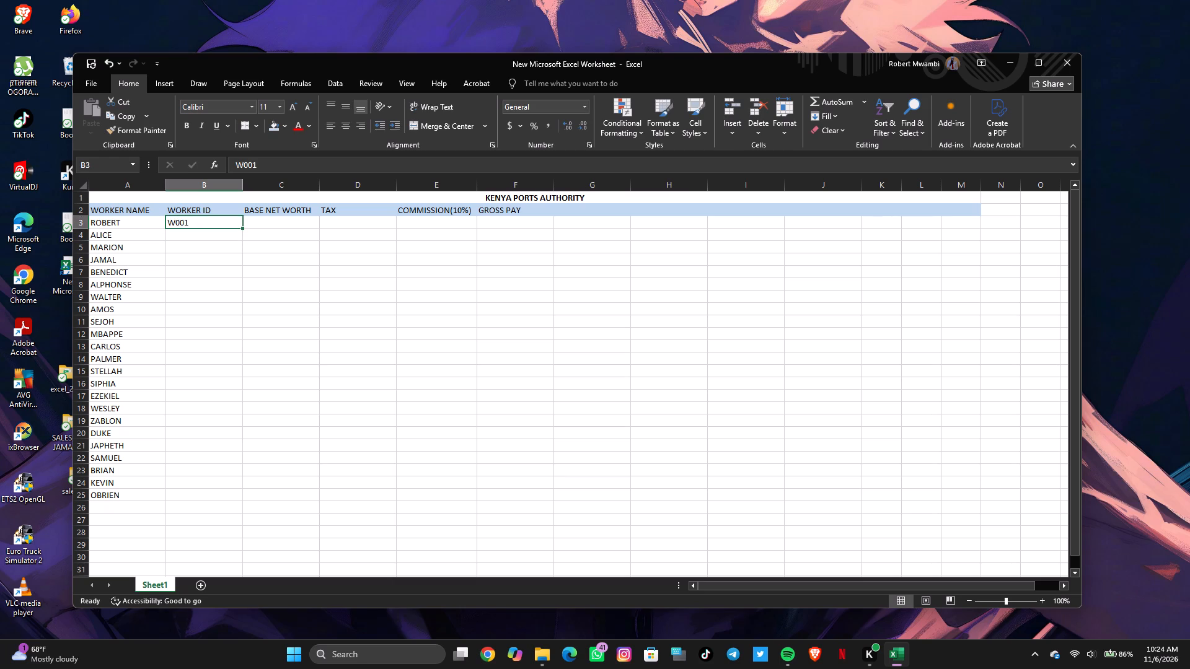
{"action": "left_click", "coordinate": [452, 127]}
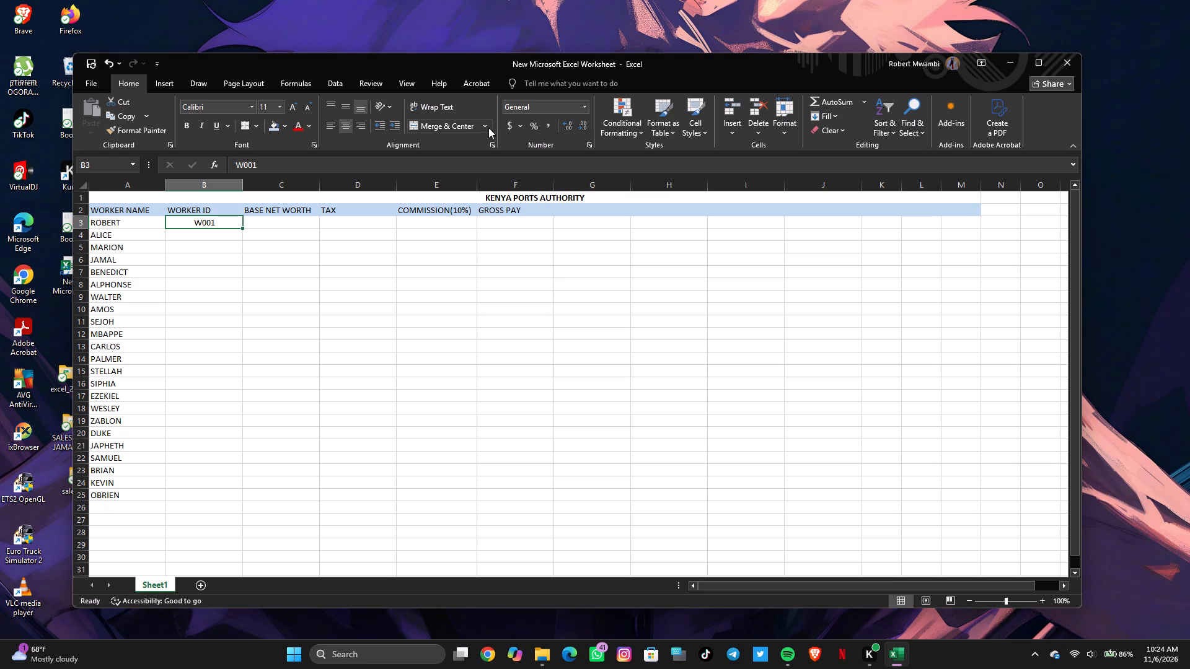
{"action": "left_click", "coordinate": [490, 127]}
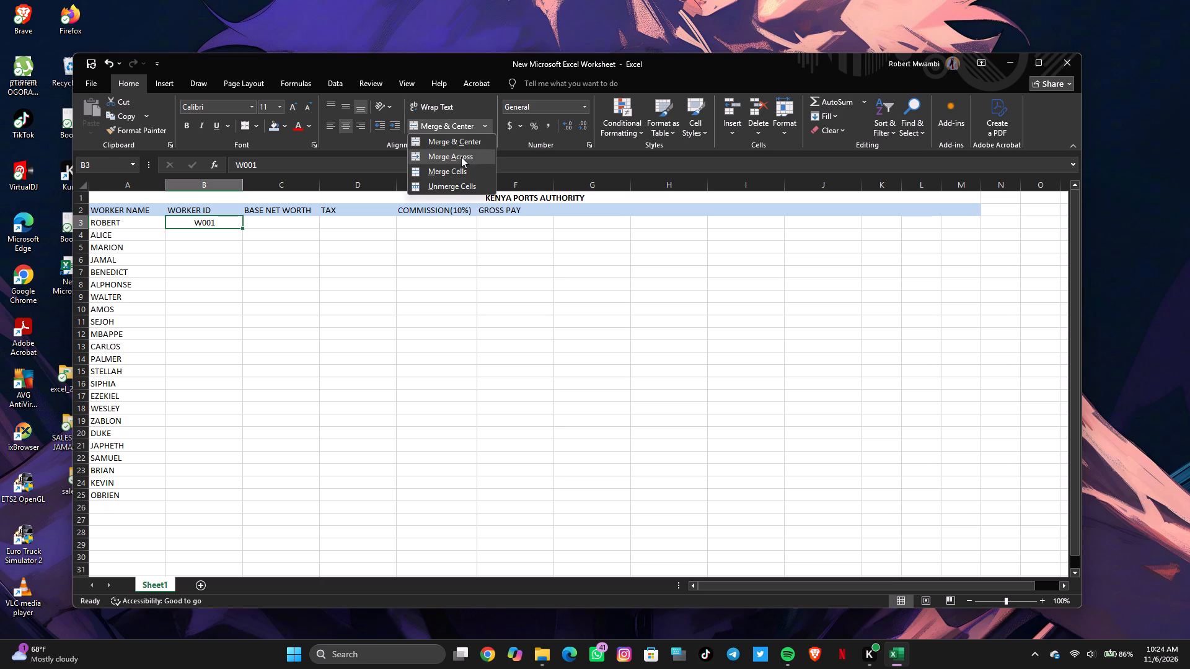
{"action": "left_click", "coordinate": [461, 157]}
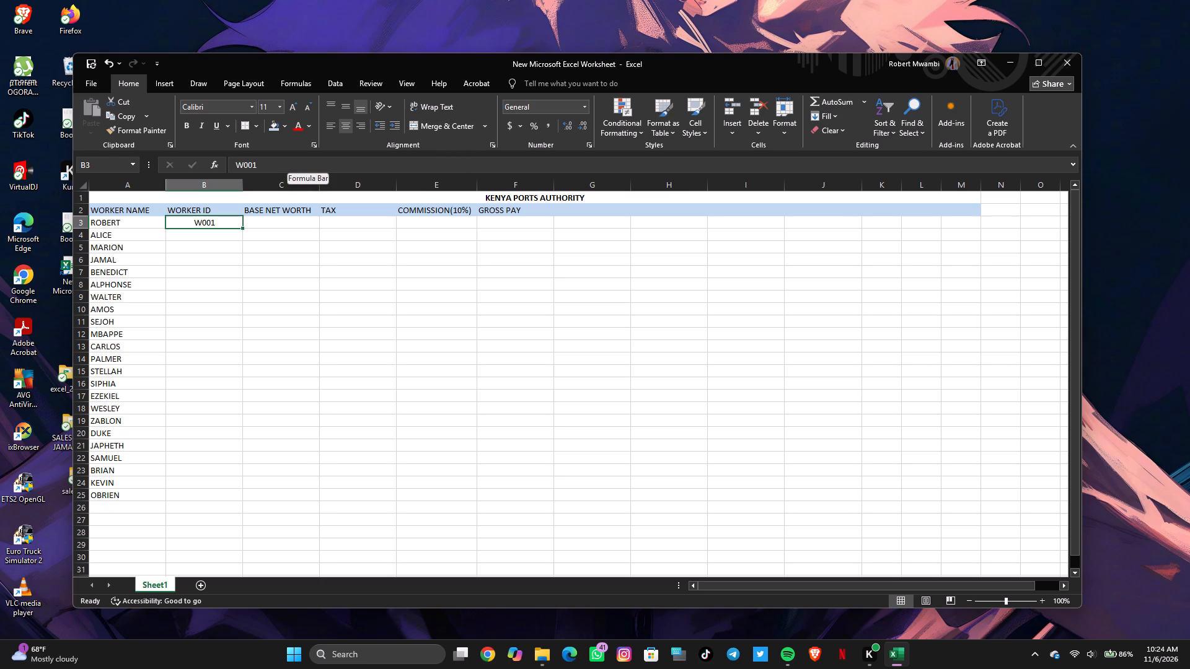
{"action": "left_click", "coordinate": [239, 227]}
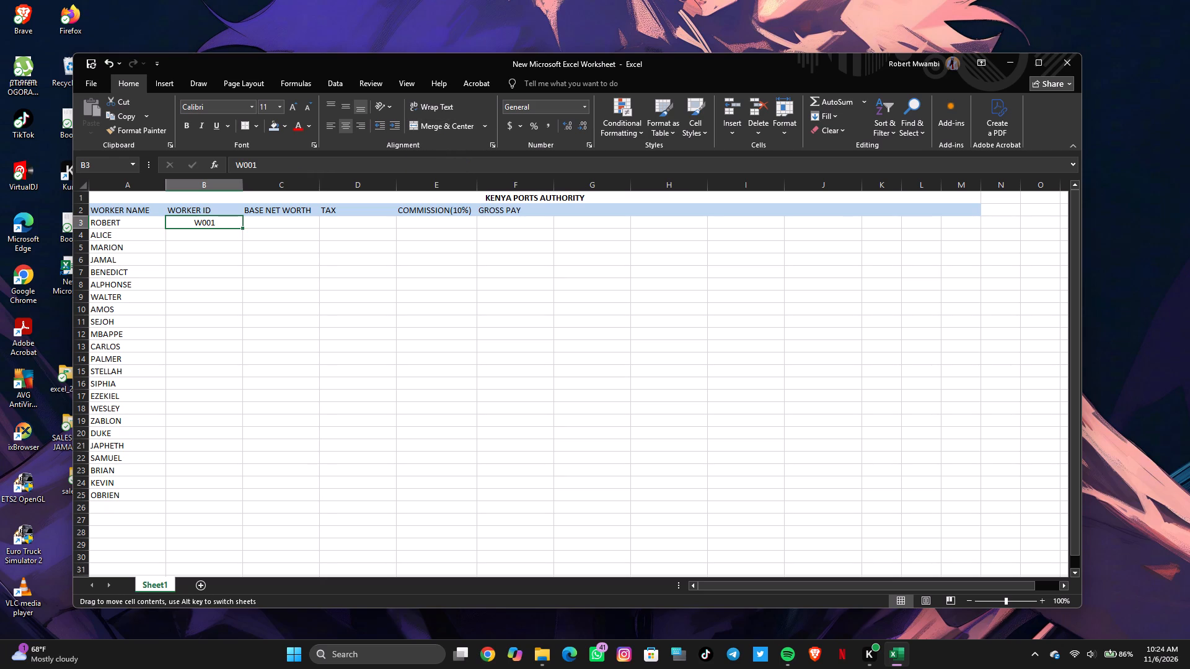
Fill the worker ID series from B3 down to B25, running W001 to W023 alongside the worker names.
{"action": "left_click_drag", "start_coordinate": [242, 227], "coordinate": [236, 325]}
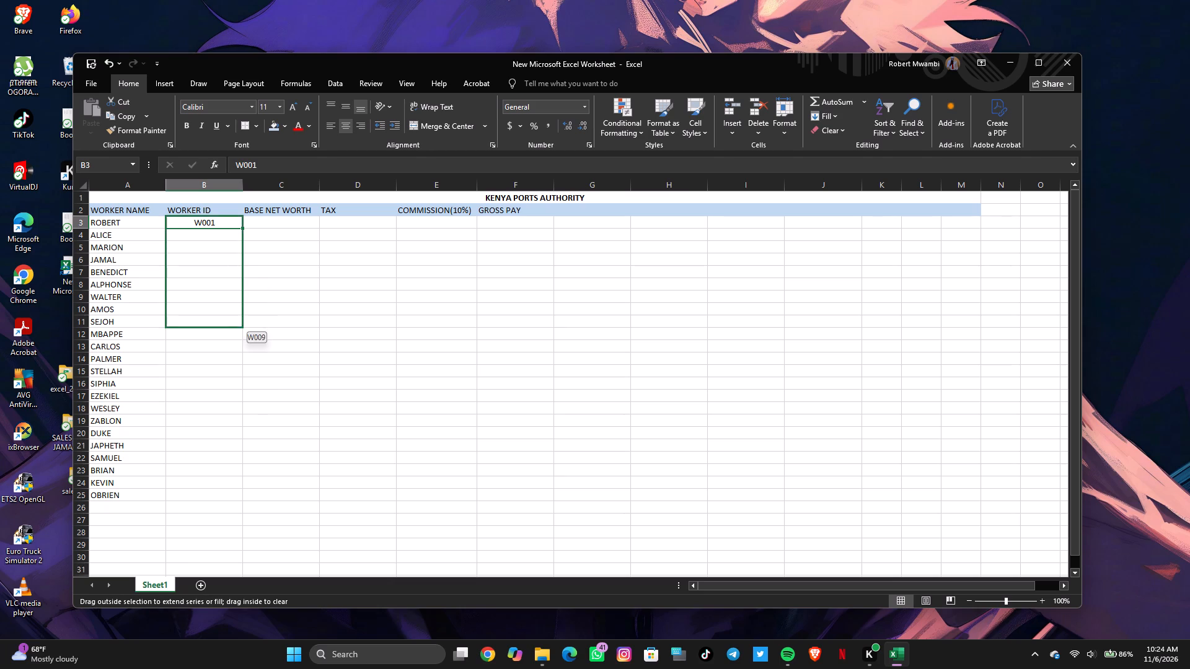
{"action": "left_click_drag", "start_coordinate": [236, 325], "coordinate": [247, 497]}
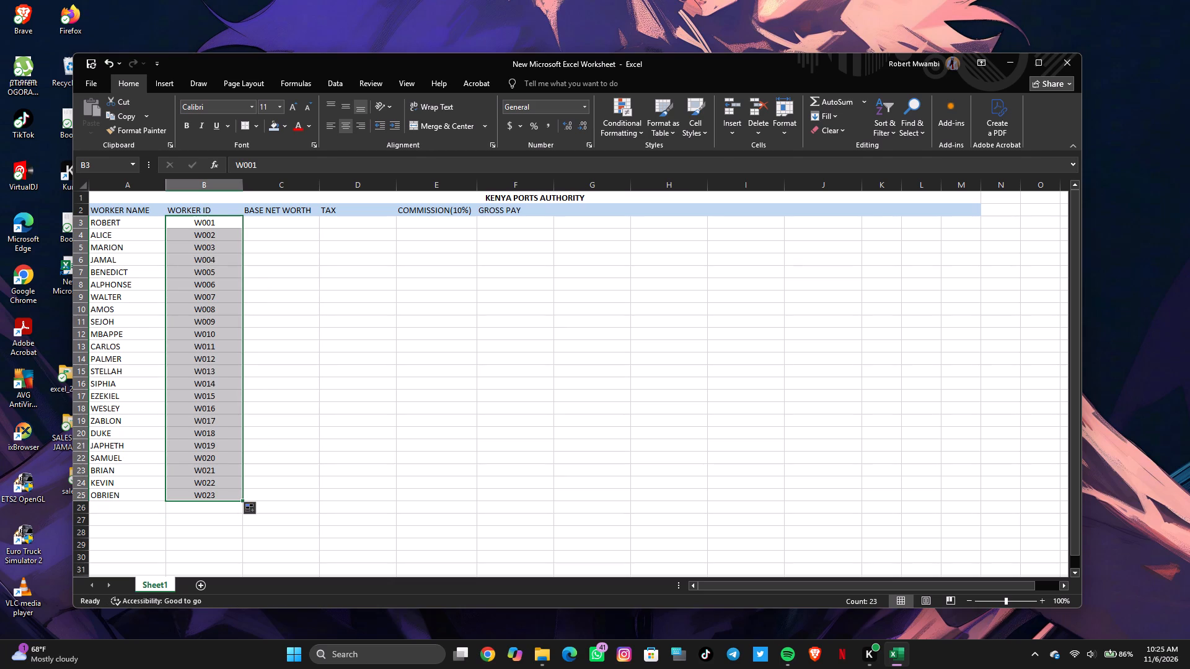
Left-align the worker IDs in B3 to B25.
{"action": "left_click", "coordinate": [332, 125]}
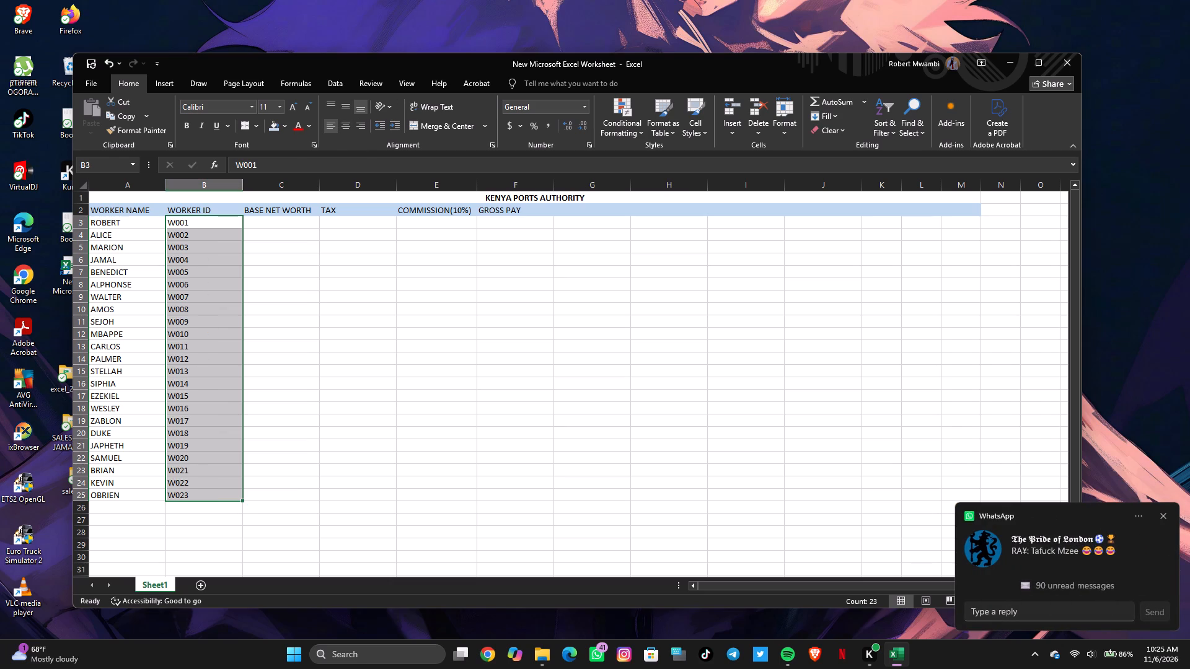
Select C3, the first cell under BASE NET WORTH, in ROBERT's row.
{"action": "left_click", "coordinate": [288, 224]}
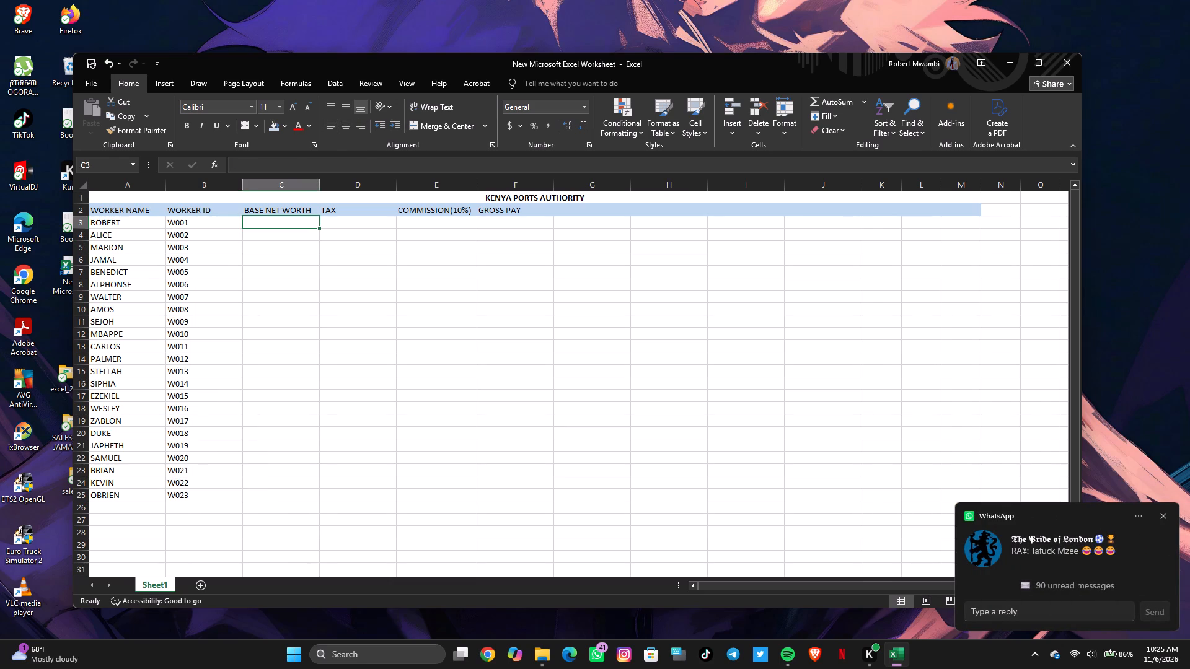
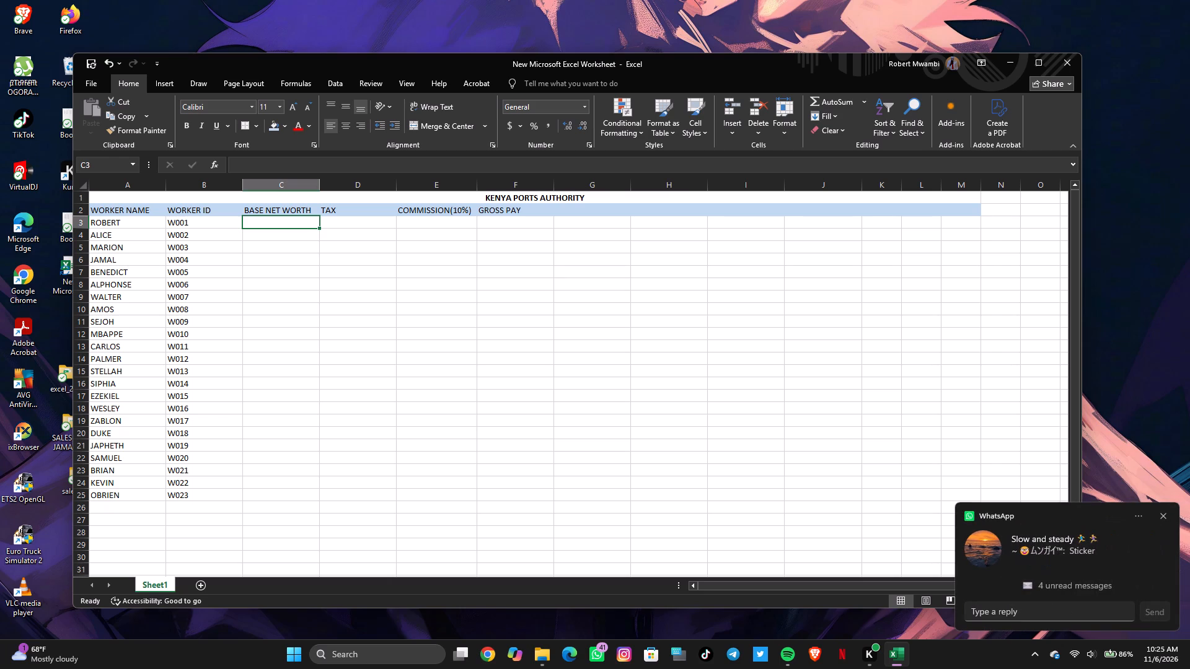
Enter 40,000 as ROBERT's base net worth in C3 and keep that cell selected.
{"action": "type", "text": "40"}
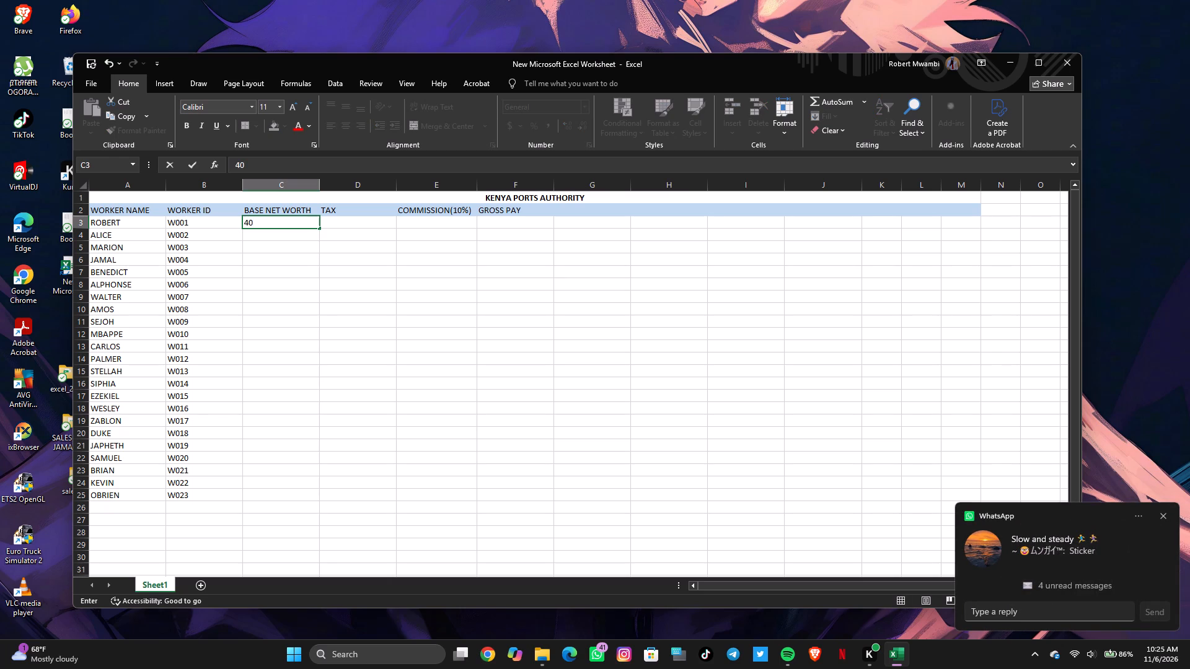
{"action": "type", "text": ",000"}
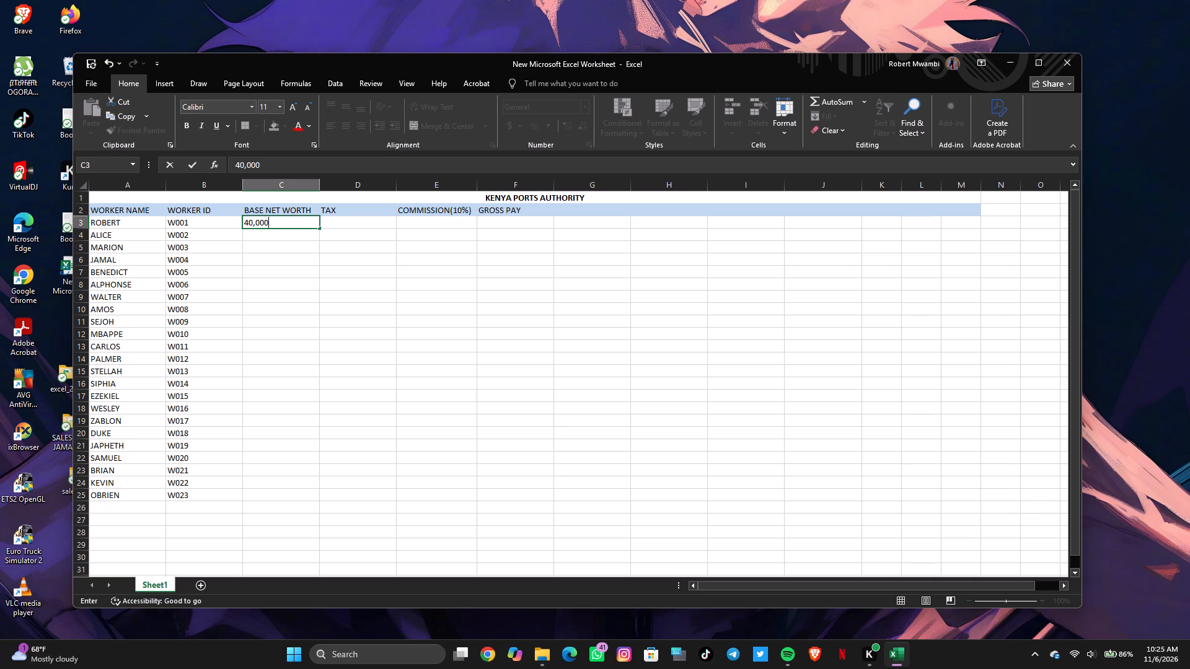
{"action": "left_click", "coordinate": [280, 242]}
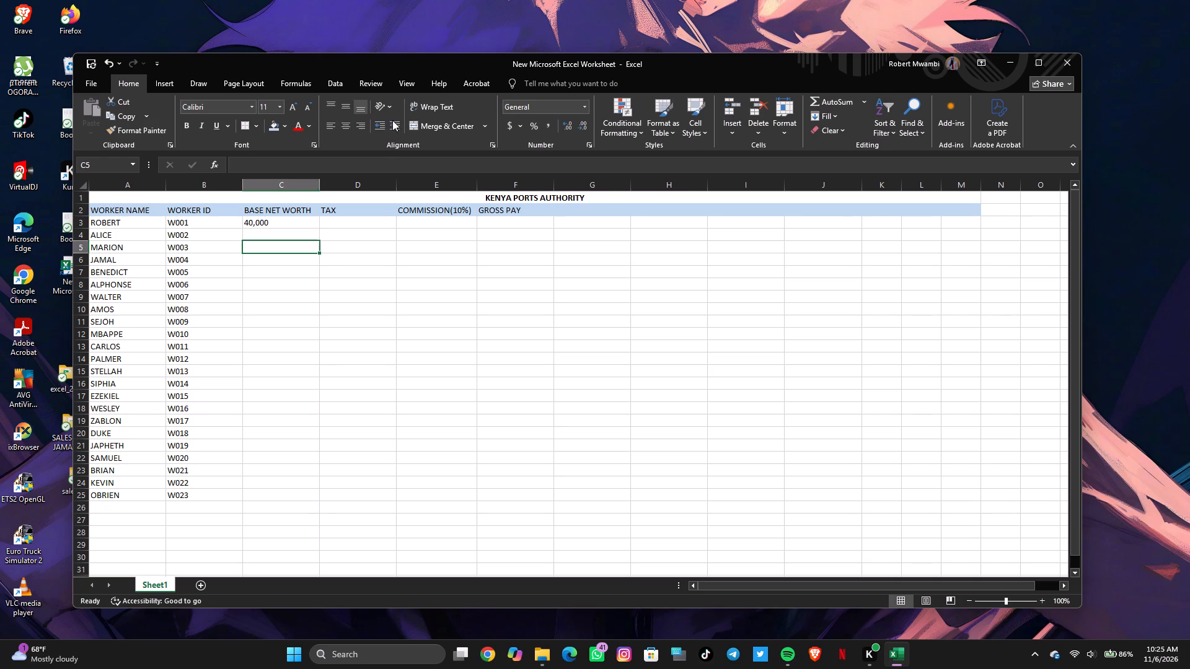
{"action": "left_click", "coordinate": [287, 221]}
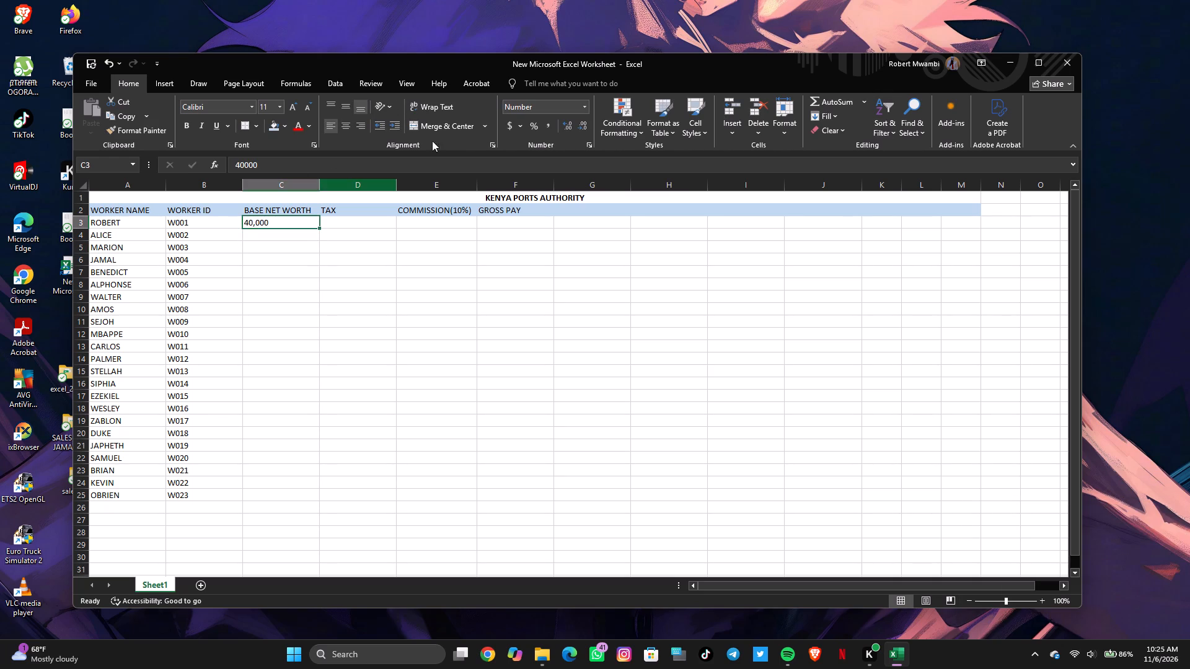
Show ROBERT's BASE NET WORTH amount in C3 with three decimal places.
{"action": "left_click", "coordinate": [572, 128]}
{"action": "left_click", "coordinate": [572, 128]}
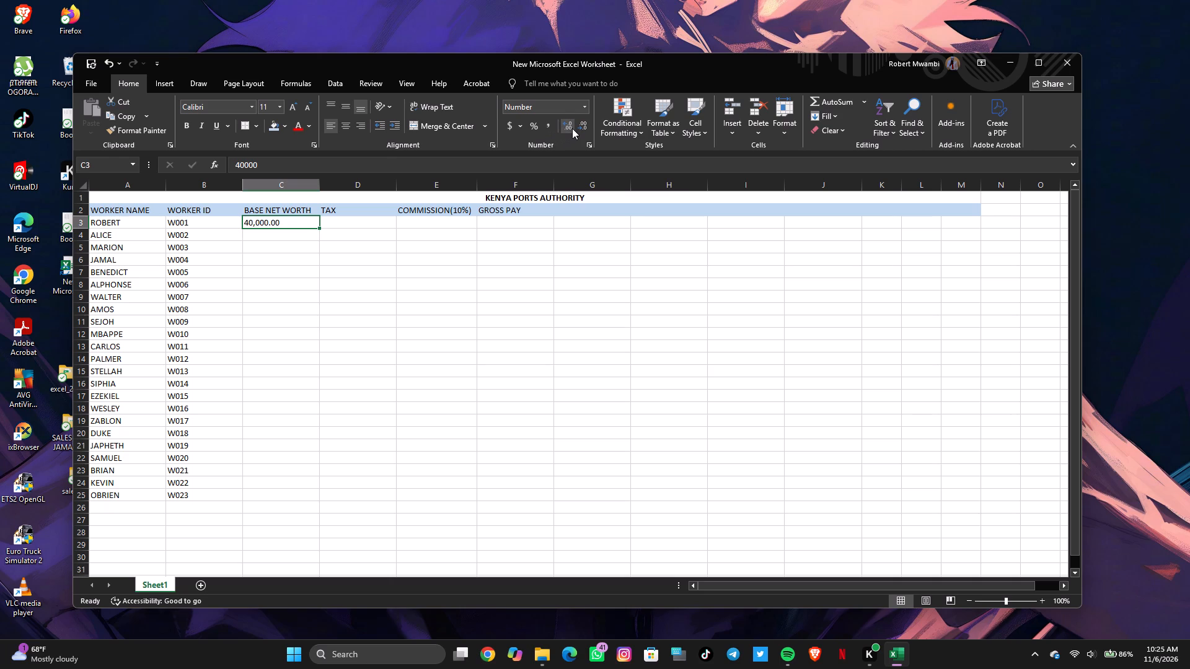
{"action": "left_click", "coordinate": [572, 128]}
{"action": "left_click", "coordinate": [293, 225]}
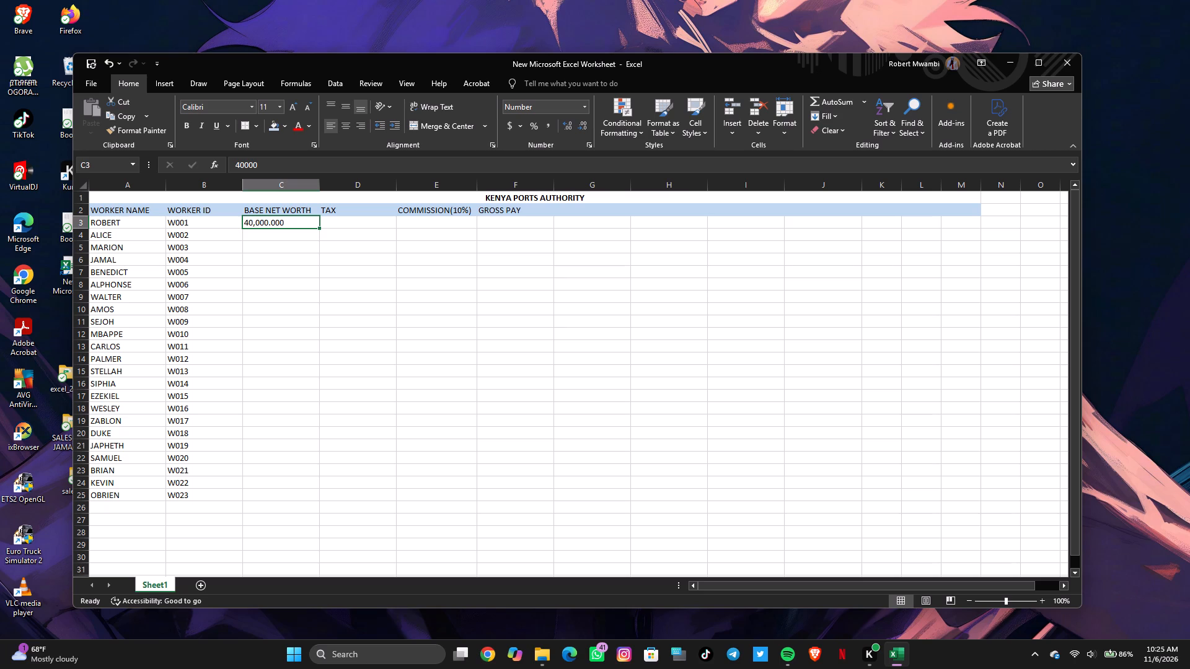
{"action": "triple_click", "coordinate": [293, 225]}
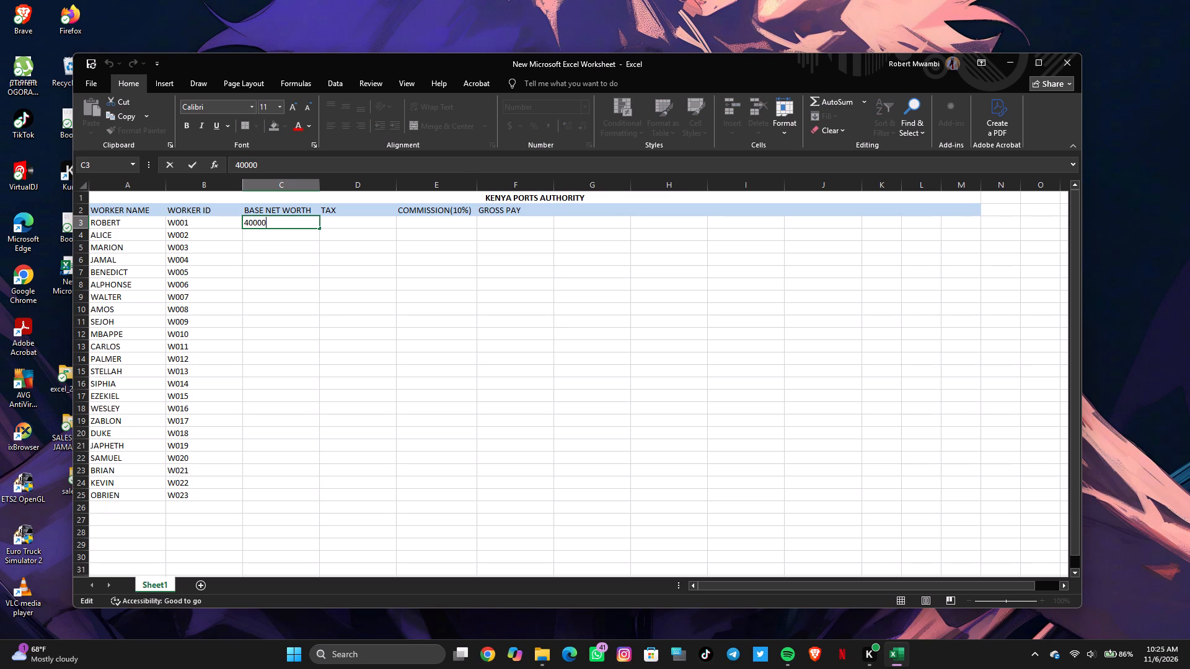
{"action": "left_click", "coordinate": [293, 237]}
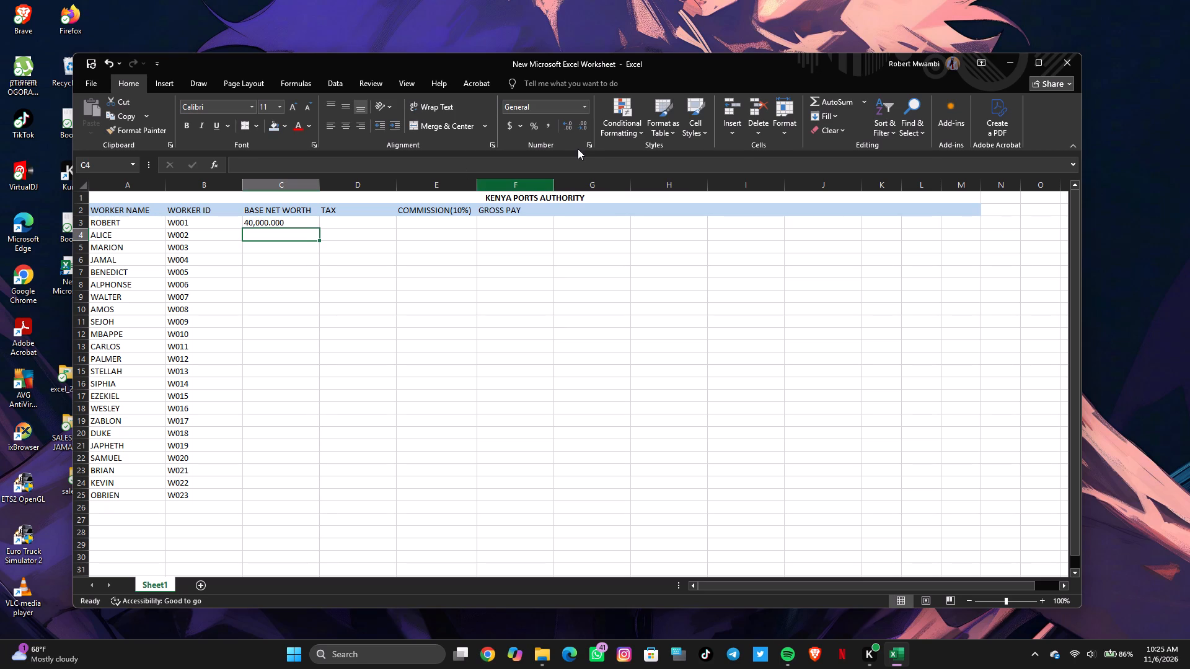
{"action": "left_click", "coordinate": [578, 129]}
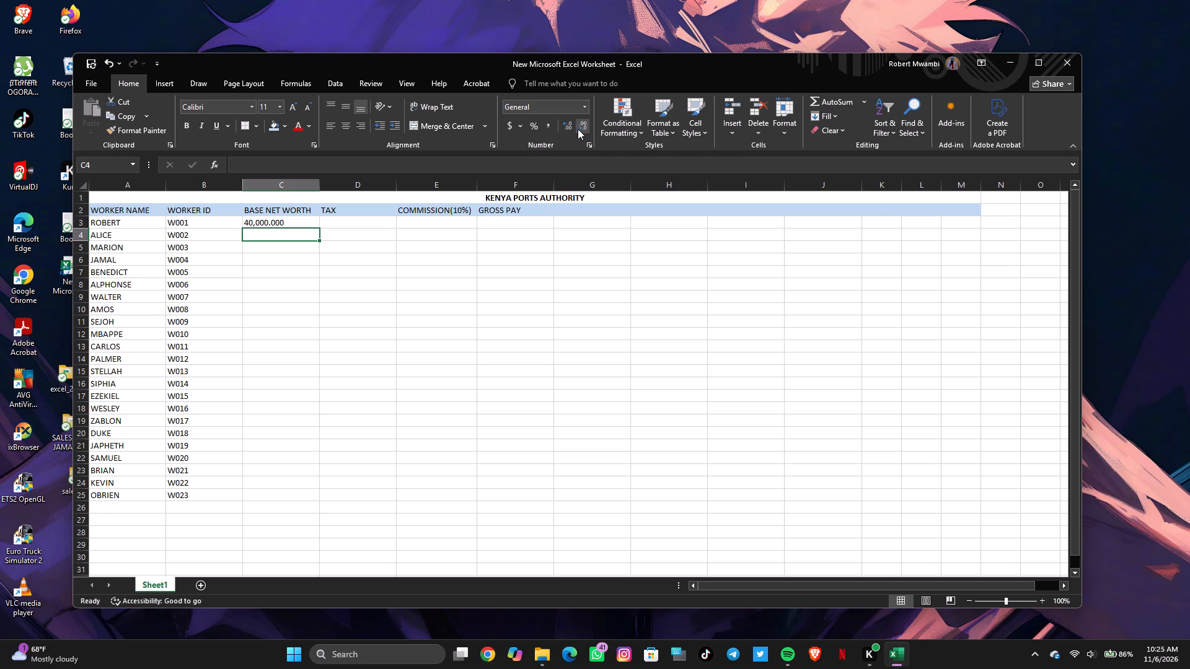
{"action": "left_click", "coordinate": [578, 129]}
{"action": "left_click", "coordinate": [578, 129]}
Fill the BASE NET WORTH amount from C3 down to C25 for all the workers.
{"action": "left_click", "coordinate": [291, 220]}
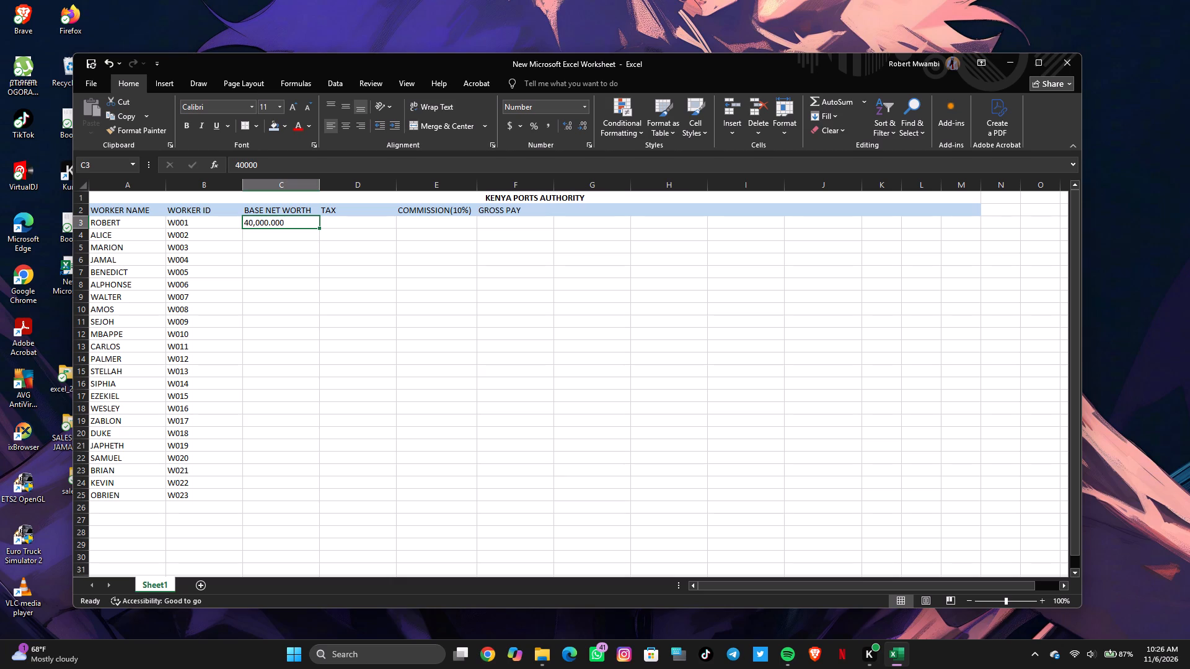
{"action": "left_click_drag", "start_coordinate": [319, 227], "coordinate": [300, 463]}
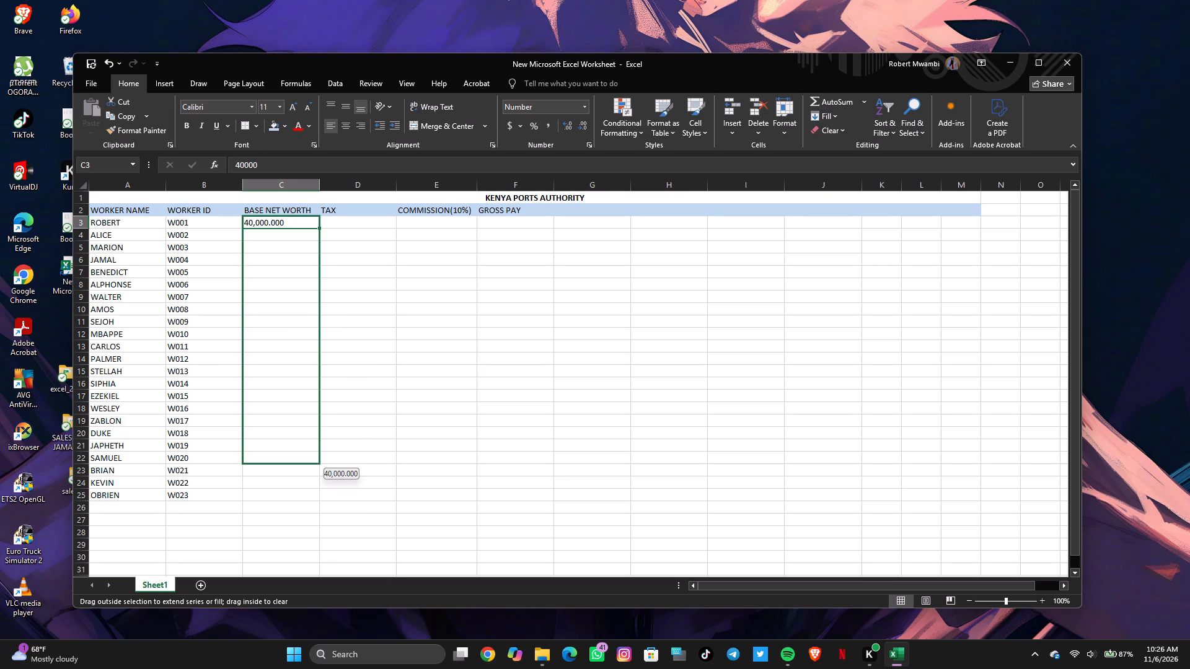
{"action": "left_click_drag", "start_coordinate": [300, 463], "coordinate": [307, 501]}
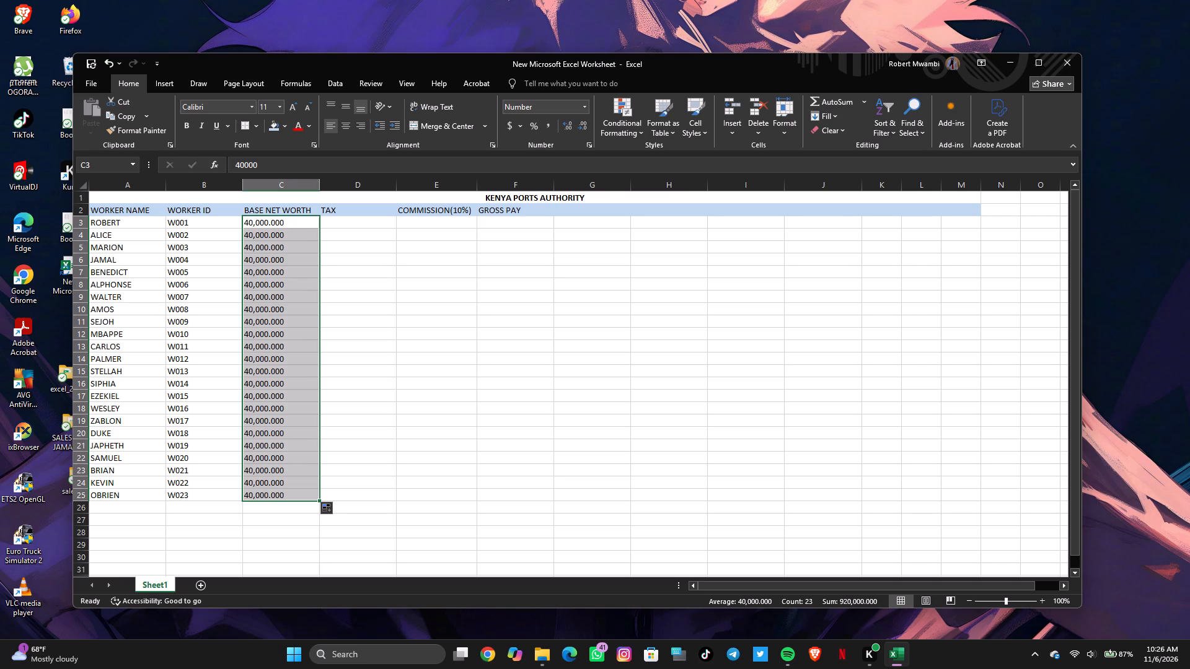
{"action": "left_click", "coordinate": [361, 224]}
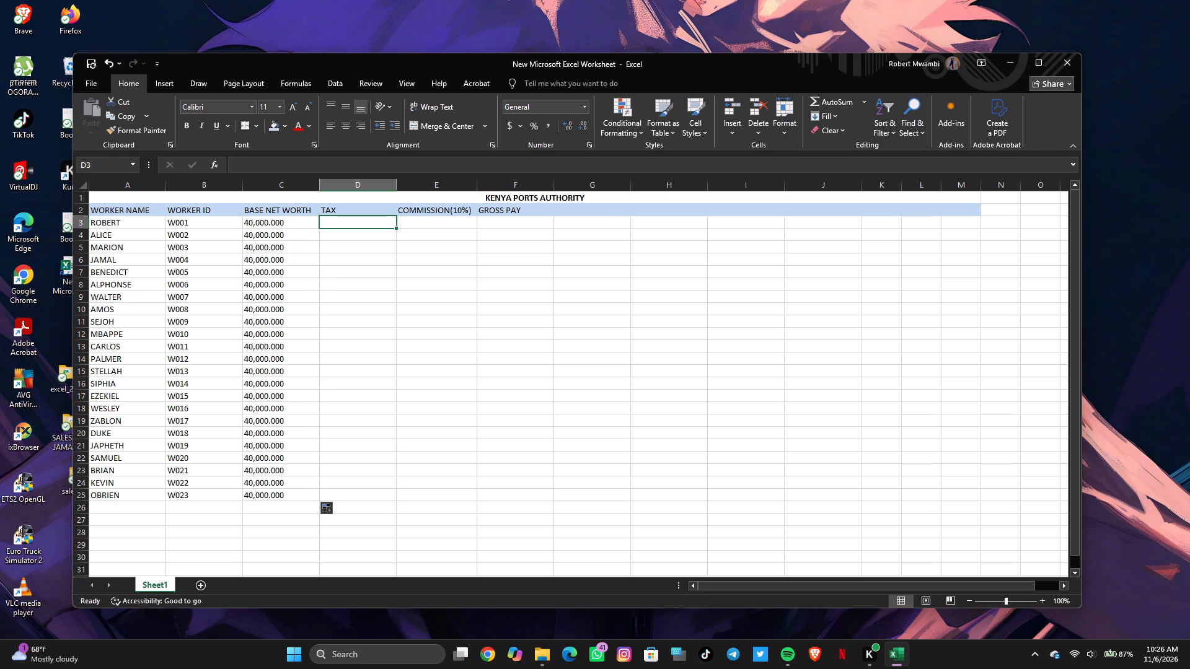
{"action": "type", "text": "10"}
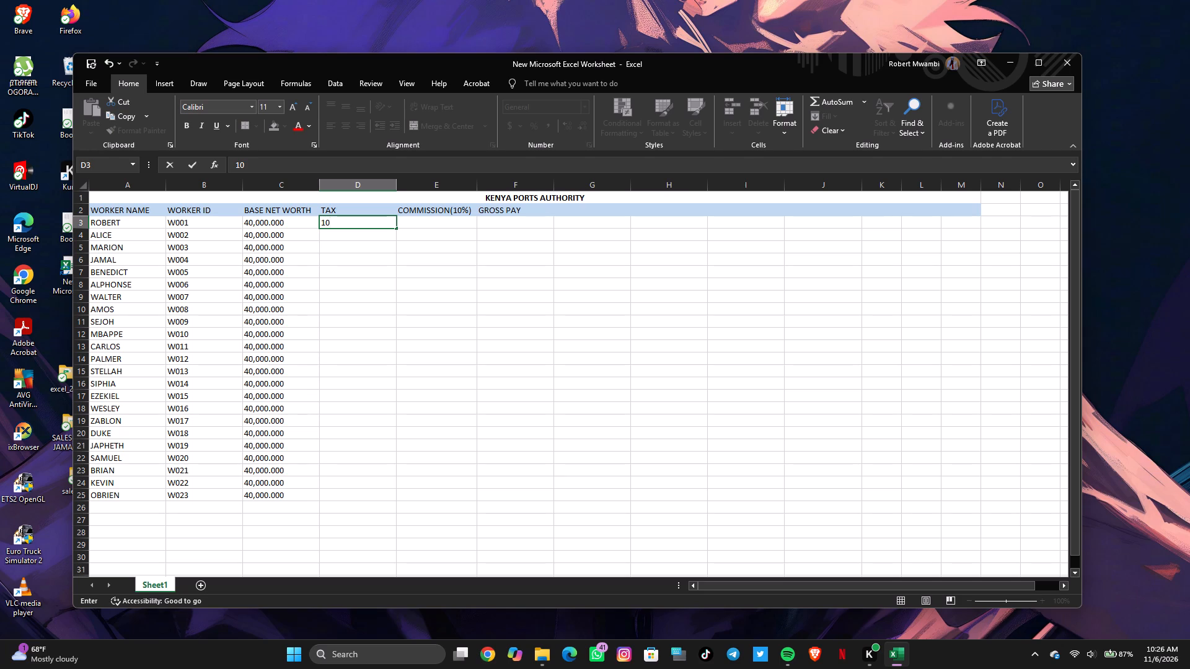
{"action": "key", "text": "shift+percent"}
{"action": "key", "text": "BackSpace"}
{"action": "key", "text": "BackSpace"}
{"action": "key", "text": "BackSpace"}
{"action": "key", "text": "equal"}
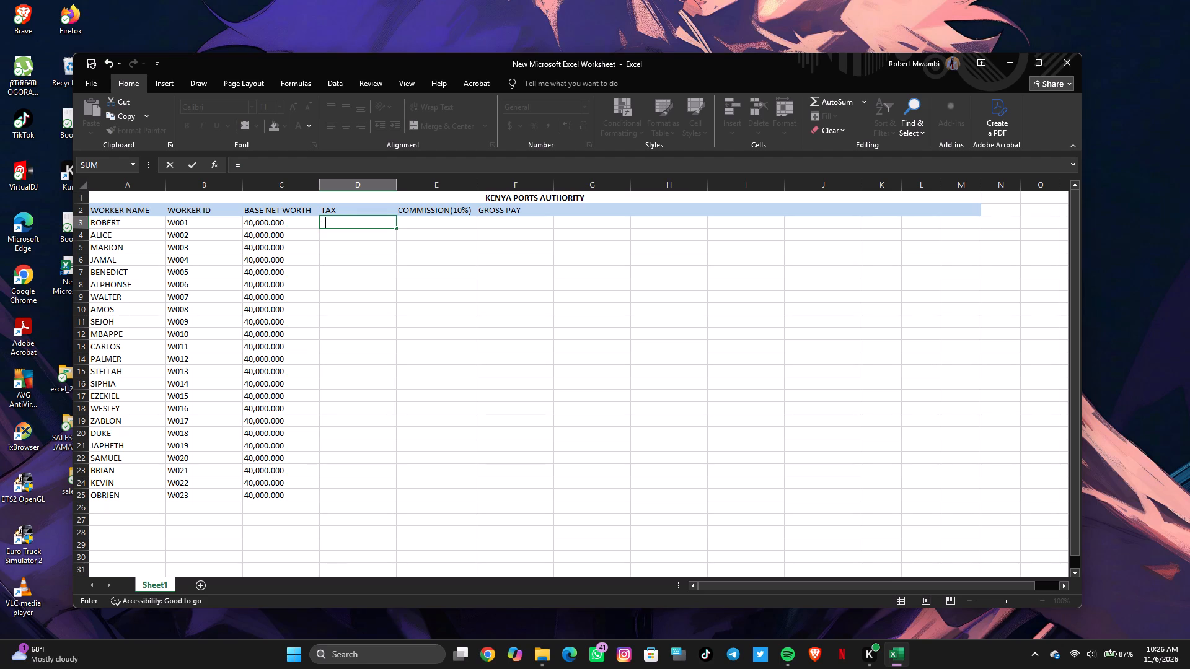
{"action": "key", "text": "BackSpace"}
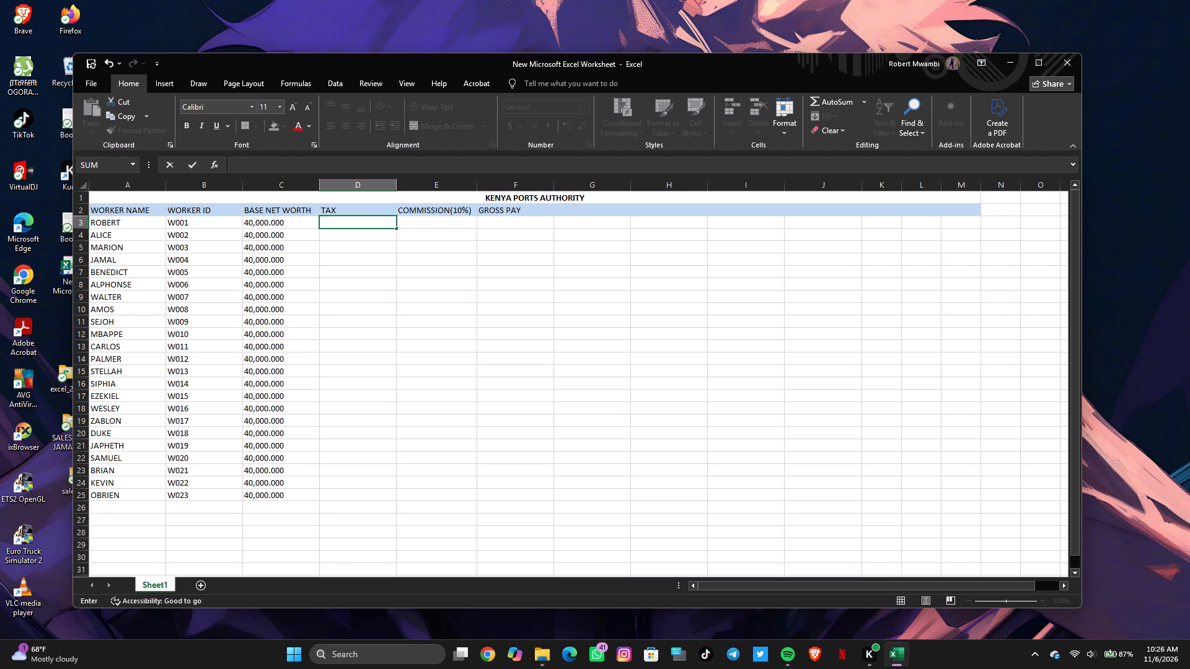
Replace the heading in D2 with COMMISSION(10%) and the heading in E2 with TAX(10%).
{"action": "left_click", "coordinate": [376, 210]}
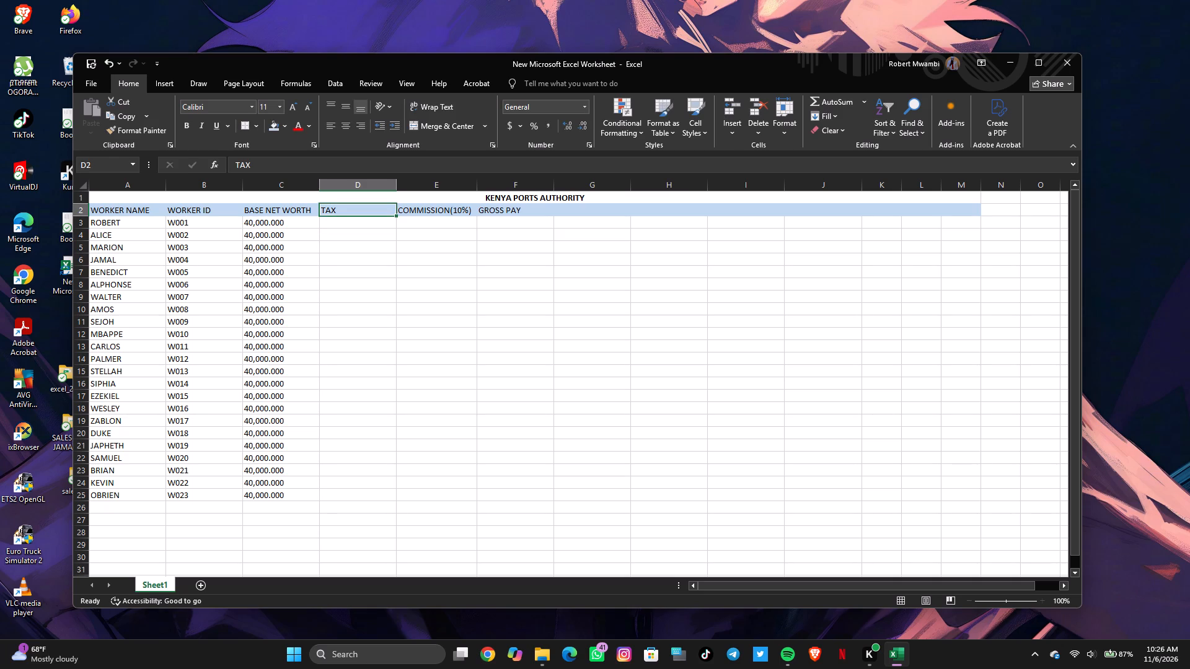
{"action": "key", "text": "BackSpace"}
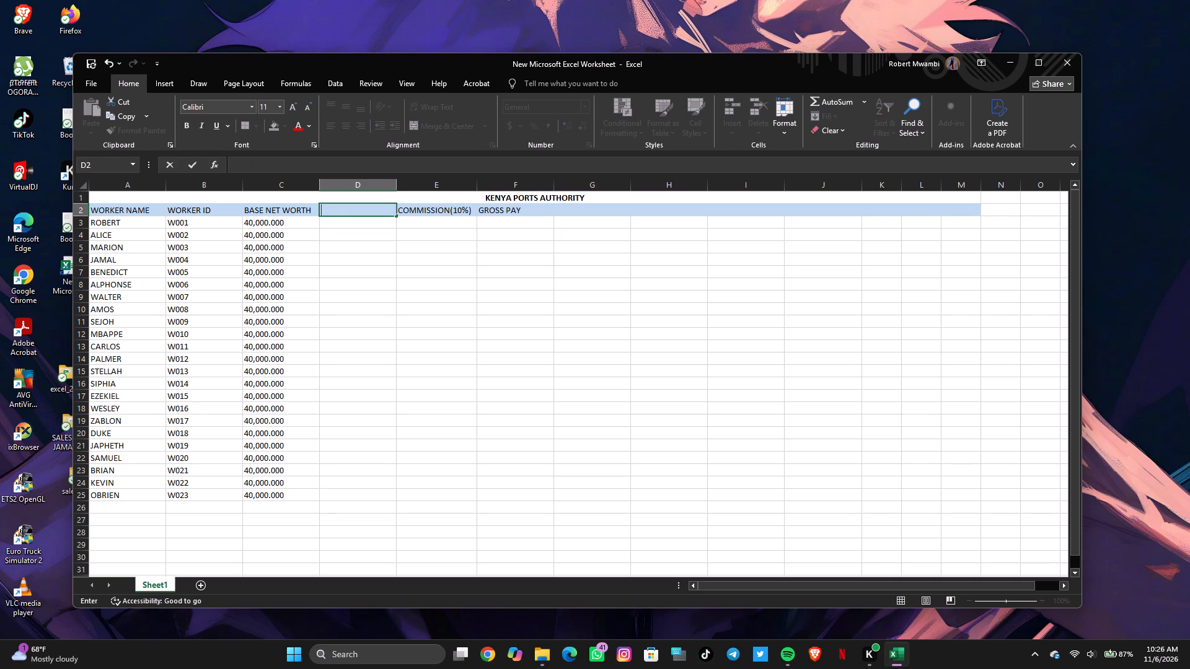
{"action": "key", "text": "c"}
{"action": "key", "text": "o"}
{"action": "type", "text": "MM"}
{"action": "type", "text": "ISSION"}
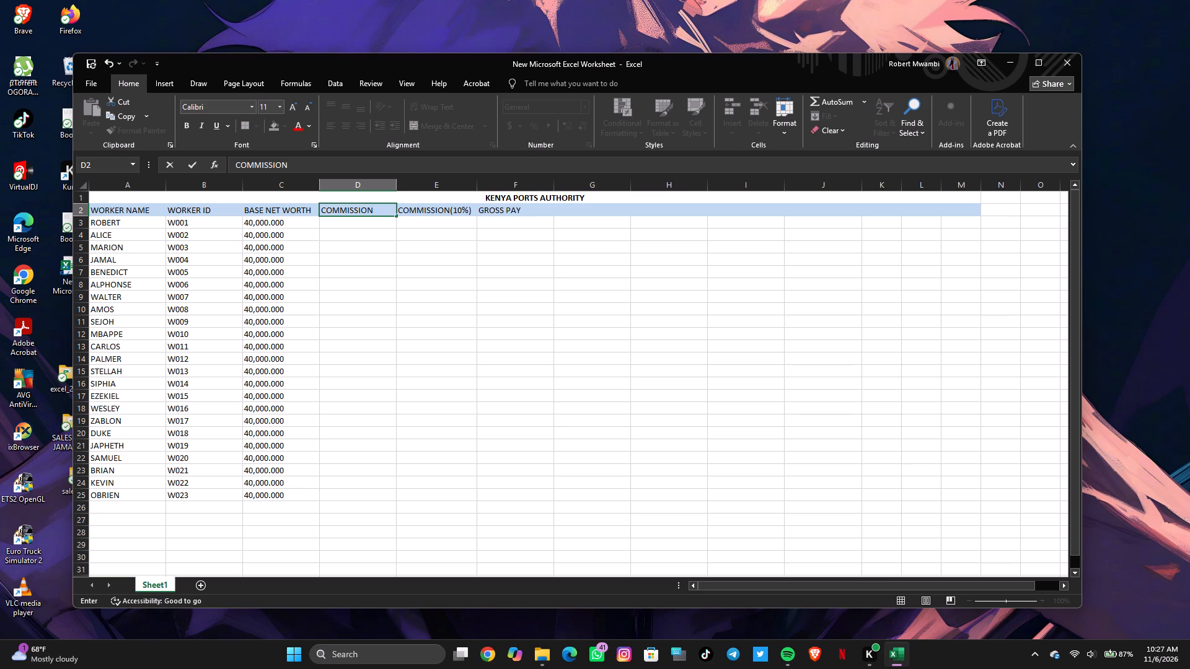
Complete the heading in D2 as COMMISSION(10%) and widen column D slightly to fit it.
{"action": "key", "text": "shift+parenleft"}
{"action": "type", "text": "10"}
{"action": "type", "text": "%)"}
{"action": "left_click", "coordinate": [362, 225]}
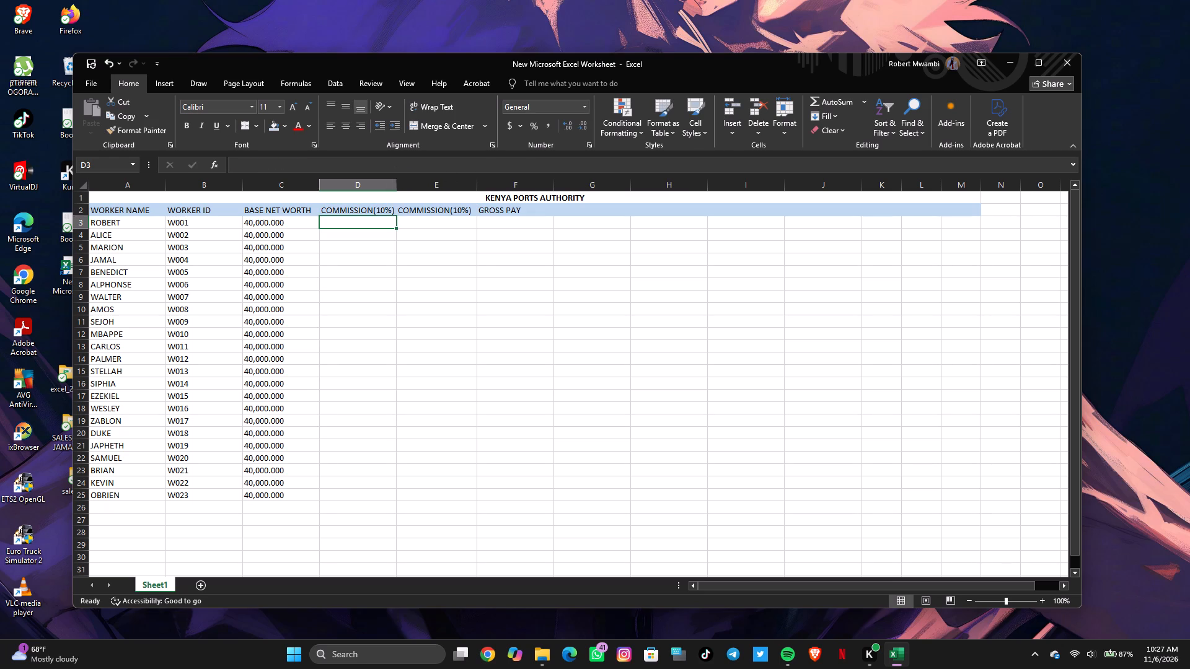
{"action": "left_click", "coordinate": [395, 184]}
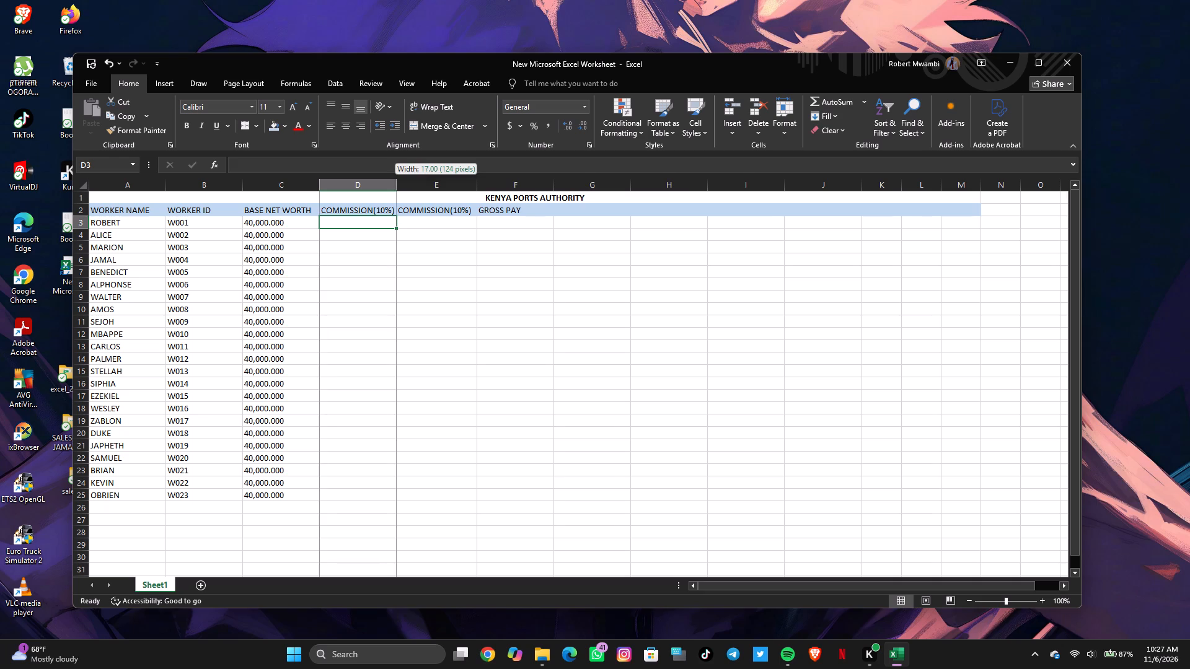
Replace the duplicate commission heading in E2 with TAX(10%).
{"action": "left_click", "coordinate": [469, 212]}
{"action": "key", "text": "BackSpace"}
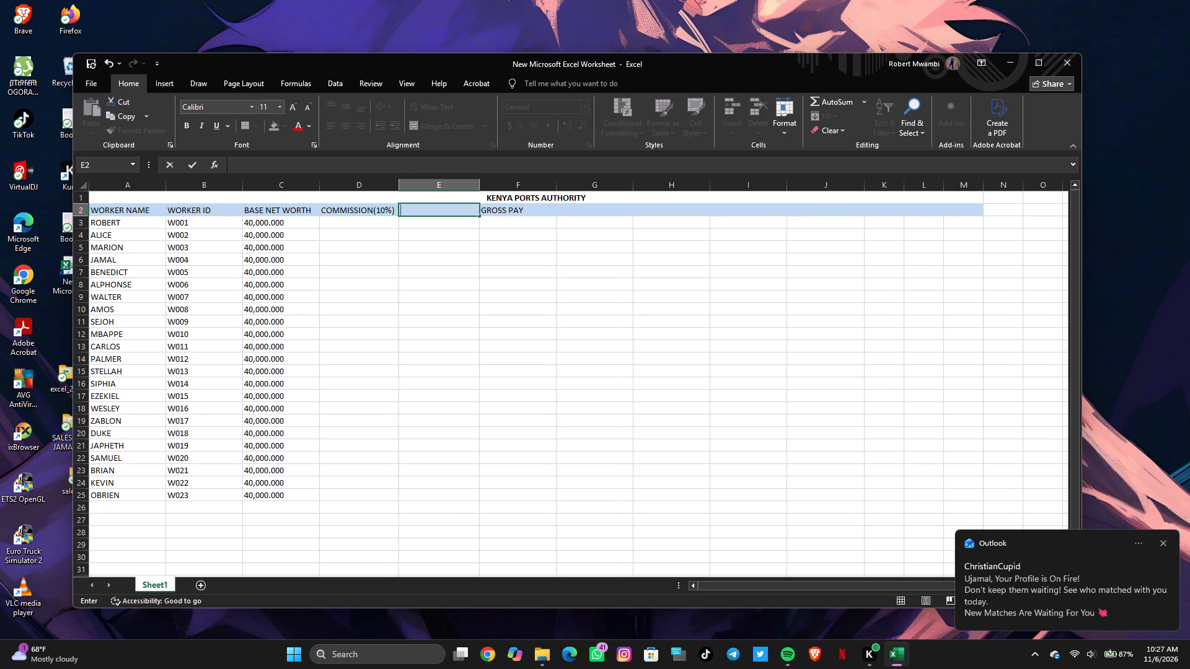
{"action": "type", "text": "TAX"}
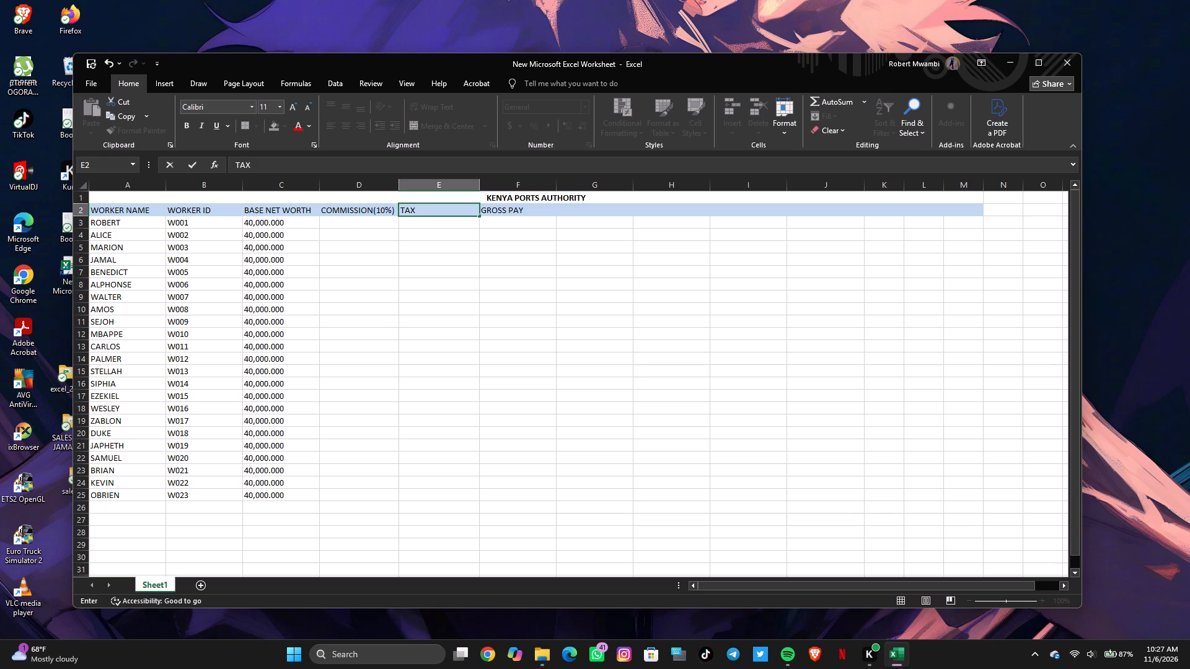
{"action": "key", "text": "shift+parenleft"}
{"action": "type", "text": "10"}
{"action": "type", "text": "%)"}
Calculate ROBERT's commission in D3 with the formula =SUM(C3*10%).
{"action": "left_click", "coordinate": [352, 222]}
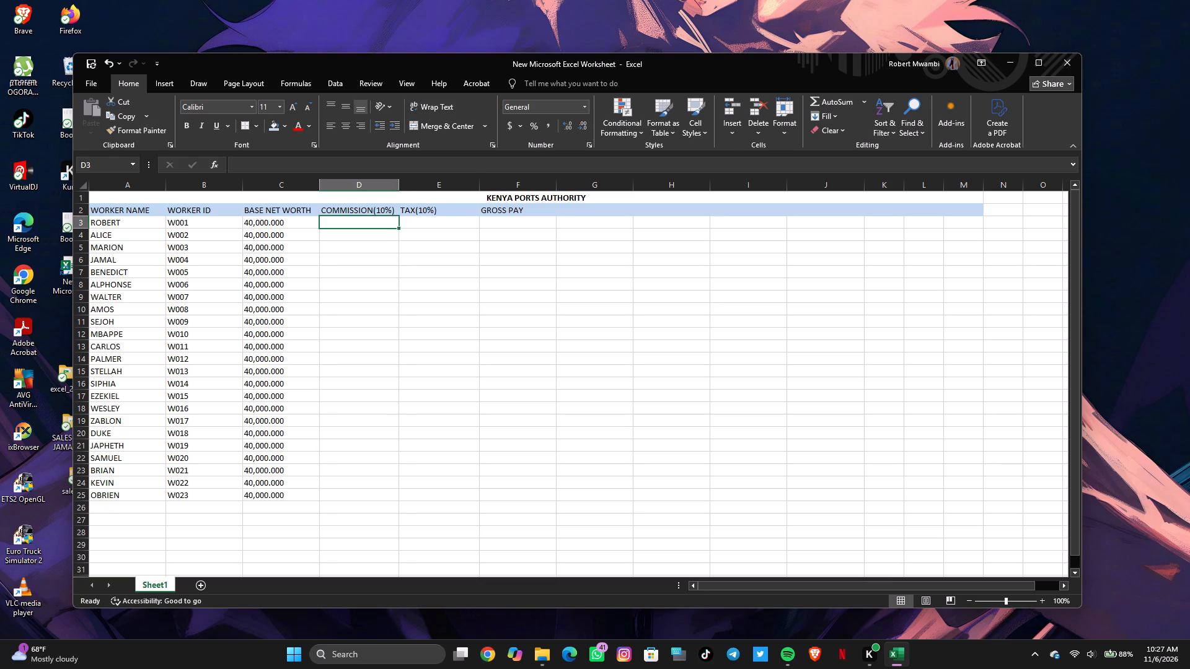
{"action": "key", "text": "equal"}
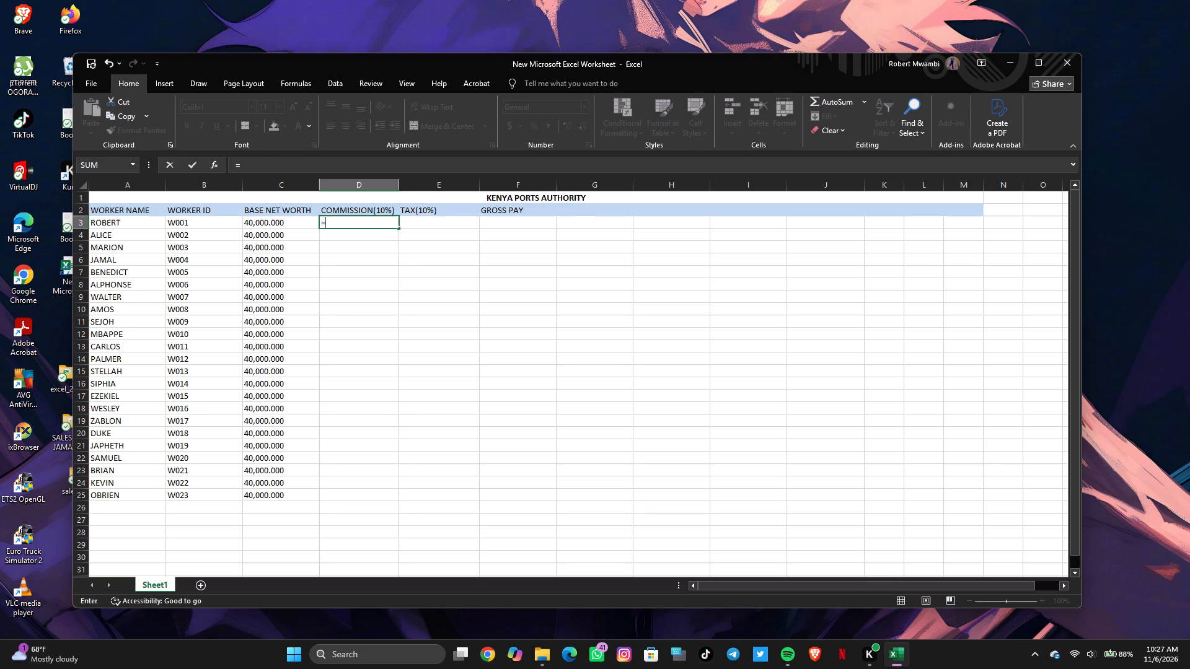
{"action": "type", "text": "SUM"}
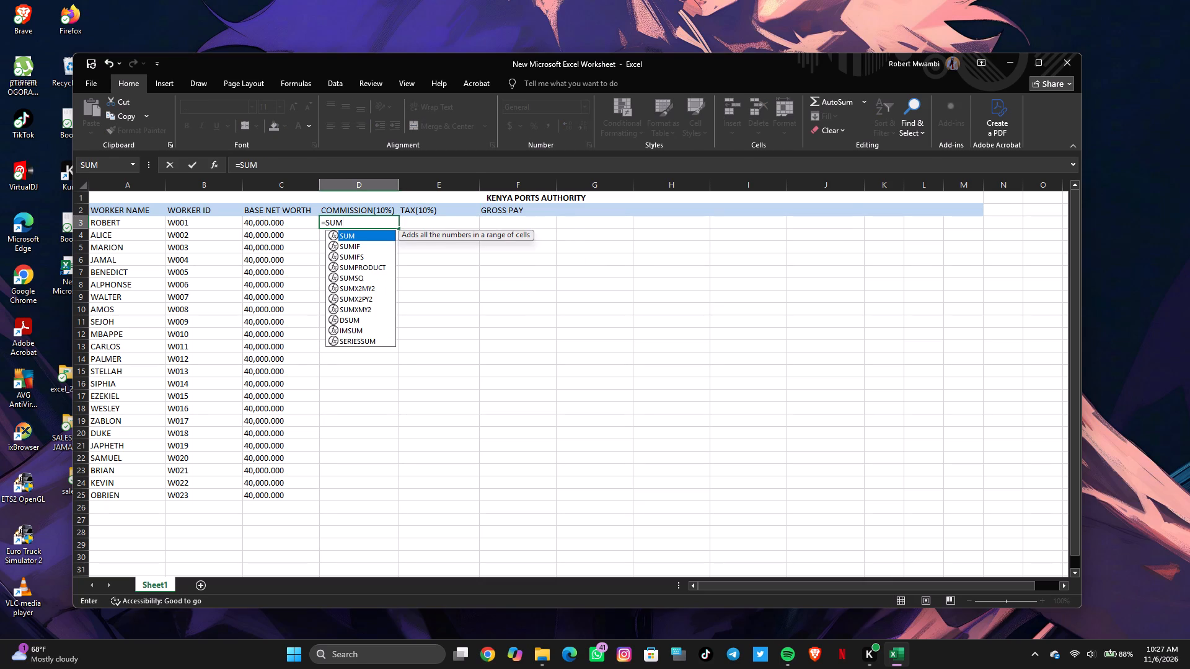
{"action": "double_click", "coordinate": [353, 234]}
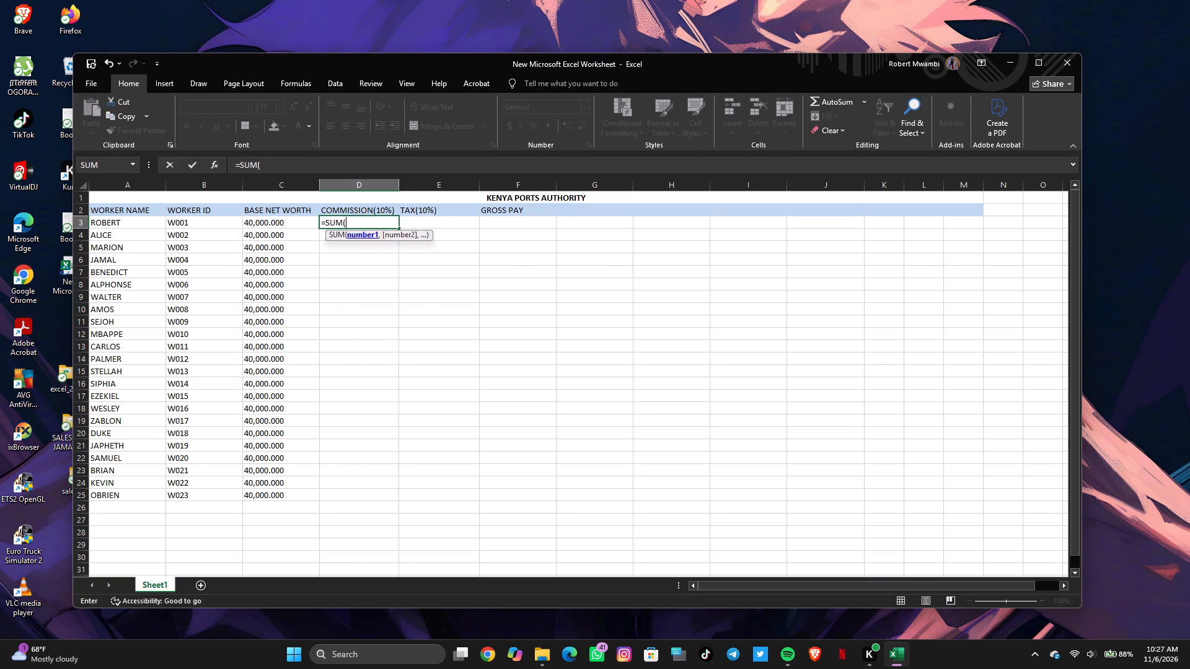
{"action": "left_click", "coordinate": [280, 223]}
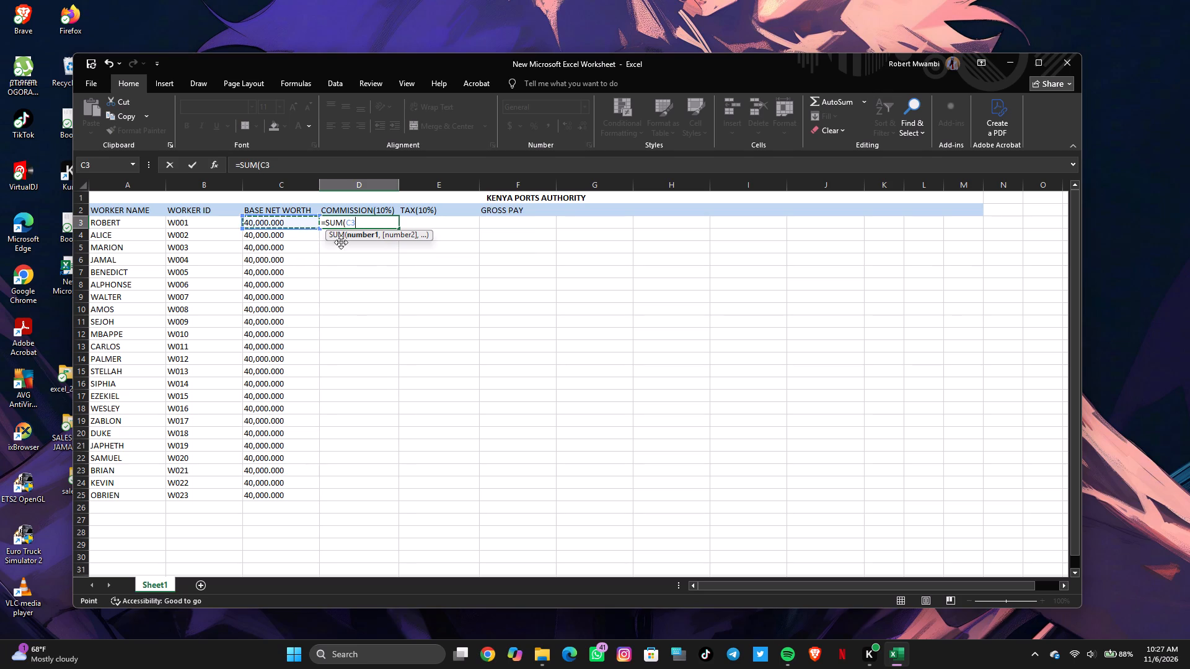
{"action": "key", "text": "shift+asterisk"}
{"action": "type", "text": "10"}
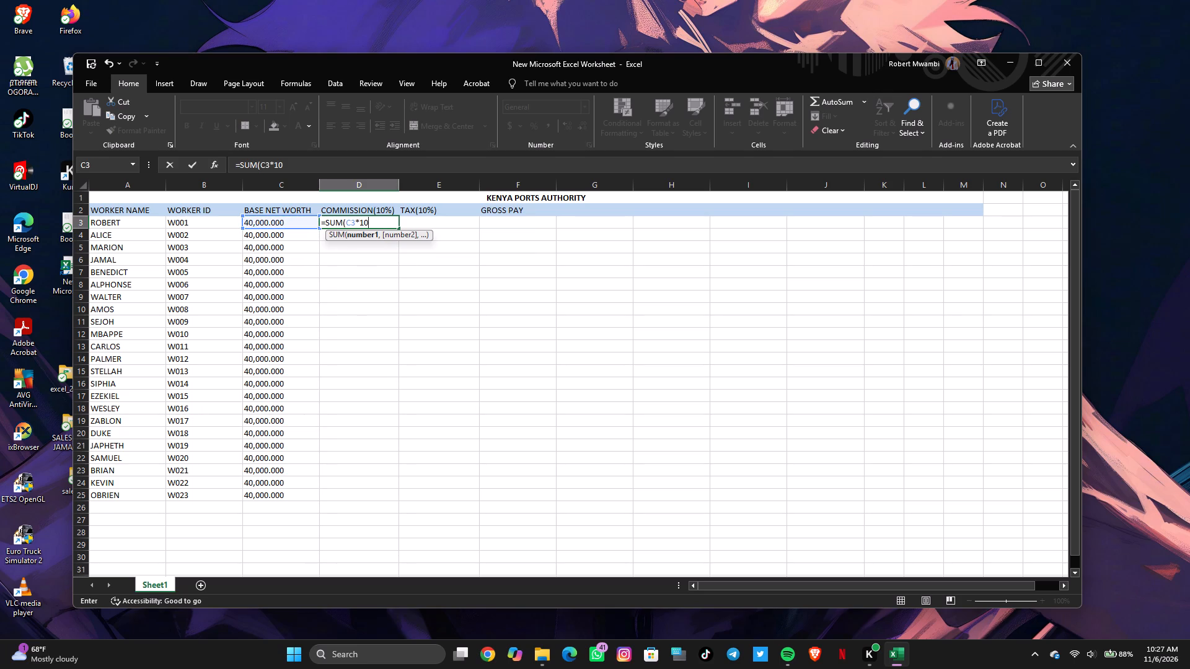
{"action": "key", "text": "shift+percent"}
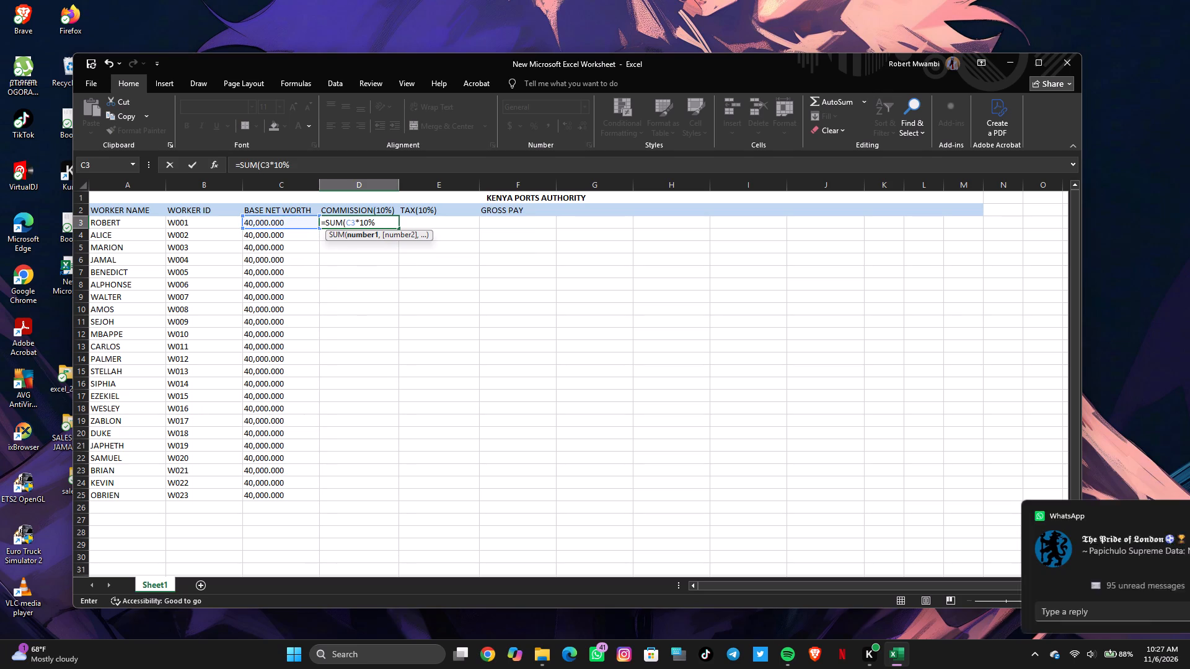
{"action": "key", "text": "Return"}
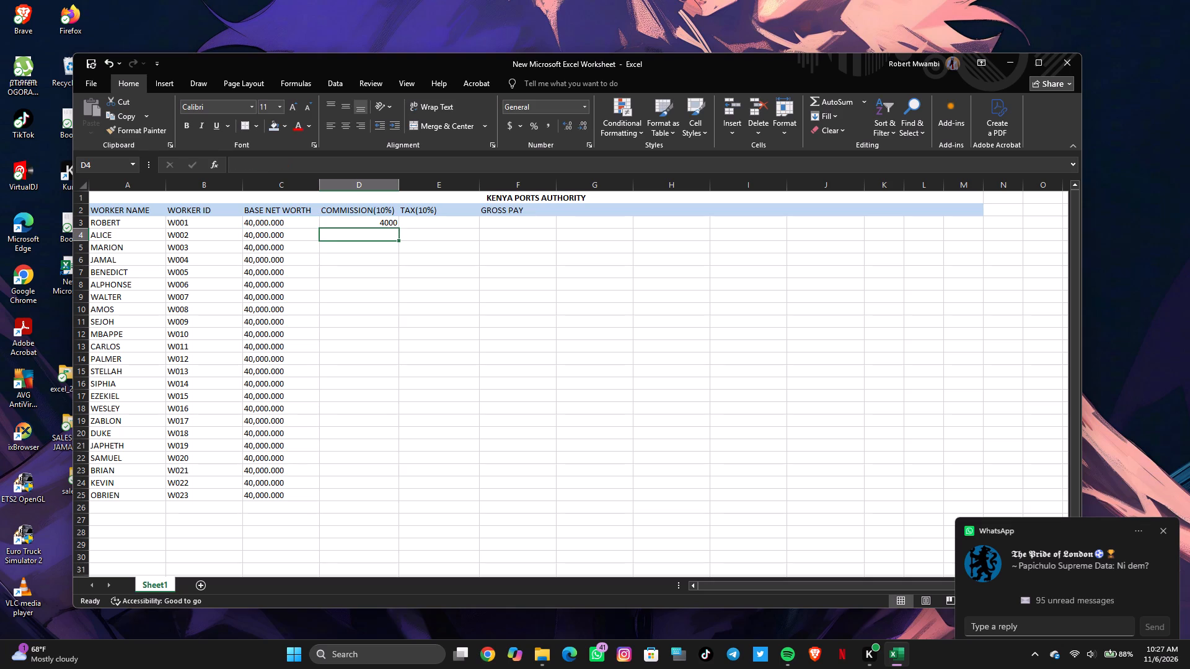
Fill the commission formula from D3 down to D25 for all the workers.
{"action": "left_click", "coordinate": [379, 224]}
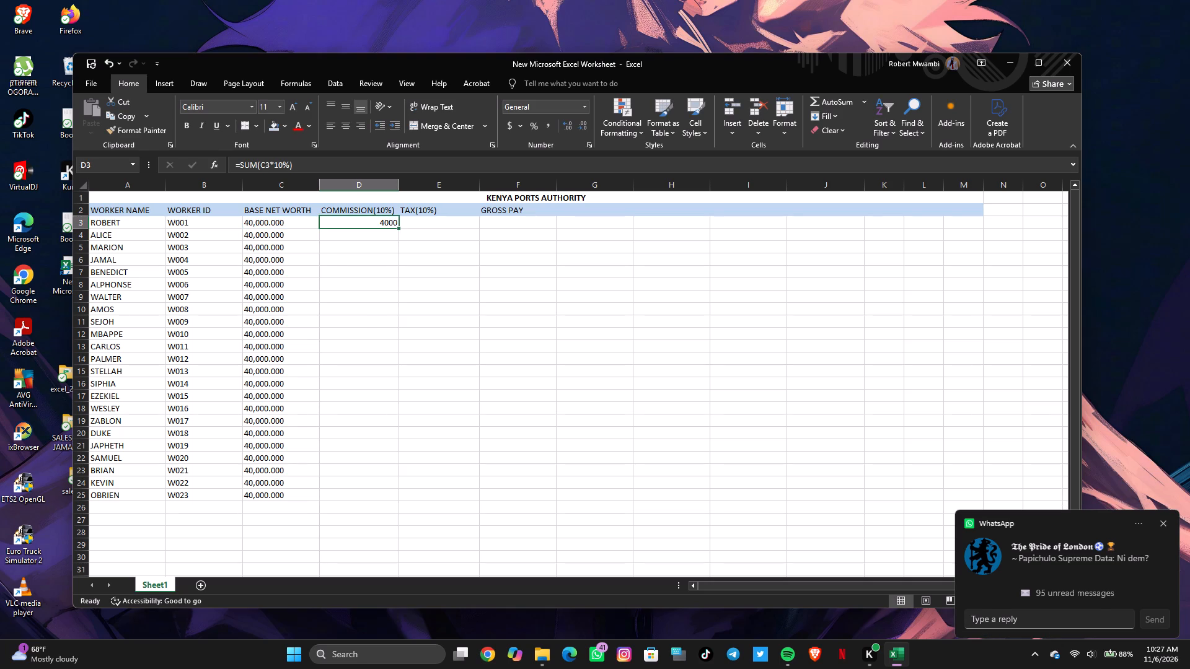
{"action": "left_click_drag", "start_coordinate": [397, 229], "coordinate": [369, 504]}
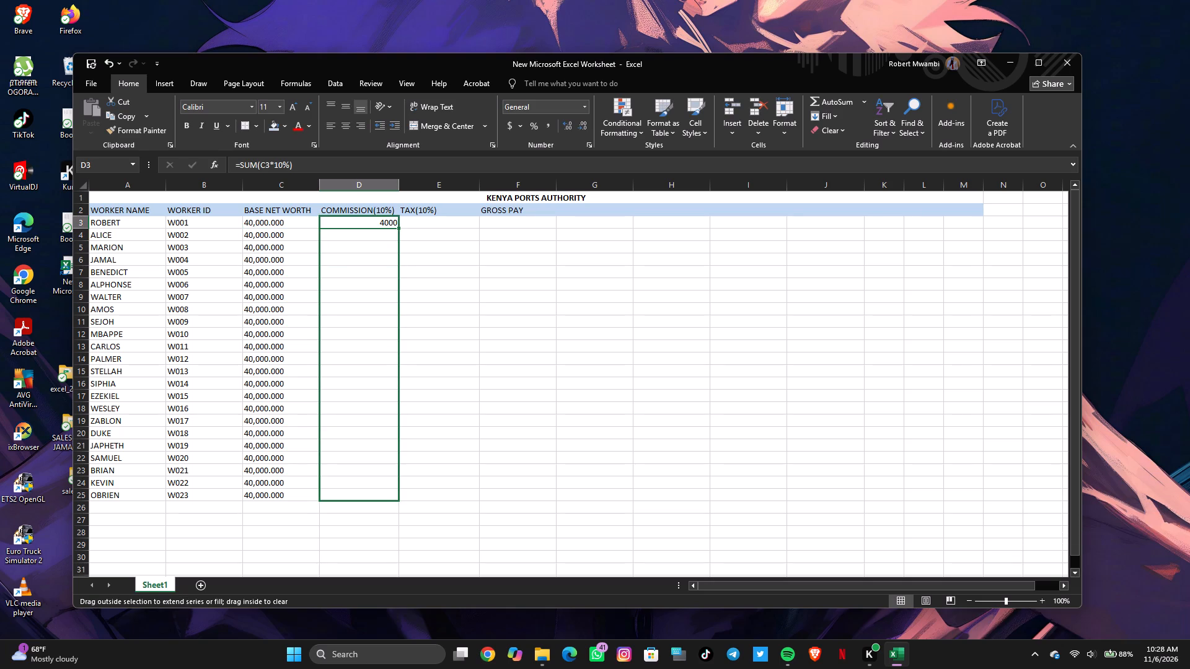
{"action": "left_click_drag", "start_coordinate": [369, 504], "coordinate": [369, 504]}
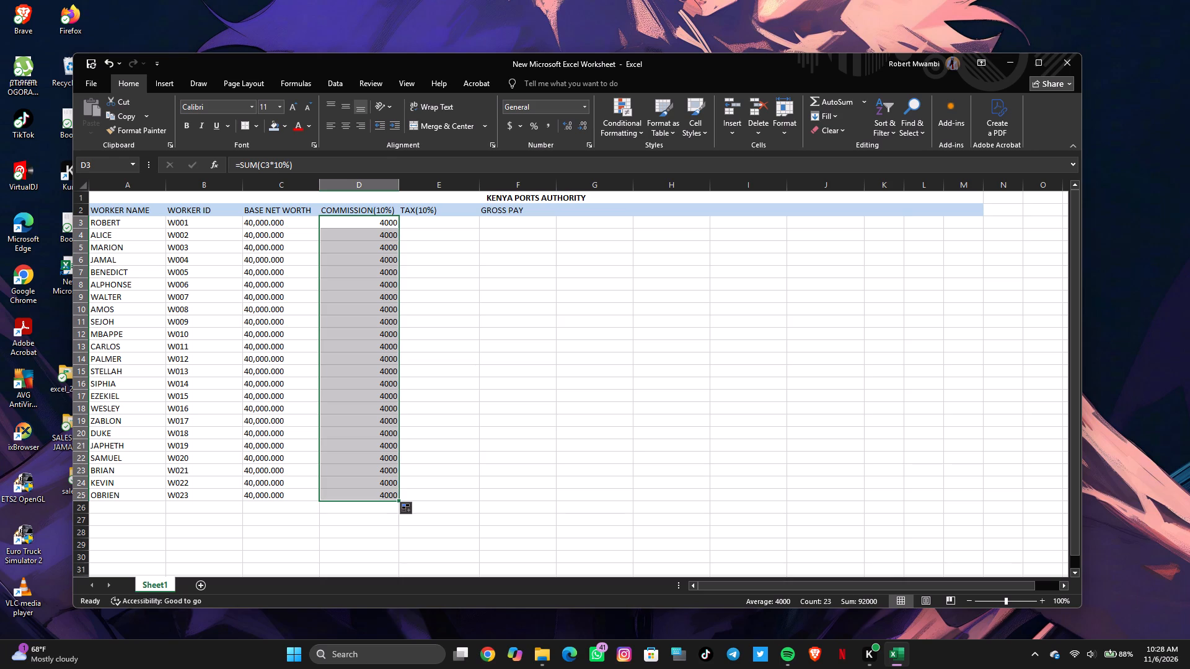
{"action": "left_click", "coordinate": [368, 307]}
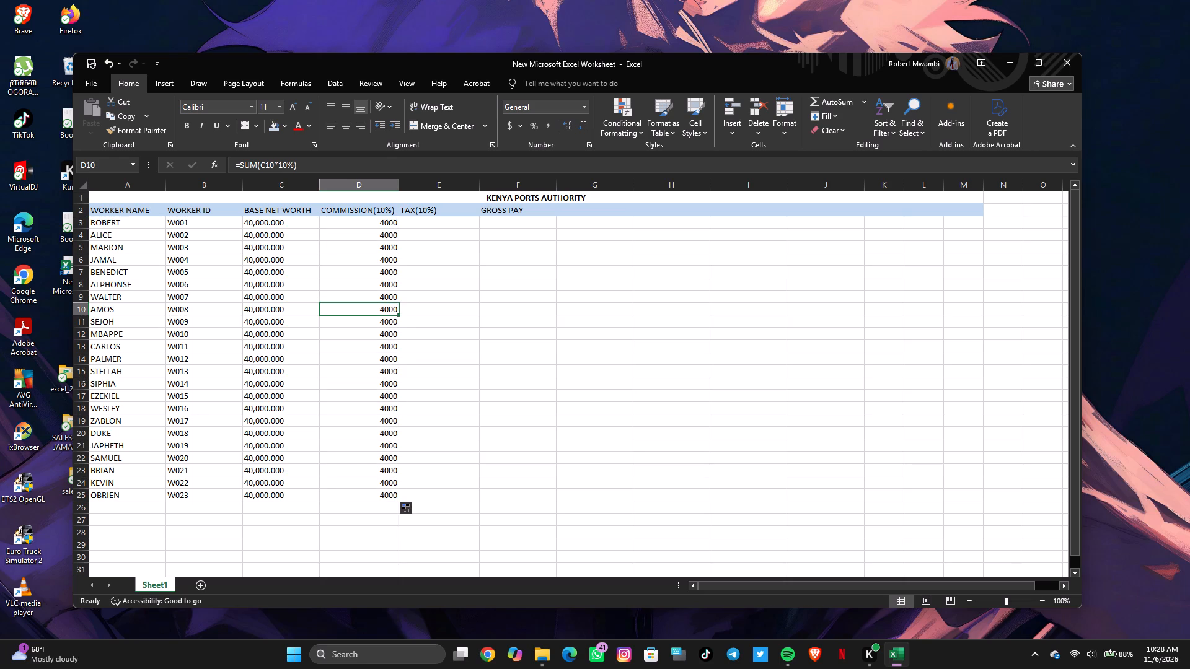
Set the column headings to GROSS PAY in E2, TAX in F2 and FINAL PAYOUT in G2.
{"action": "left_click", "coordinate": [449, 222]}
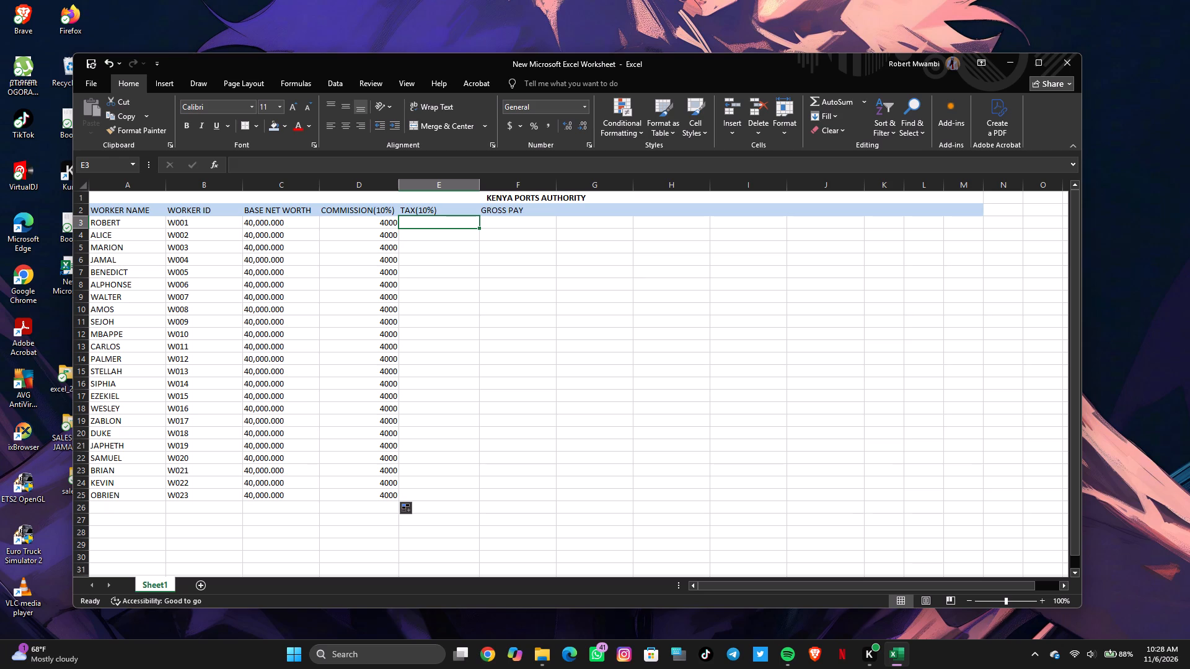
{"action": "left_click", "coordinate": [455, 210]}
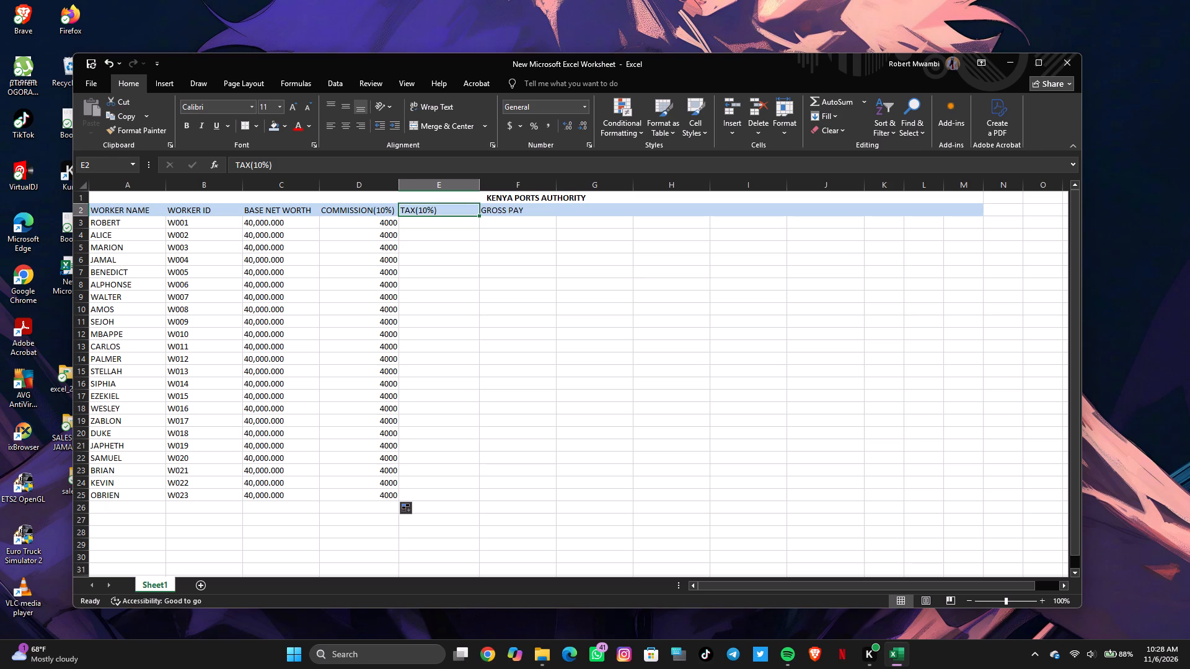
{"action": "key", "text": "BackSpace"}
{"action": "type", "text": "GROSS"}
{"action": "key", "text": "space"}
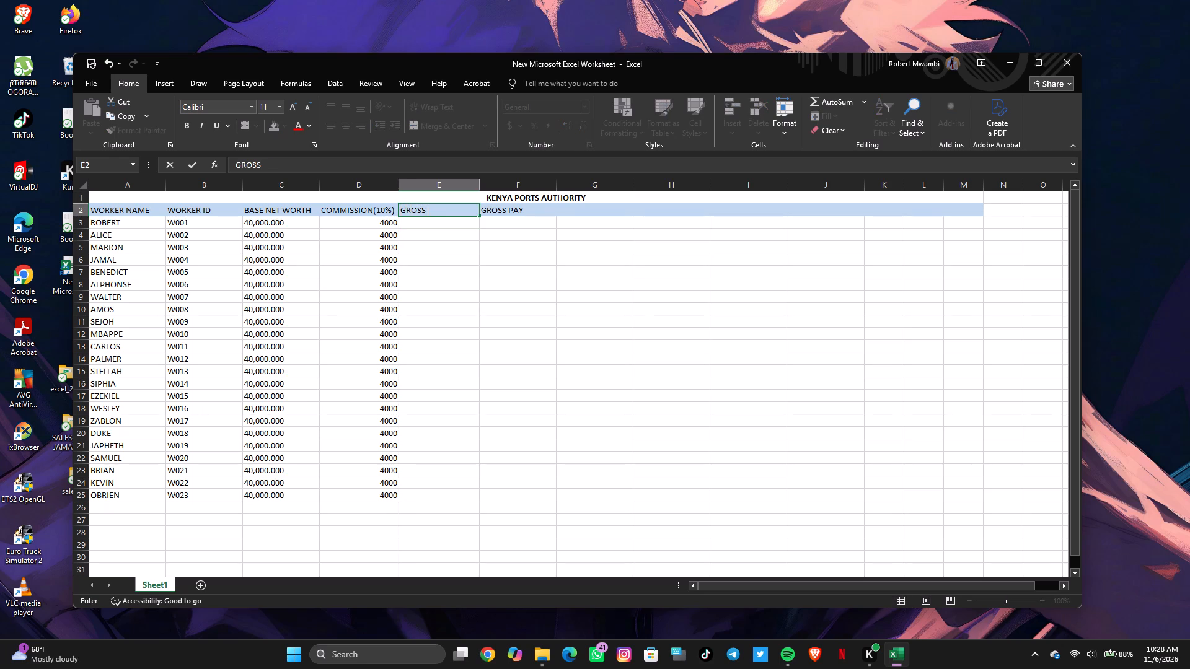
{"action": "type", "text": "PAY"}
{"action": "left_click", "coordinate": [523, 209]}
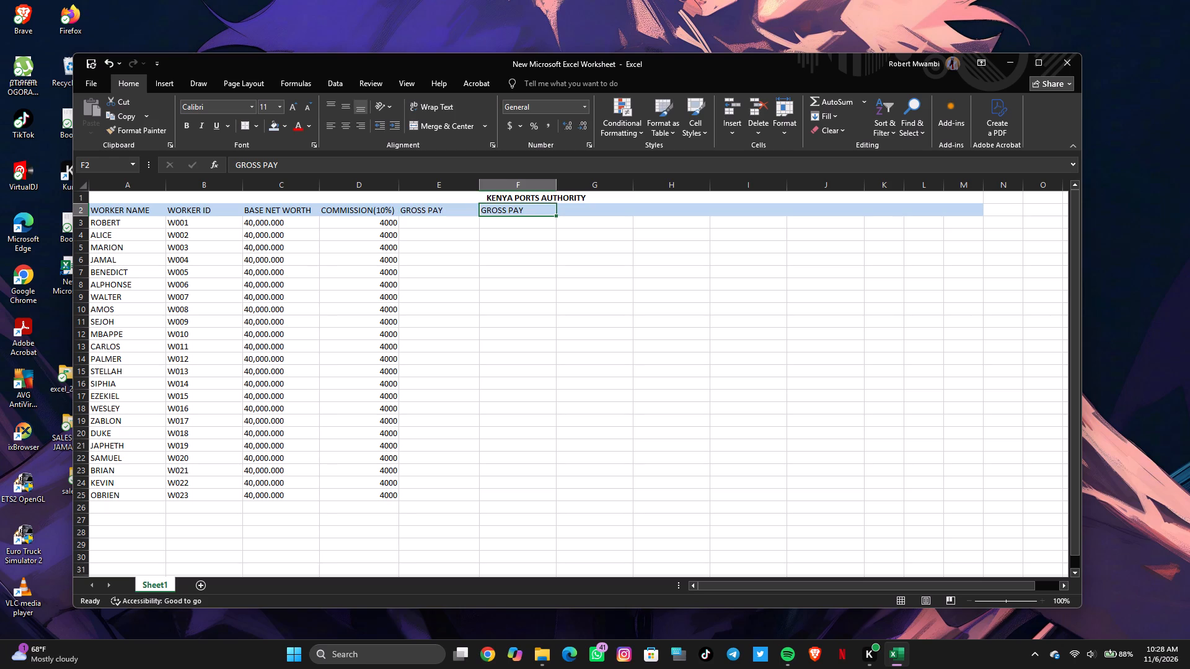
{"action": "key", "text": "BackSpace"}
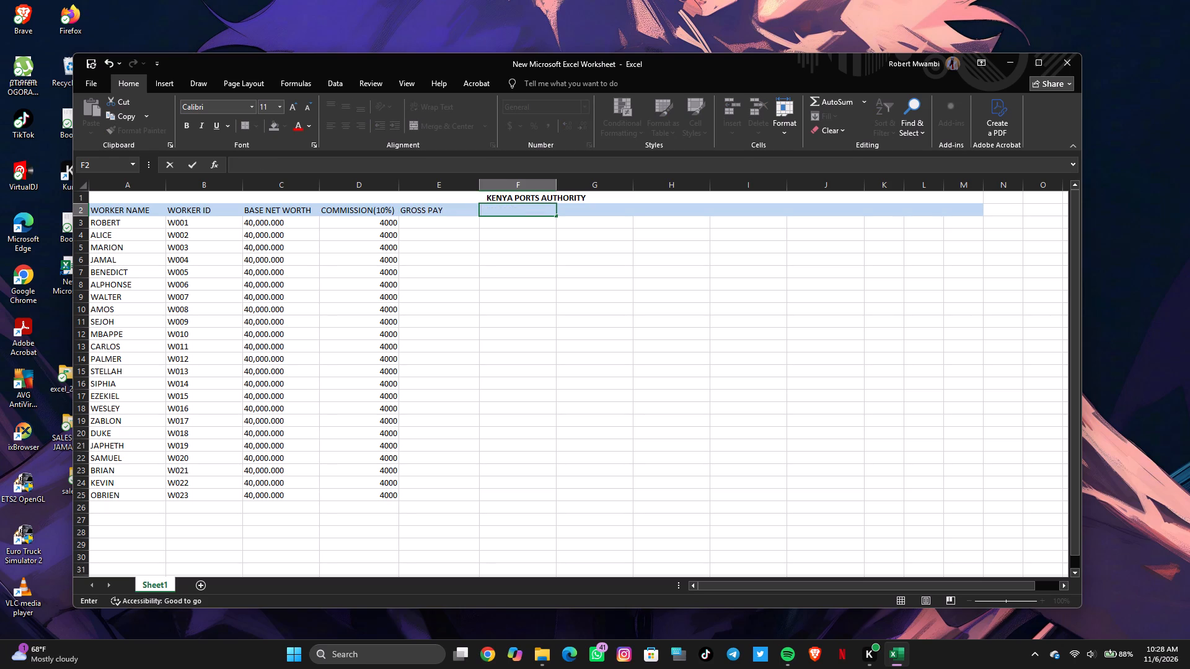
{"action": "type", "text": "TAX"}
{"action": "left_click", "coordinate": [607, 209]}
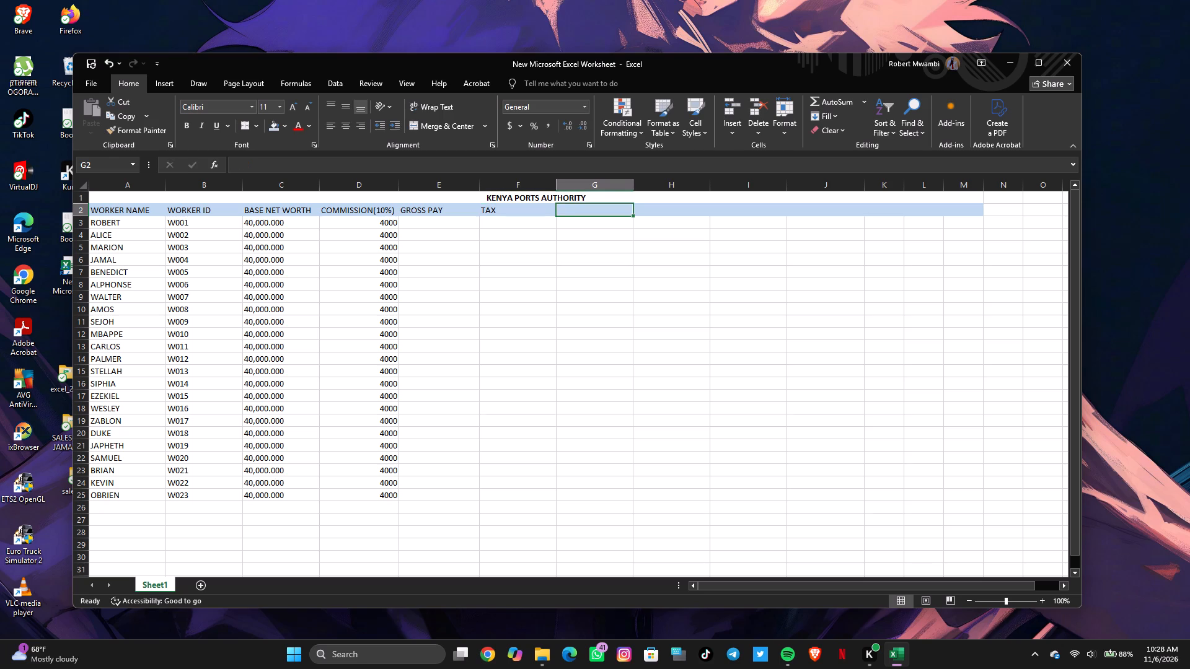
{"action": "type", "text": "FINAL PAYOUT"}
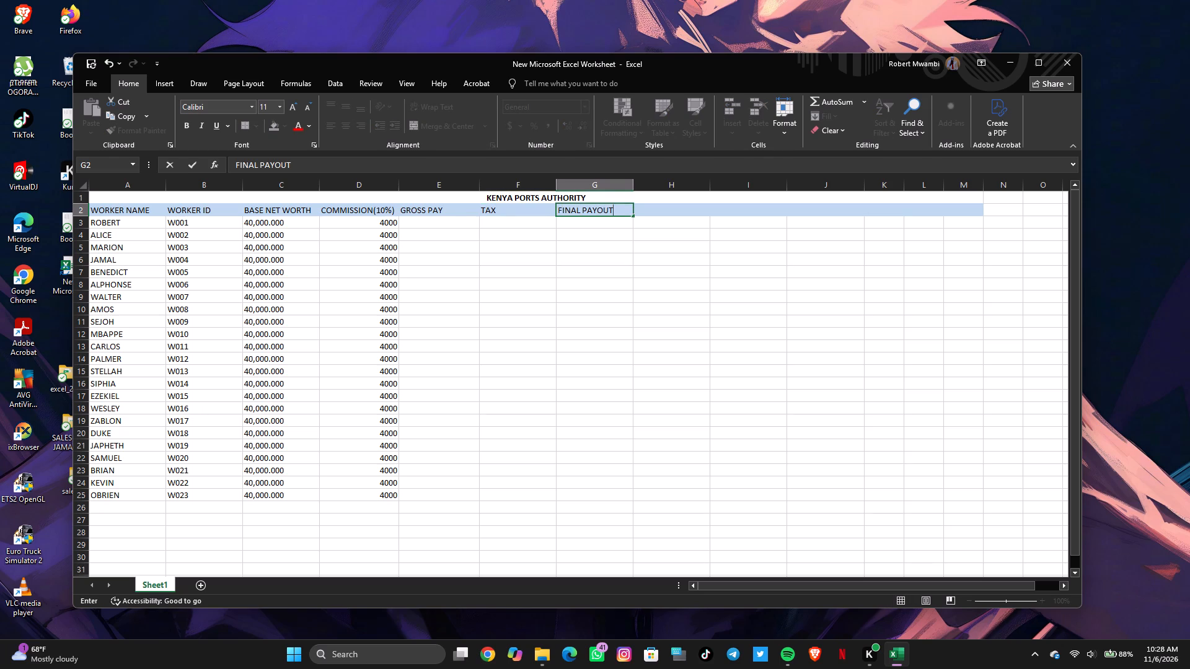
Calculate ROBERT's gross pay in E3 with the formula =SUM(C3+D3).
{"action": "left_click", "coordinate": [418, 221]}
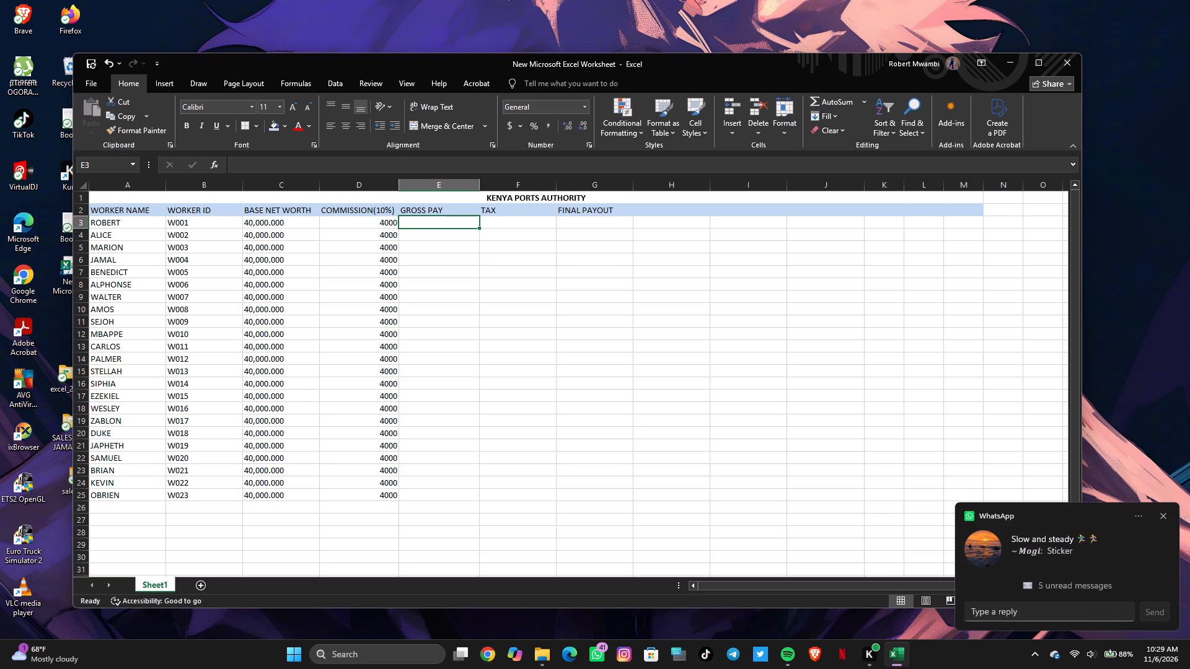
{"action": "key", "text": "equal"}
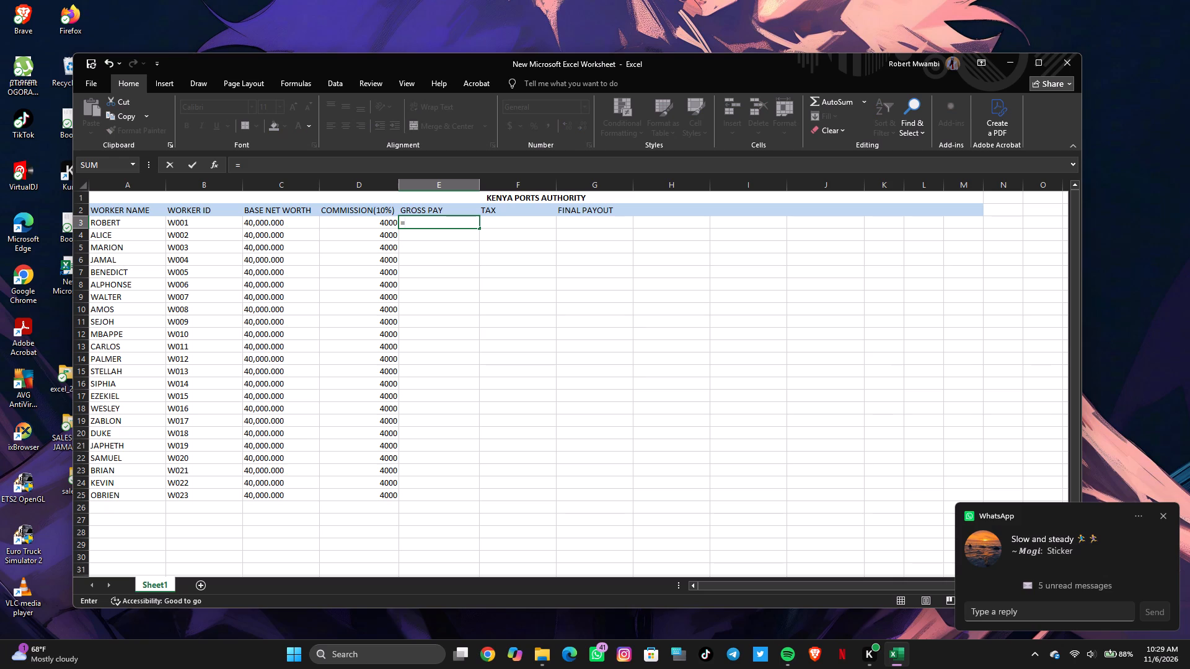
{"action": "type", "text": "SUM"}
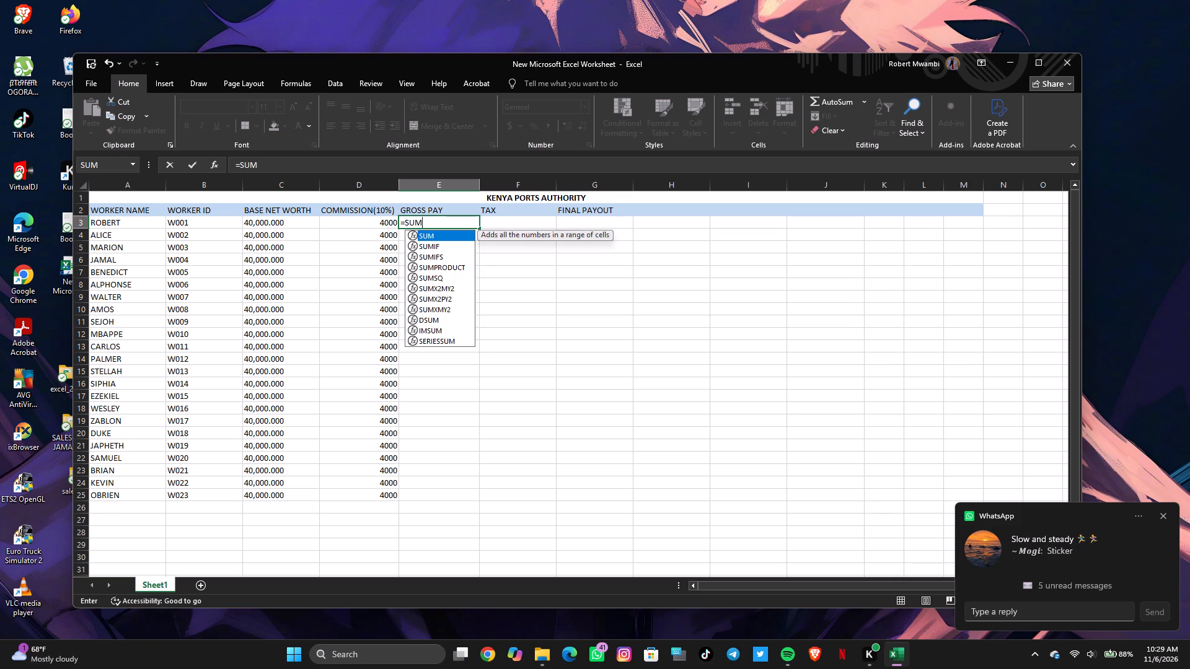
{"action": "double_click", "coordinate": [434, 235]}
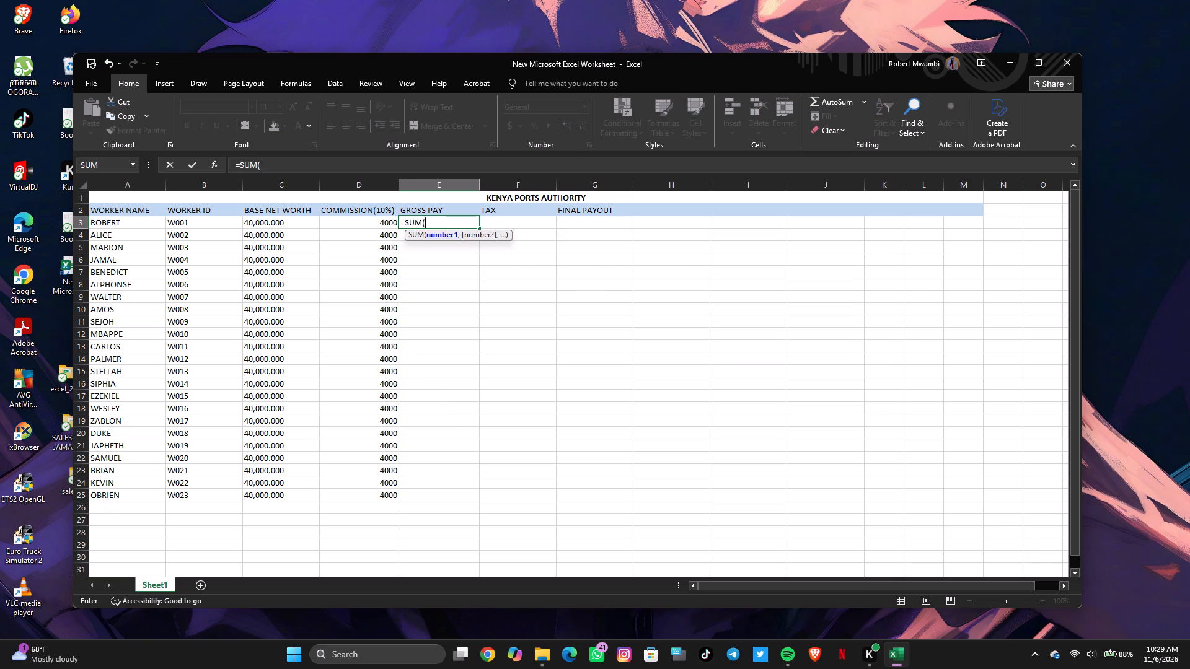
{"action": "left_click", "coordinate": [294, 221]}
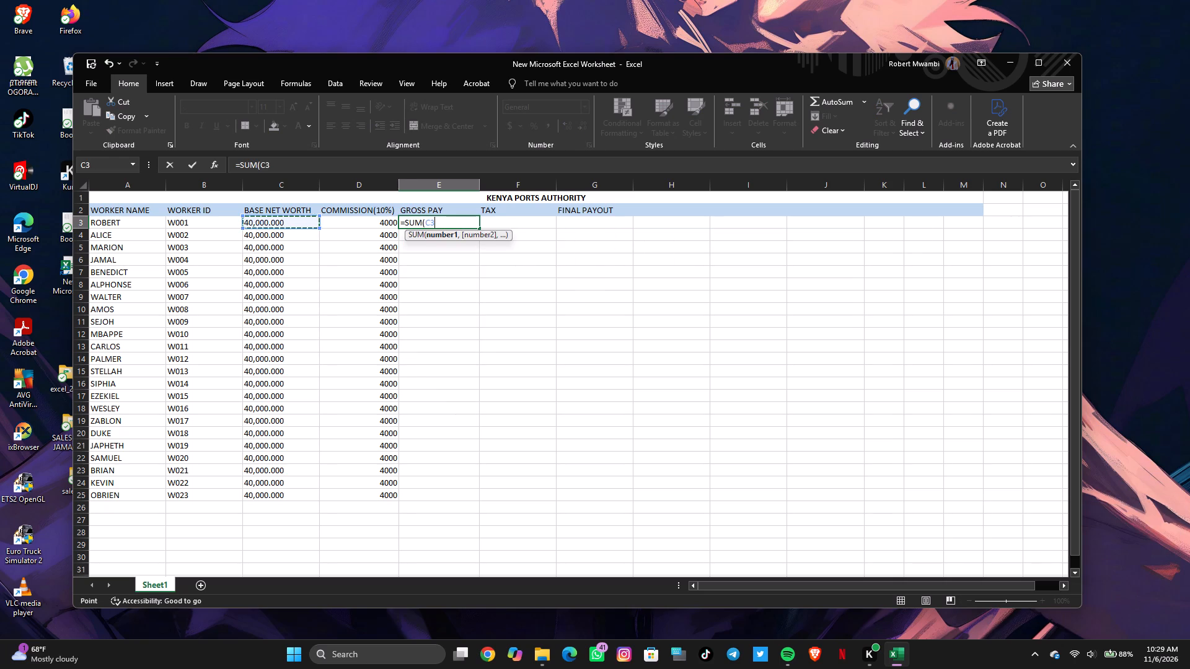
{"action": "key", "text": "shift+plus"}
{"action": "left_click", "coordinate": [392, 224]}
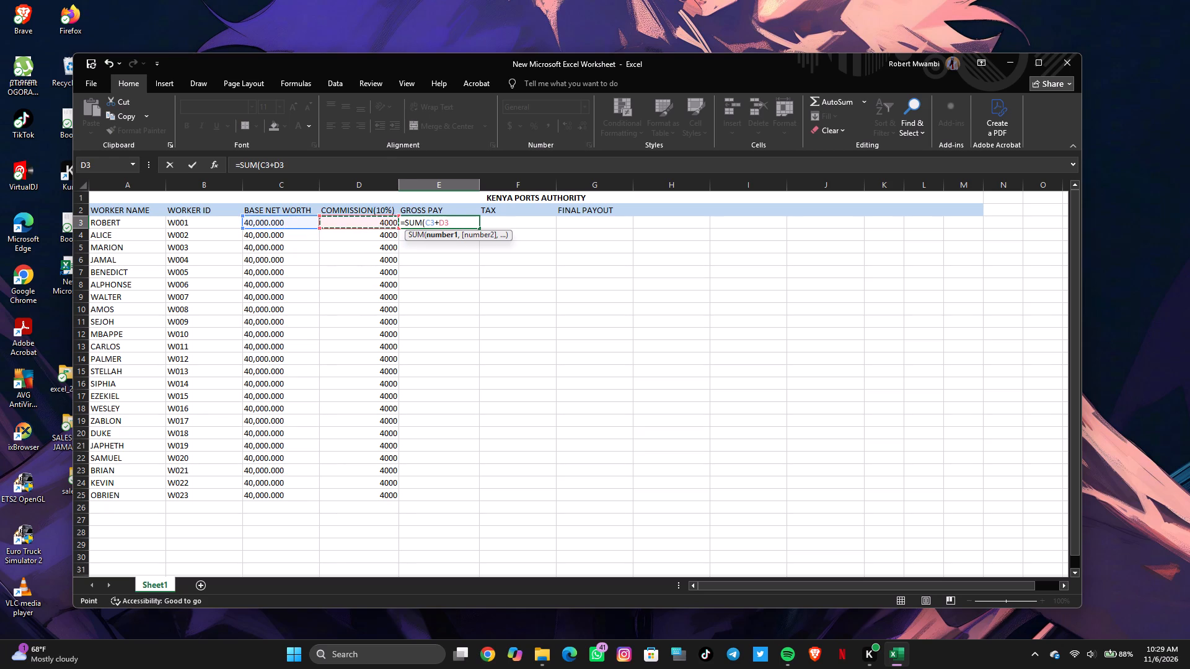
{"action": "key", "text": "Return"}
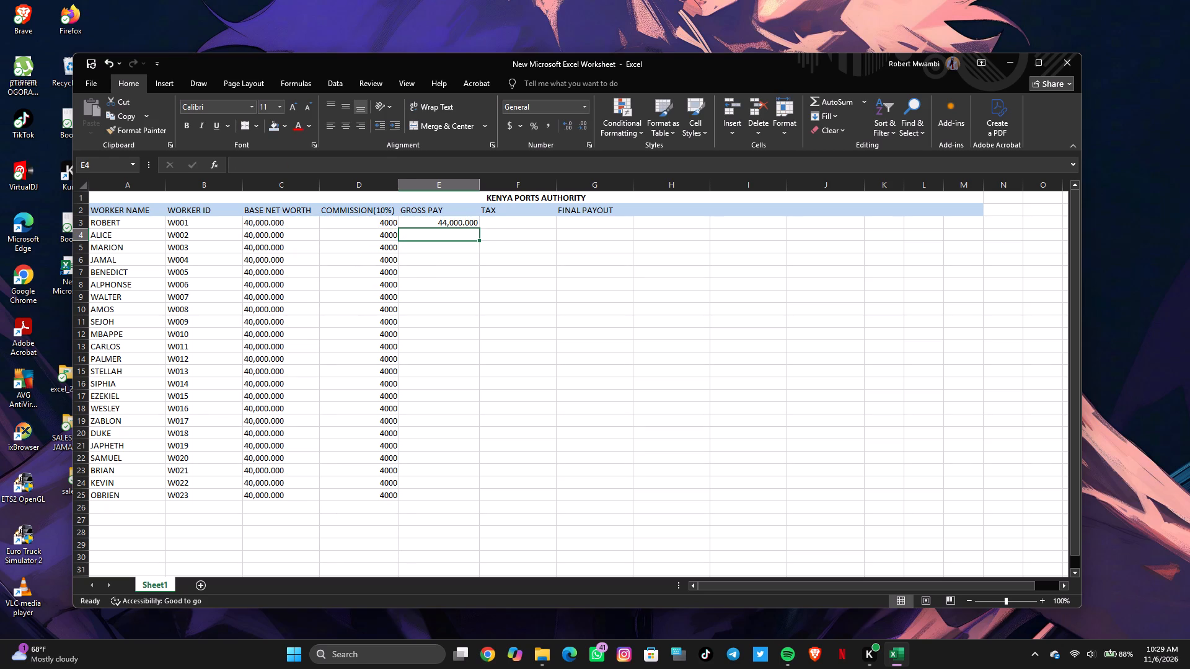
Fill the gross pay formula from E3 down to E25 for all the workers.
{"action": "left_click", "coordinate": [465, 223]}
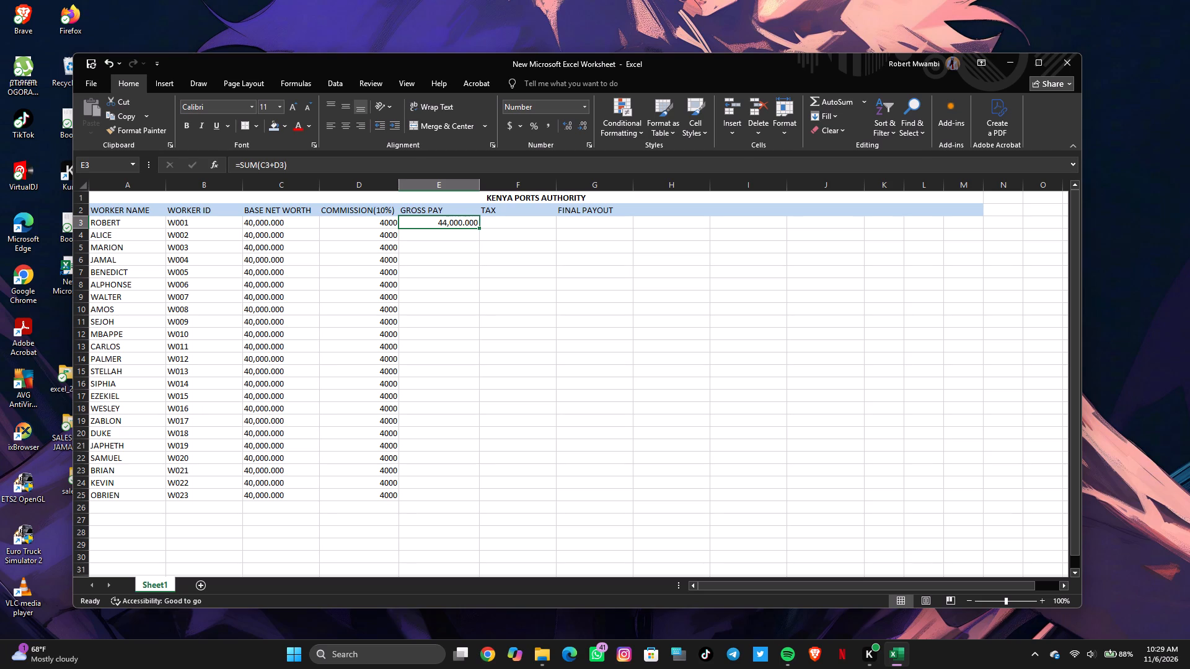
{"action": "left_click_drag", "start_coordinate": [476, 227], "coordinate": [462, 446]}
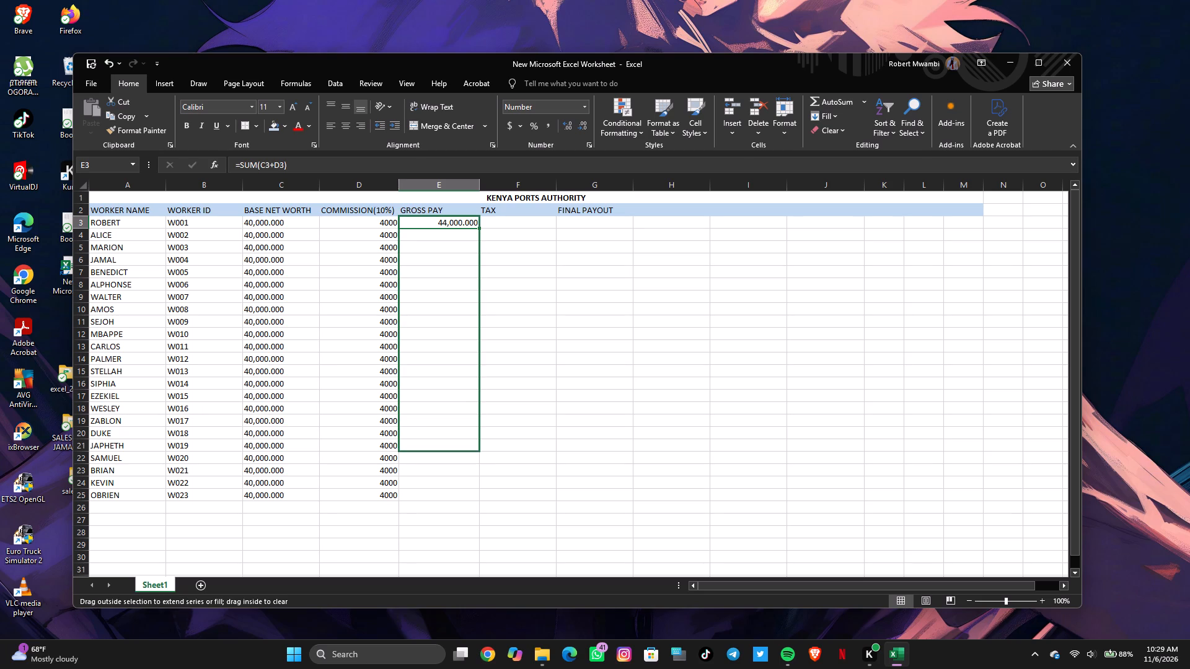
{"action": "left_click_drag", "start_coordinate": [462, 446], "coordinate": [458, 499]}
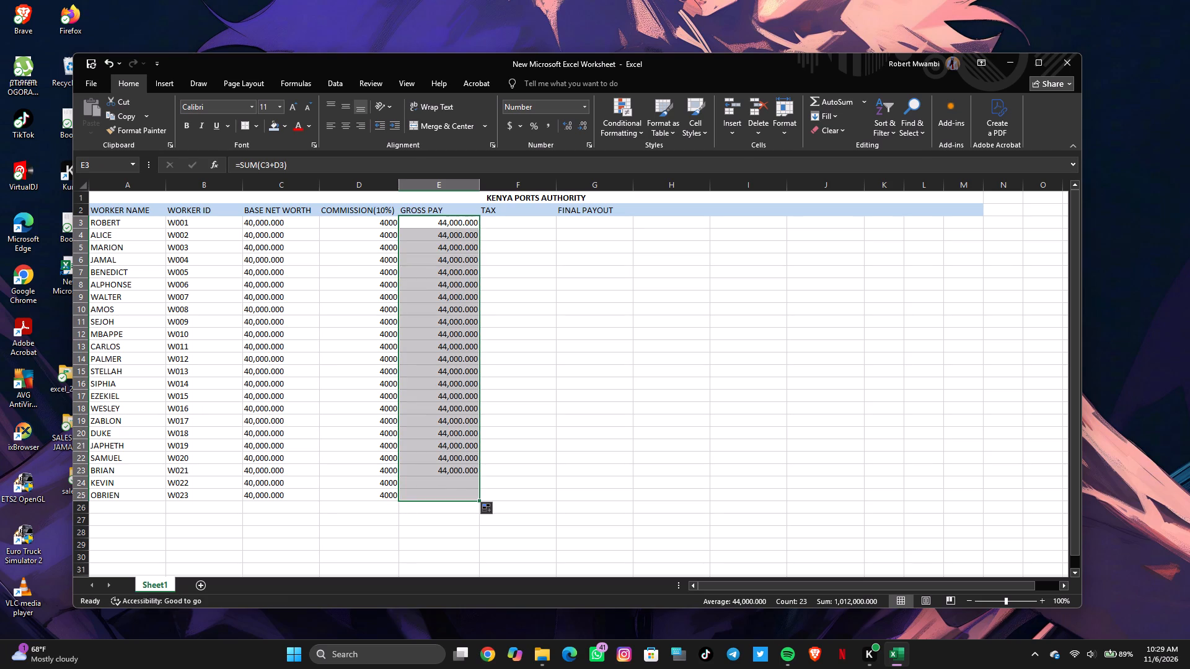
Calculate ROBERT's tax in F3 as 10% of gross pay with the formula =SUM(10%*E3).
{"action": "left_click", "coordinate": [505, 221]}
{"action": "left_click", "coordinate": [505, 221]}
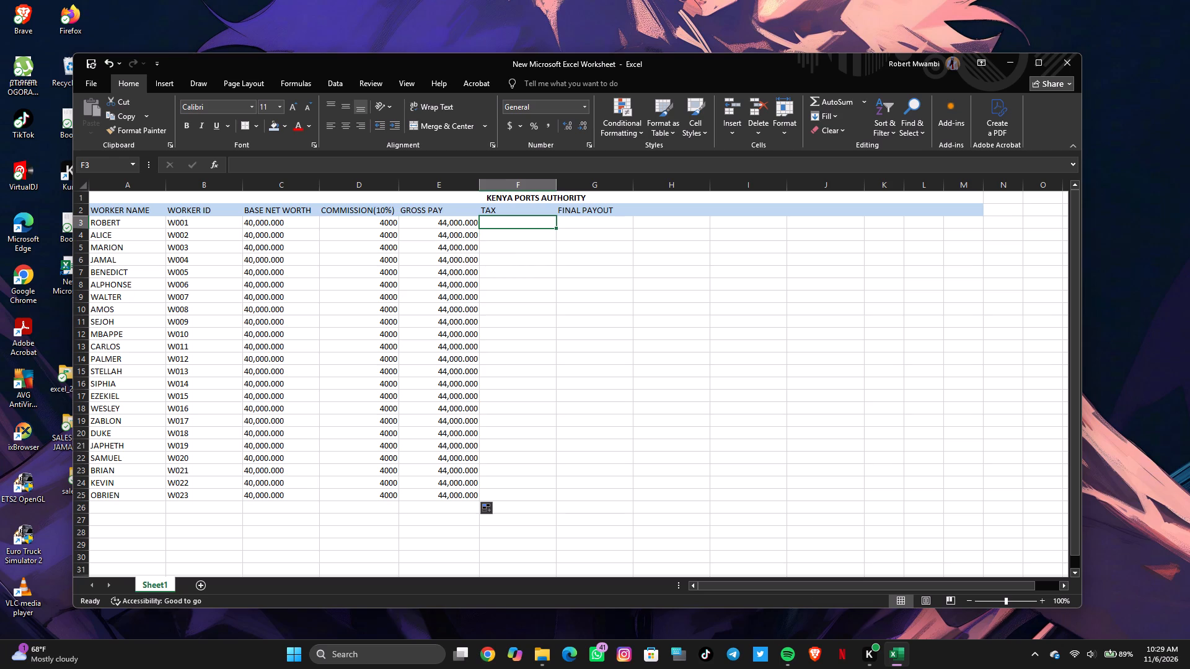
{"action": "key", "text": "equal"}
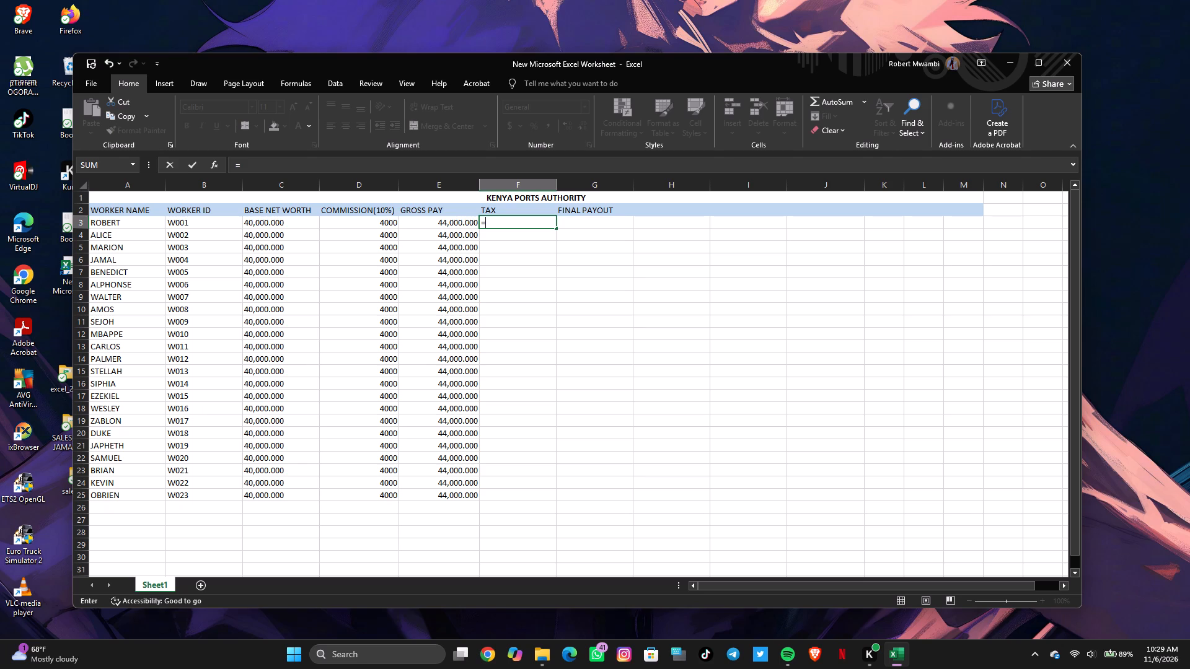
{"action": "type", "text": "SUM"}
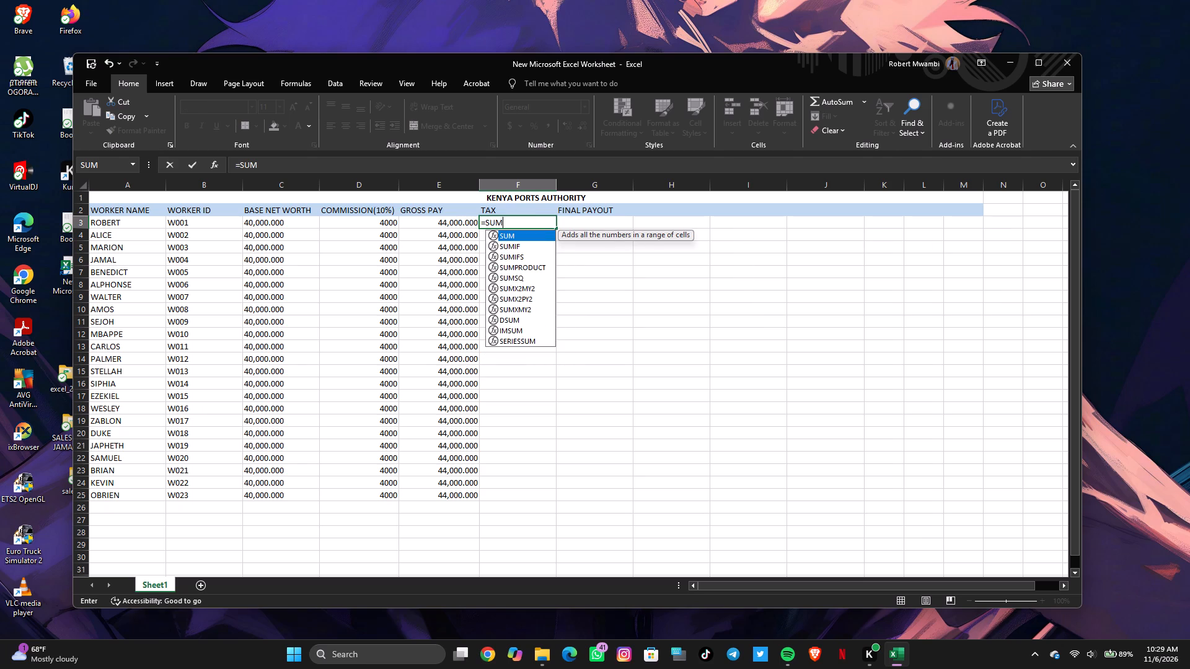
{"action": "double_click", "coordinate": [511, 235]}
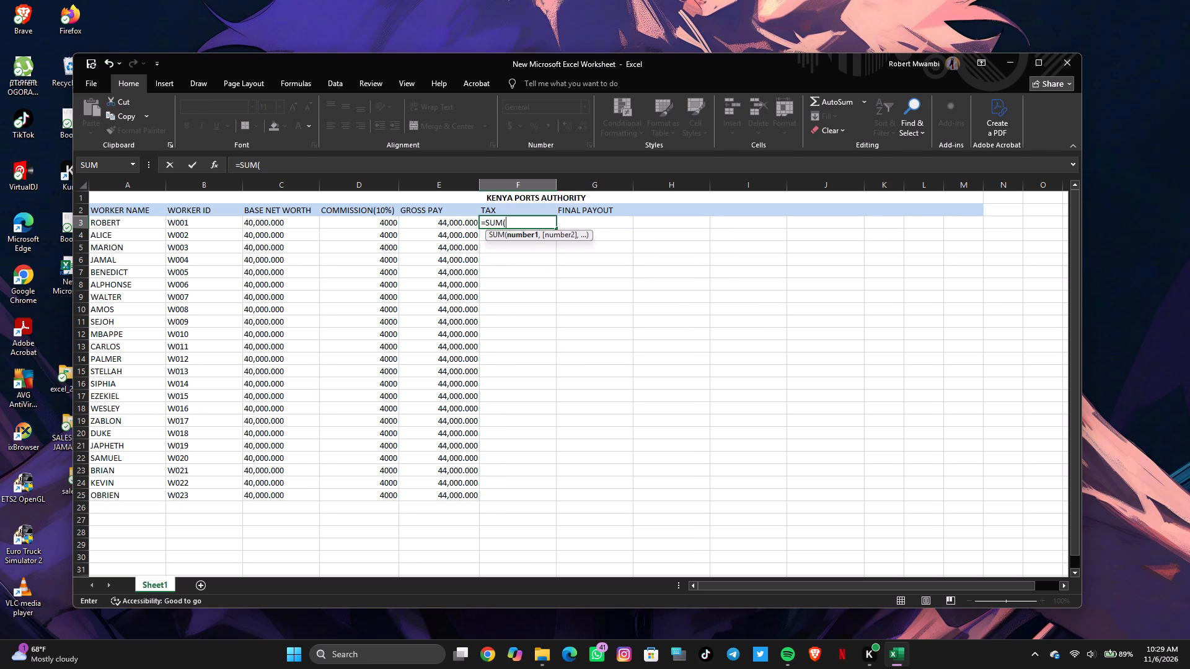
{"action": "type", "text": "10"}
{"action": "key", "text": "shift+ampersand"}
{"action": "key", "text": "BackSpace"}
{"action": "key", "text": "shift+percent"}
{"action": "key", "text": "shift+asterisk"}
{"action": "left_click", "coordinate": [454, 226]}
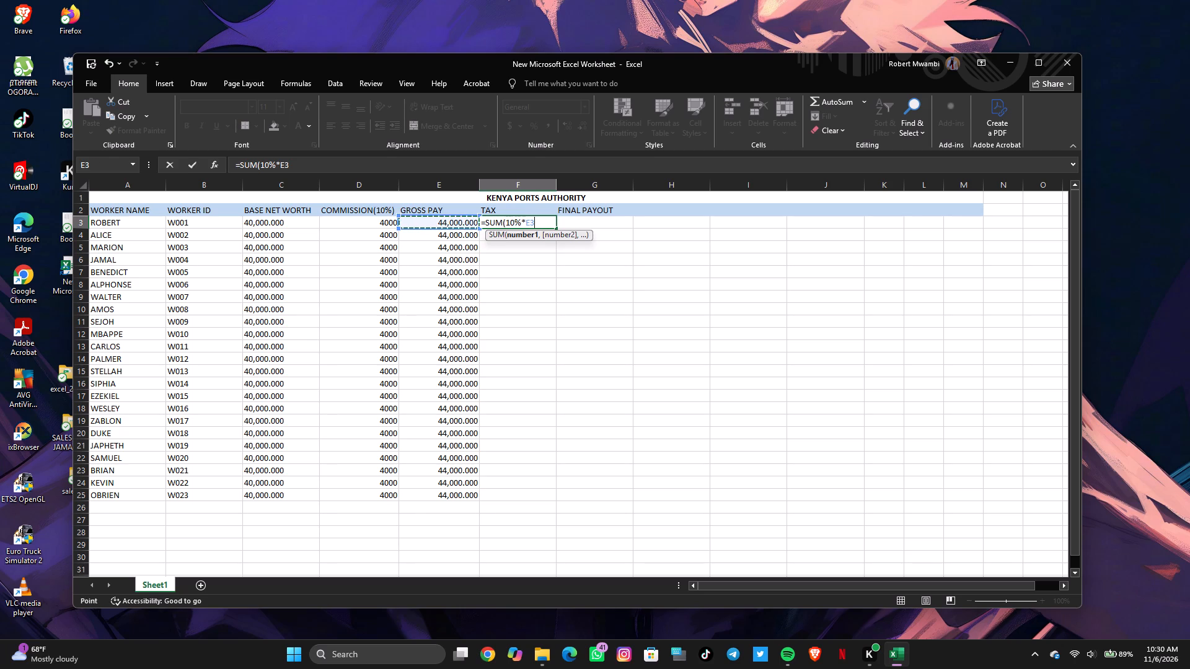
{"action": "key", "text": "Return"}
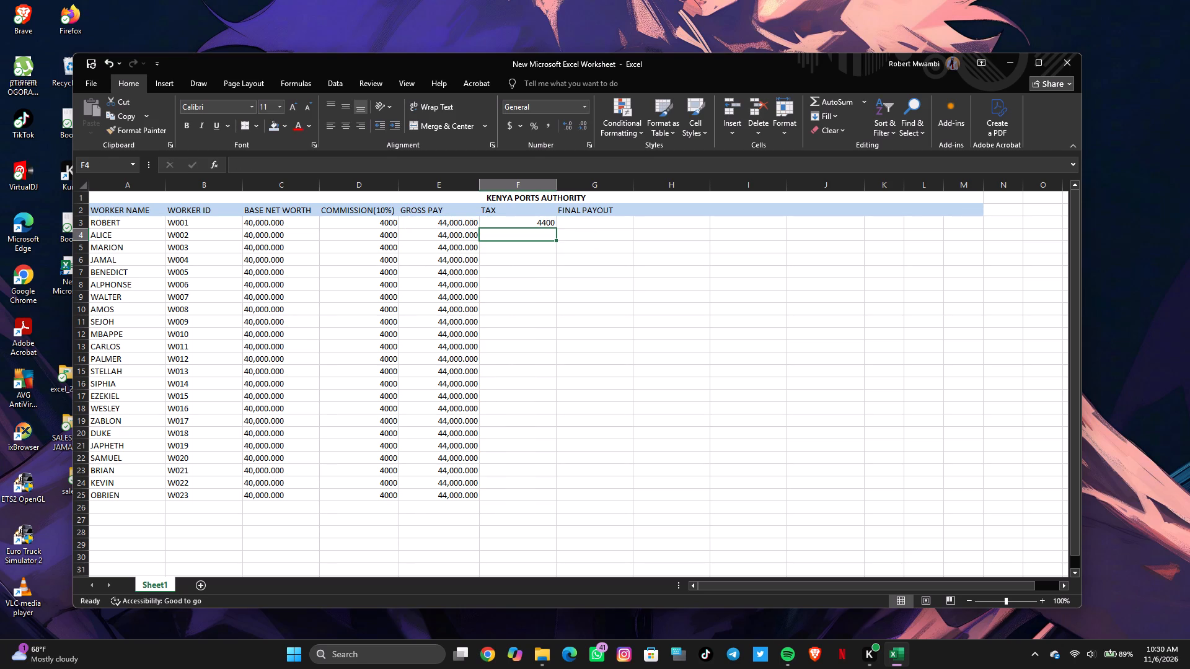
Fill the tax formula from F3 down to F25 for all the workers.
{"action": "left_click", "coordinate": [537, 224]}
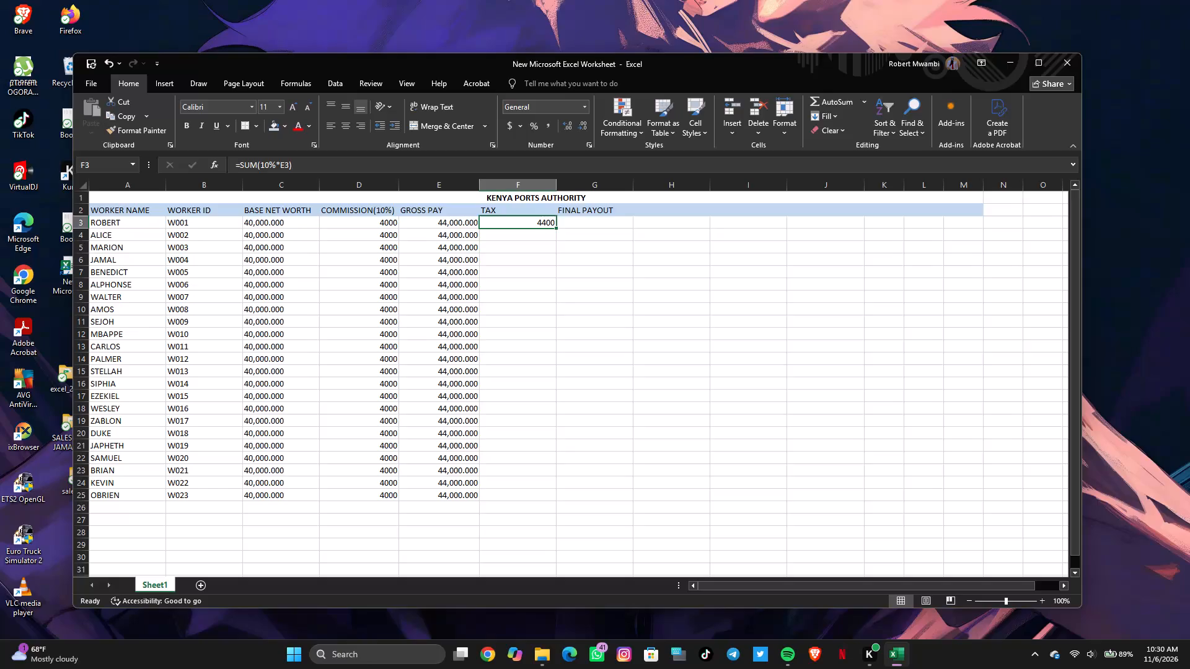
{"action": "left_click_drag", "start_coordinate": [555, 229], "coordinate": [539, 501]}
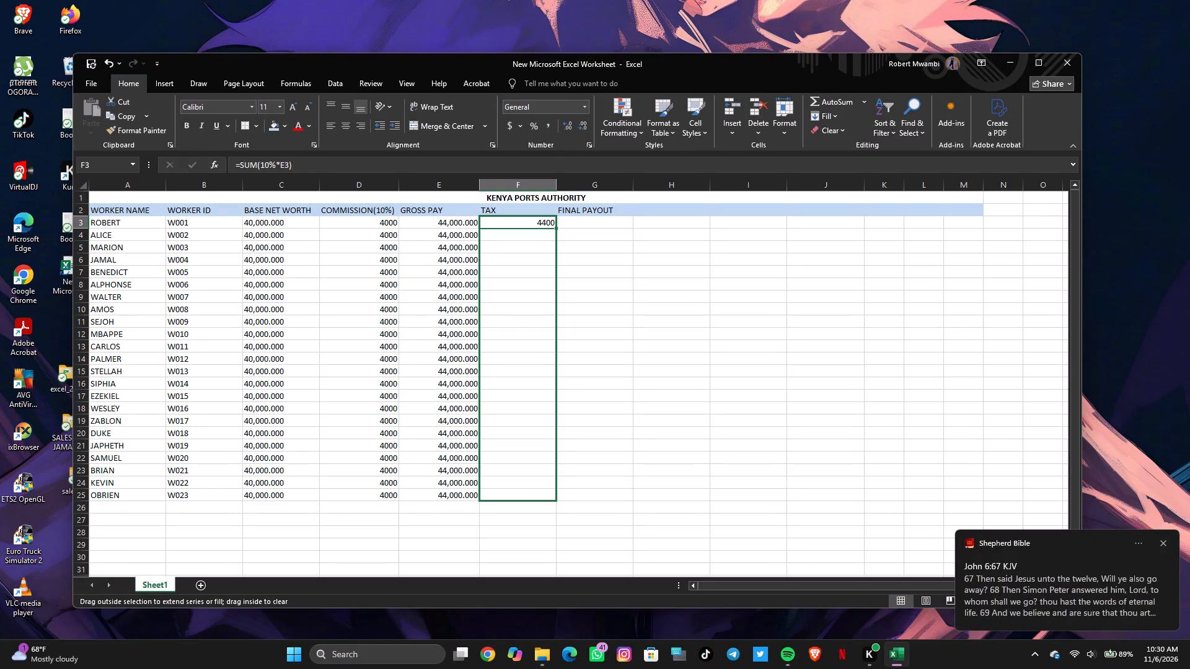
{"action": "left_click_drag", "start_coordinate": [539, 501], "coordinate": [541, 499]}
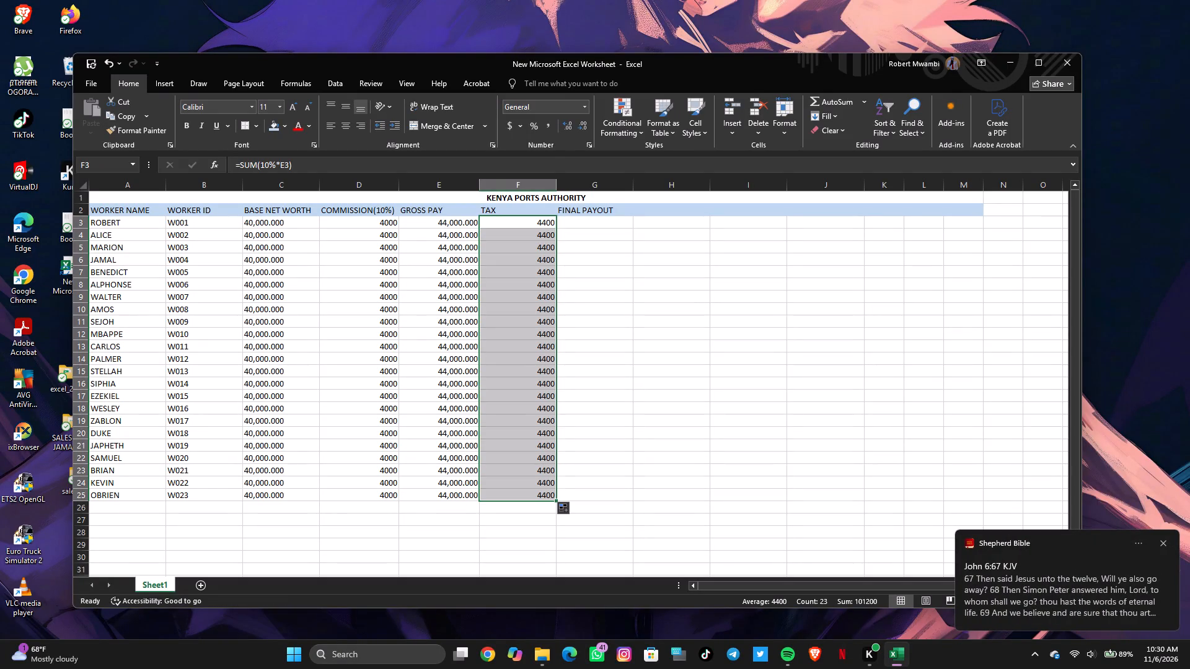
Change the commission column header in D2 to COMMISSION(15%).
{"action": "left_click", "coordinate": [384, 208]}
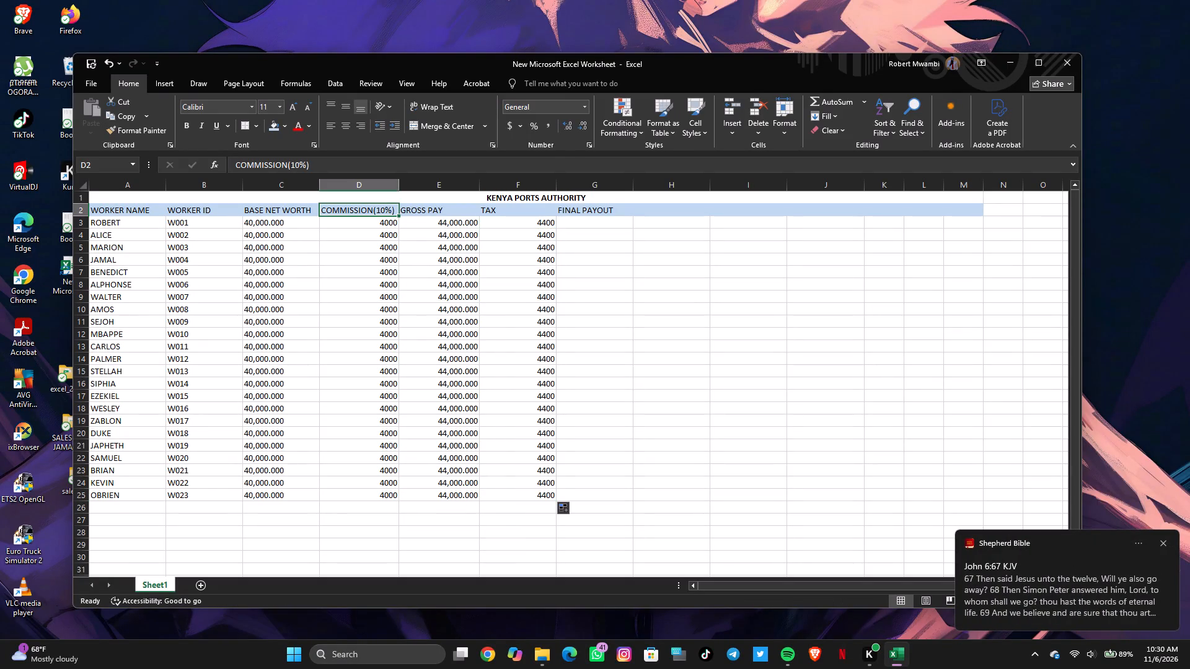
{"action": "double_click", "coordinate": [384, 215]}
{"action": "double_click", "coordinate": [383, 208]}
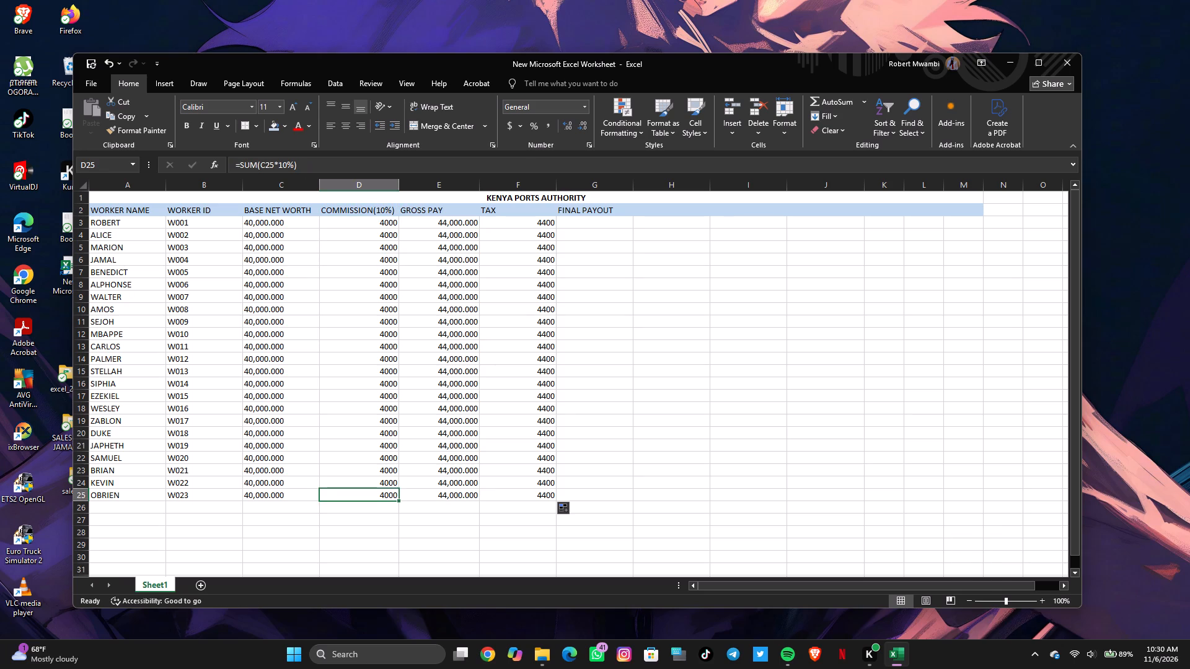
{"action": "key", "text": "BackSpace"}
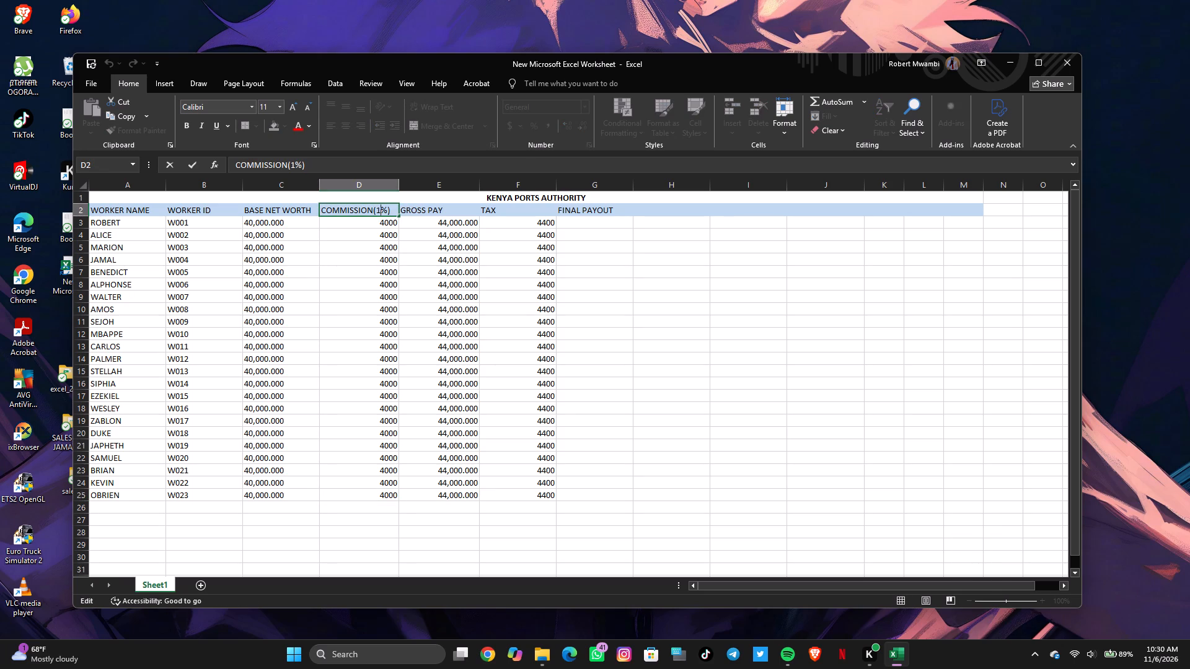
{"action": "key", "text": "5"}
{"action": "left_click", "coordinate": [364, 216]}
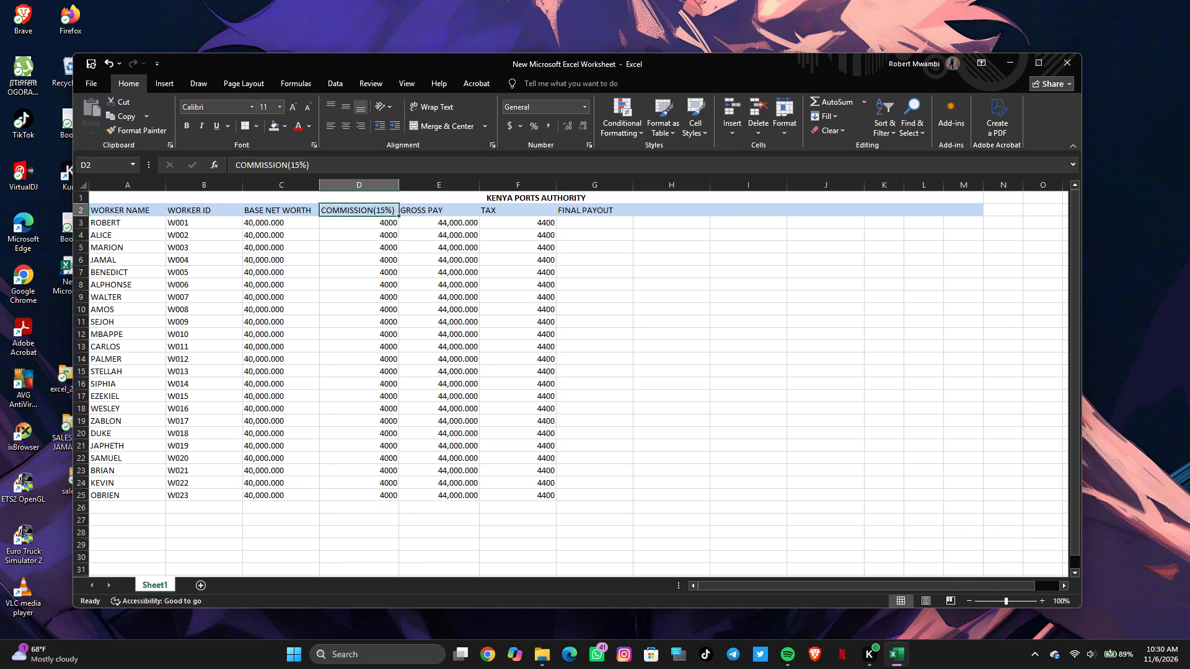
Change ROBERT's commission formula in D3 to 15% of base net worth, =SUM(C3*15%).
{"action": "left_click", "coordinate": [372, 223]}
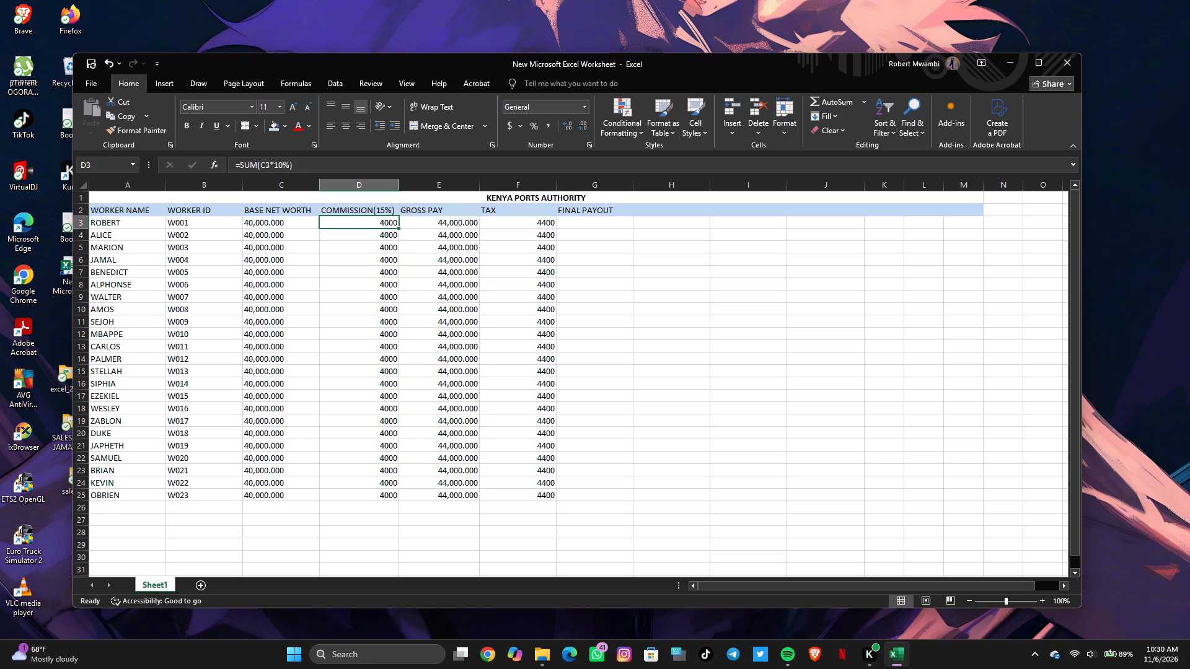
{"action": "left_click", "coordinate": [281, 165]}
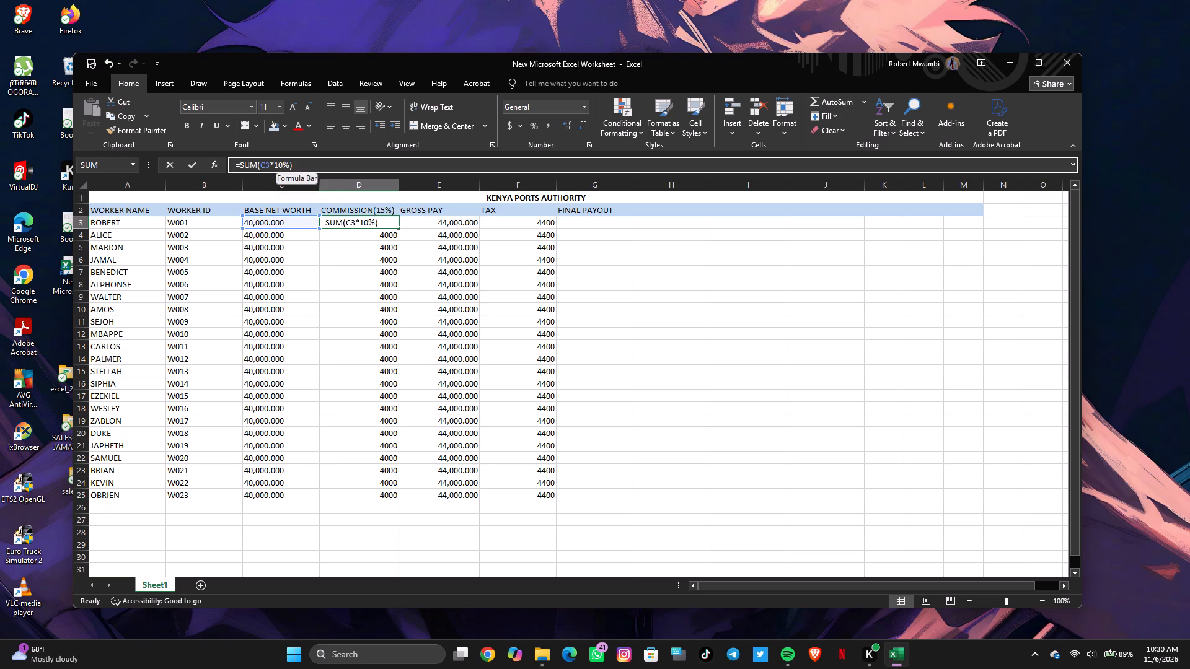
{"action": "left_click", "coordinate": [281, 165]}
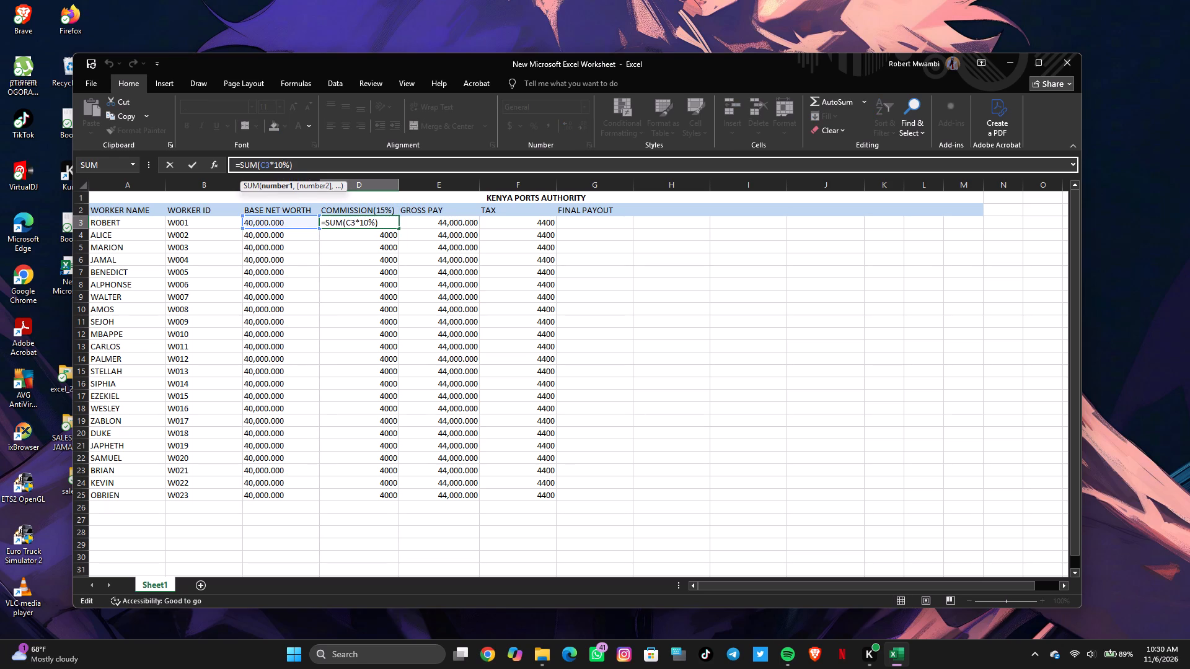
{"action": "key", "text": "BackSpace"}
{"action": "key", "text": "5"}
{"action": "key", "text": "Return"}
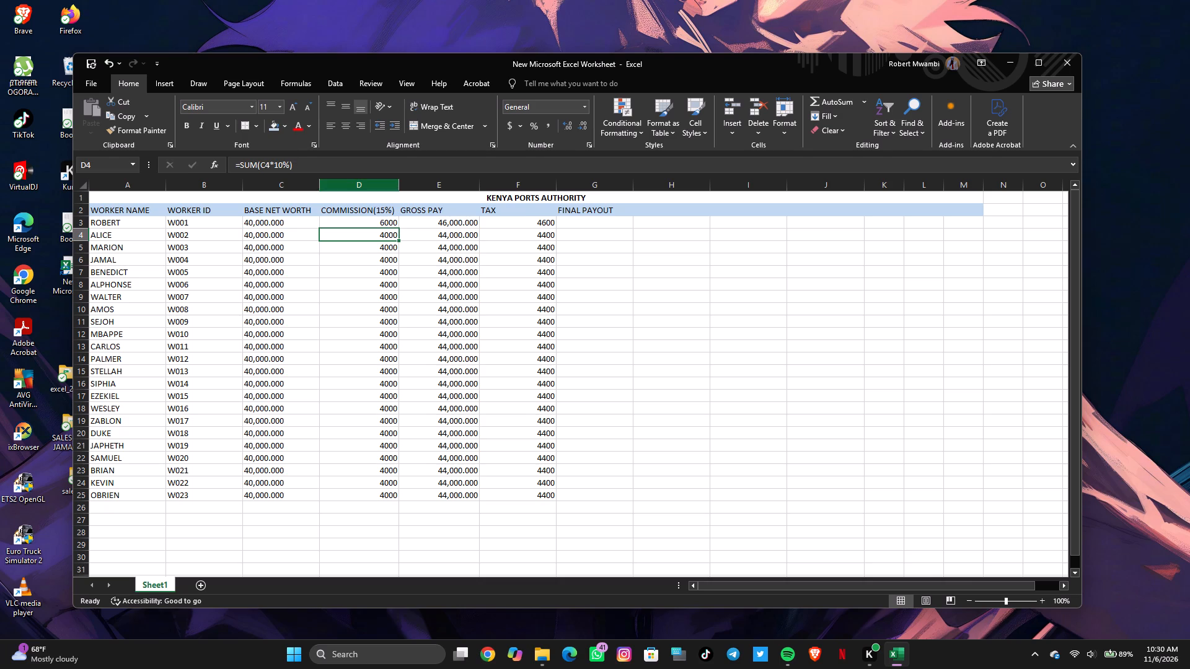
Fill the 15% commission formula from D3 down to D25 for all the workers.
{"action": "left_click", "coordinate": [375, 222]}
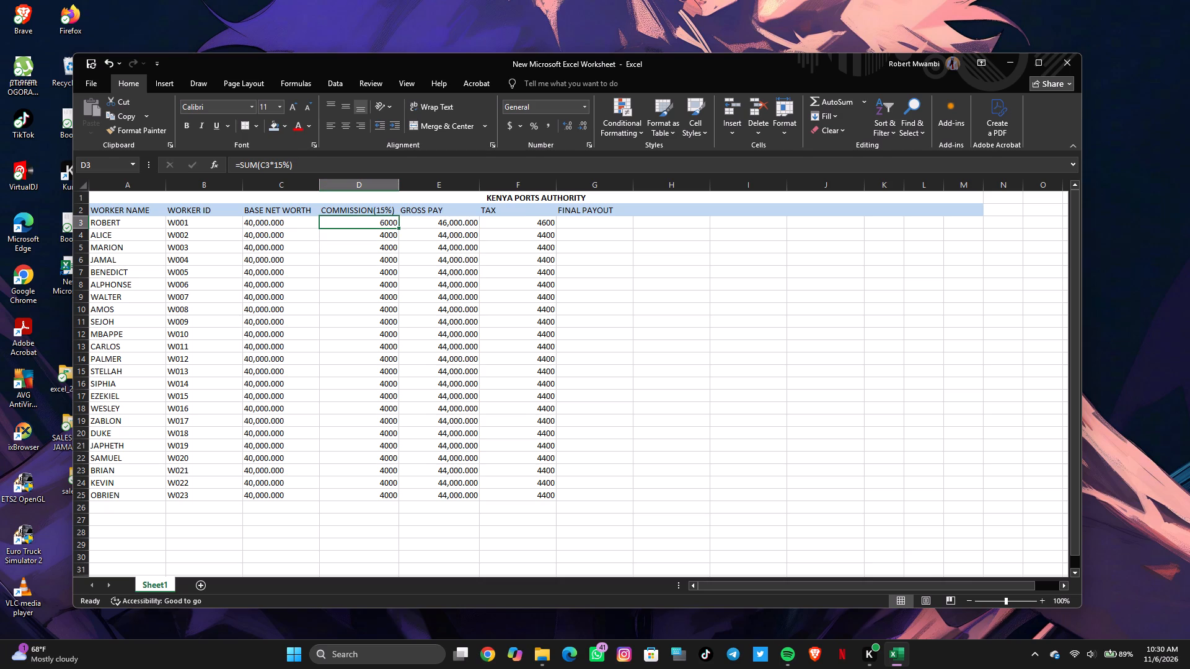
{"action": "left_click_drag", "start_coordinate": [399, 229], "coordinate": [384, 502]}
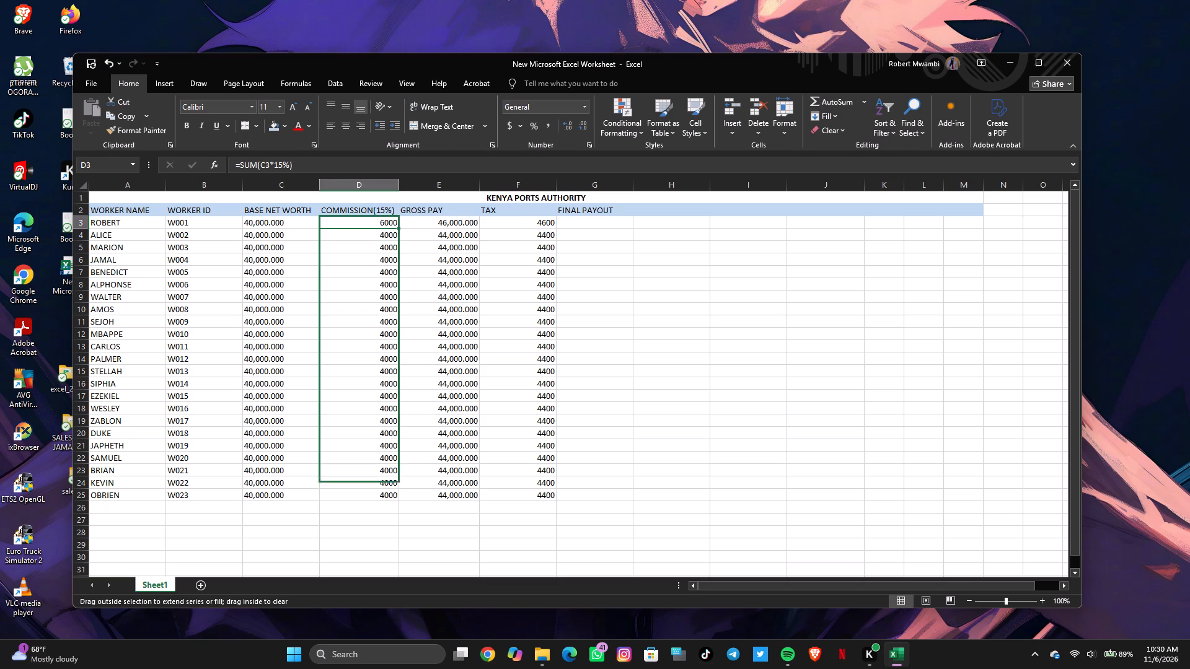
{"action": "left_click_drag", "start_coordinate": [384, 502], "coordinate": [384, 501]}
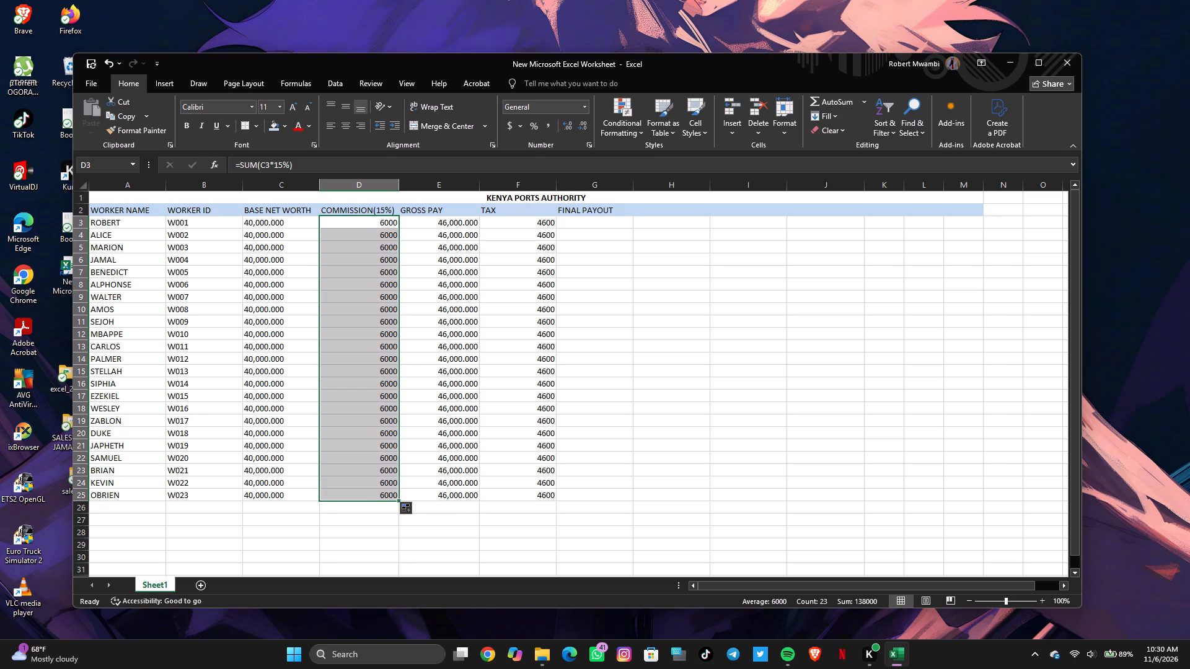
Calculate ROBERT's final payout in G3 as gross pay minus tax with the formula =SUM(E3-F3).
{"action": "left_click", "coordinate": [589, 221]}
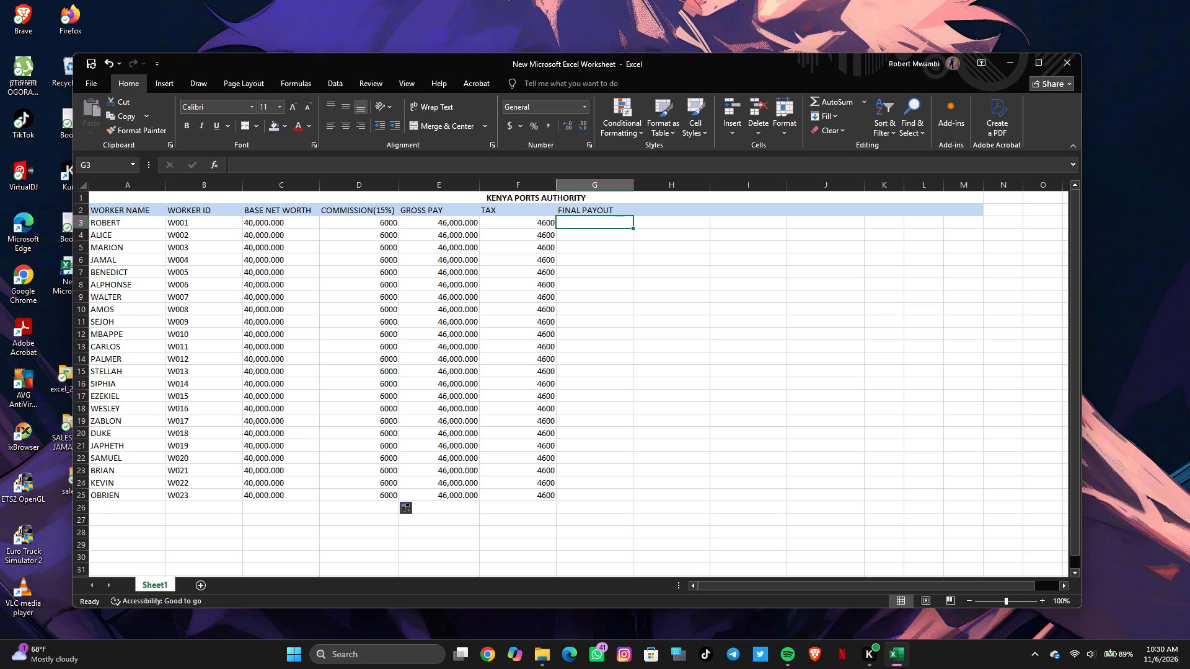
{"action": "key", "text": "equal"}
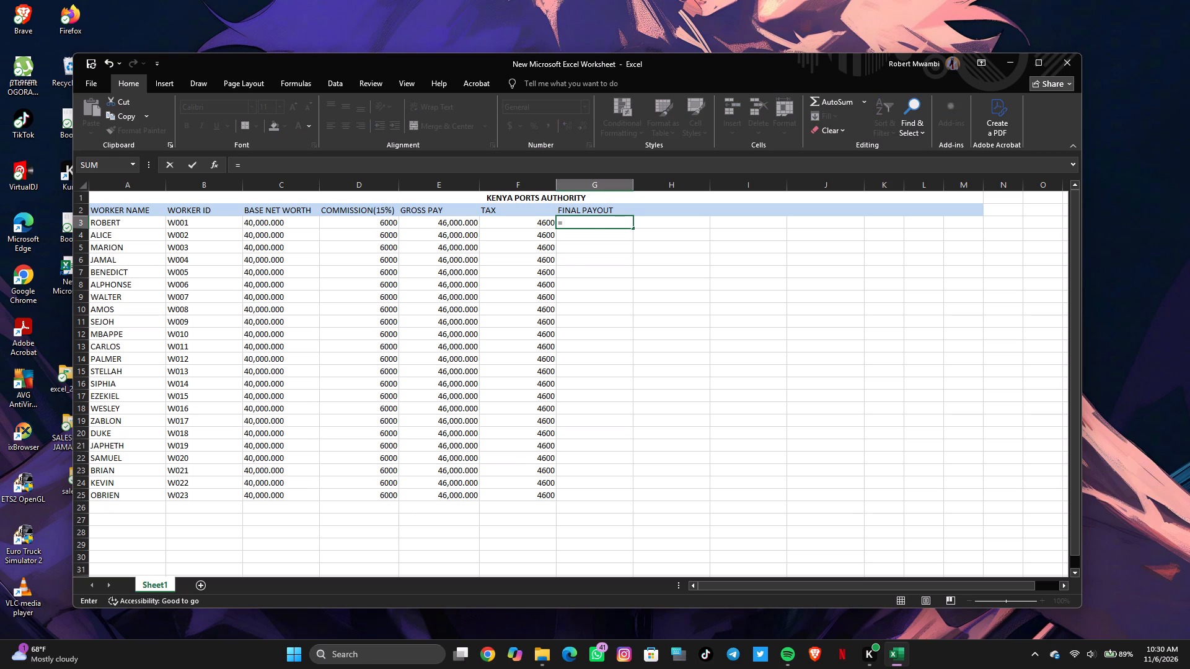
{"action": "type", "text": "SUM"}
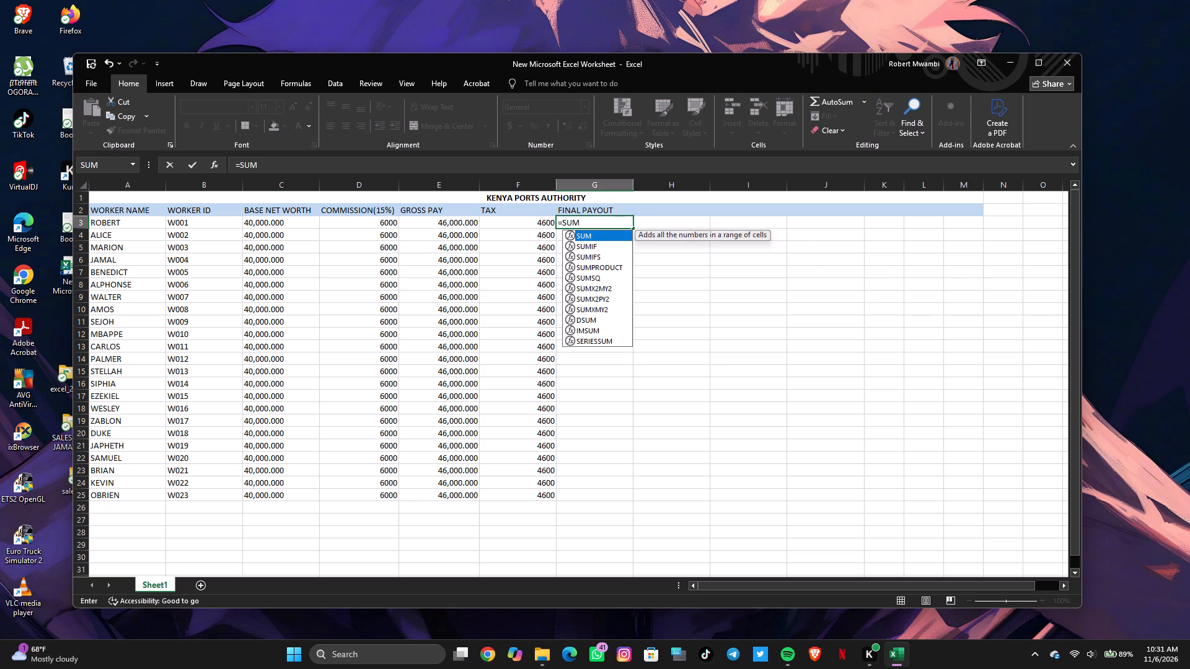
{"action": "double_click", "coordinate": [599, 233]}
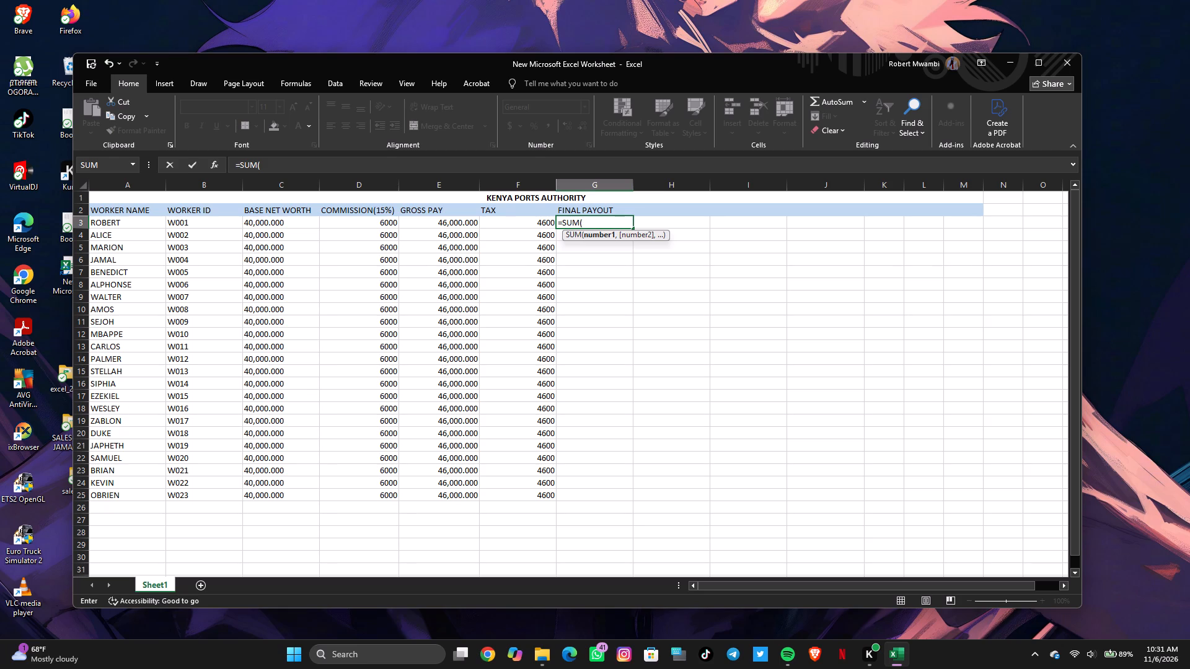
{"action": "left_click", "coordinate": [463, 225]}
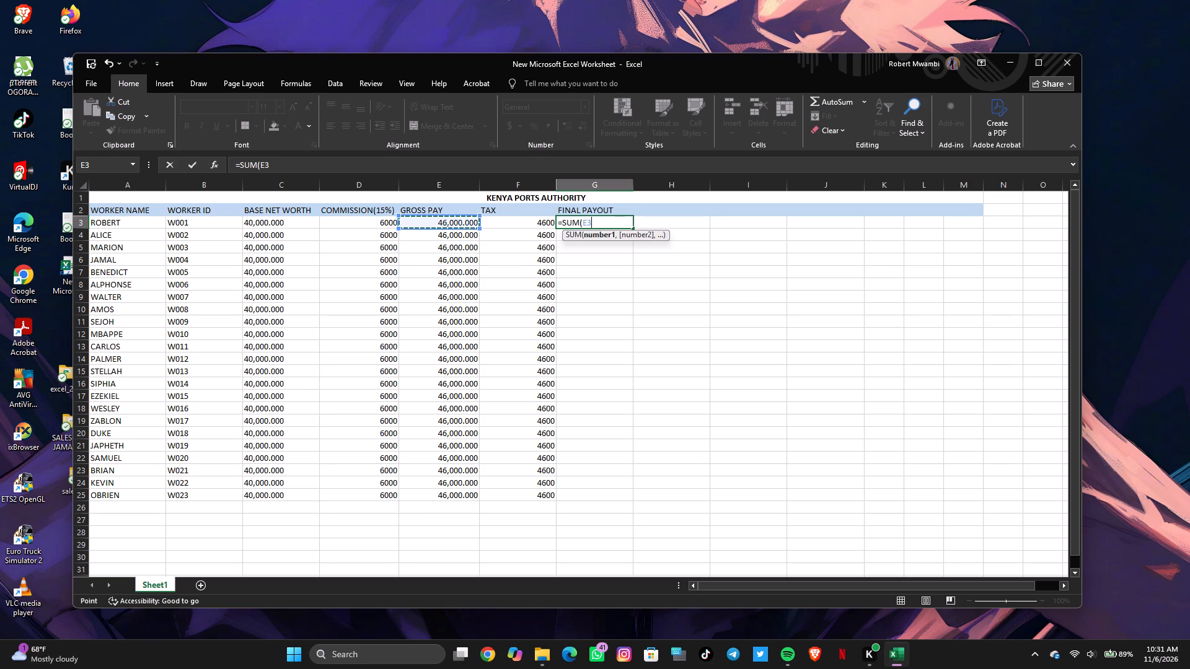
{"action": "key", "text": "minus"}
{"action": "left_click", "coordinate": [509, 221]}
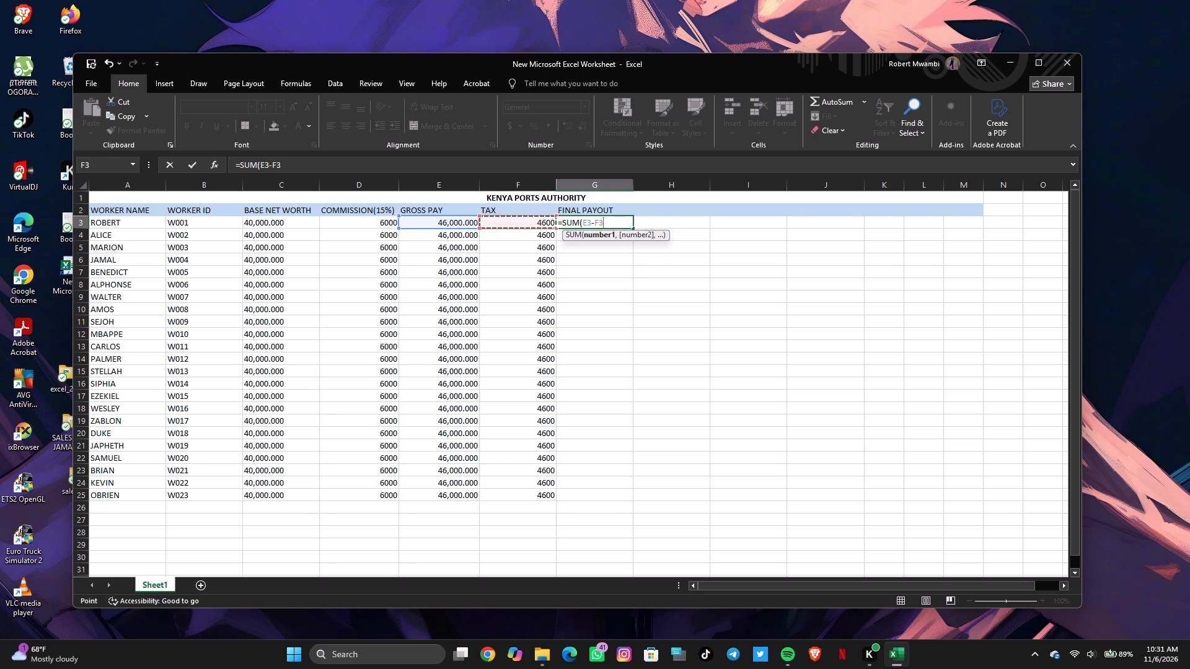
{"action": "key", "text": "Return"}
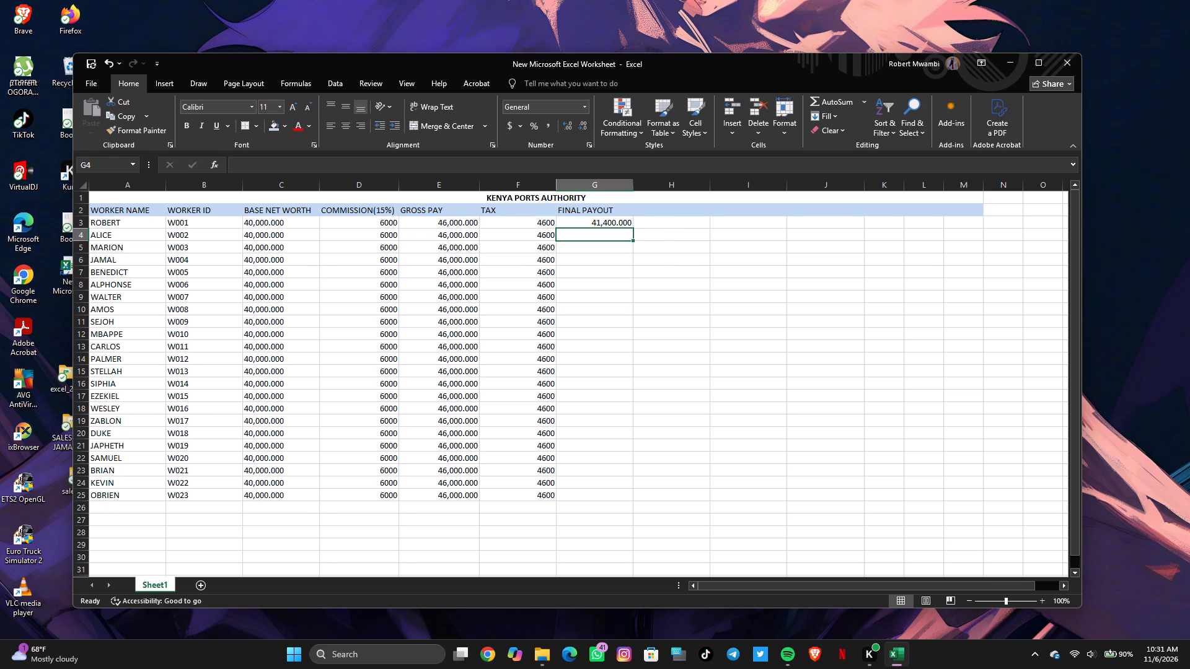
Fill the final payout formula from G3 down to G25 for all the workers.
{"action": "left_click", "coordinate": [627, 222]}
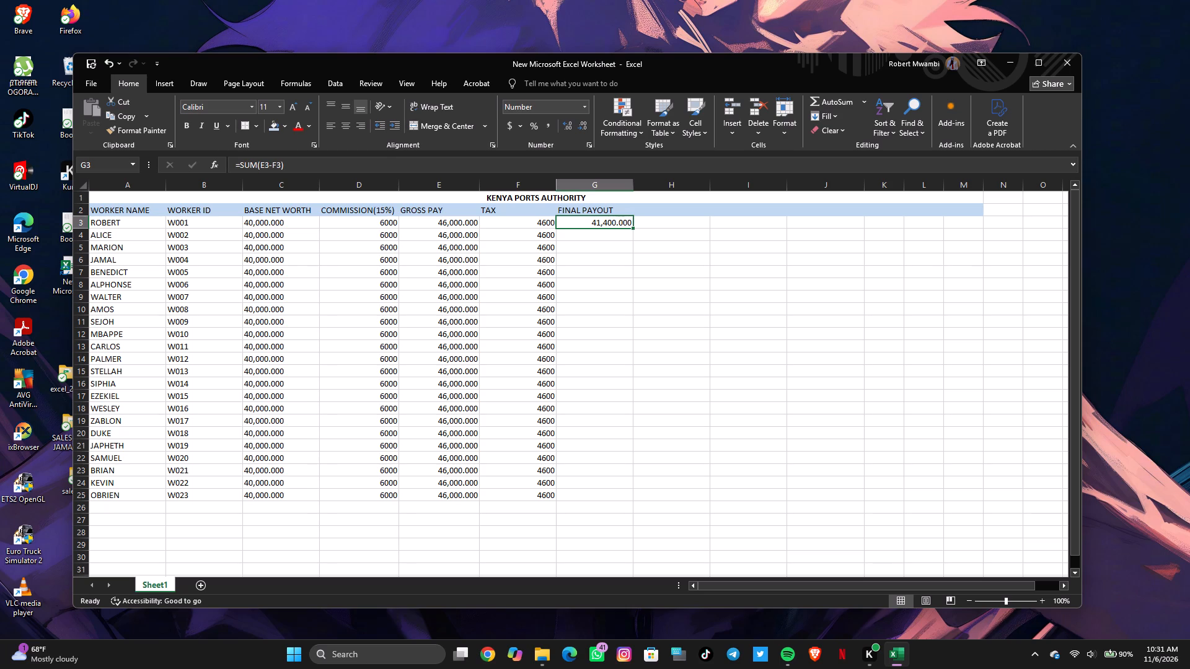
{"action": "left_click_drag", "start_coordinate": [632, 227], "coordinate": [703, 359]}
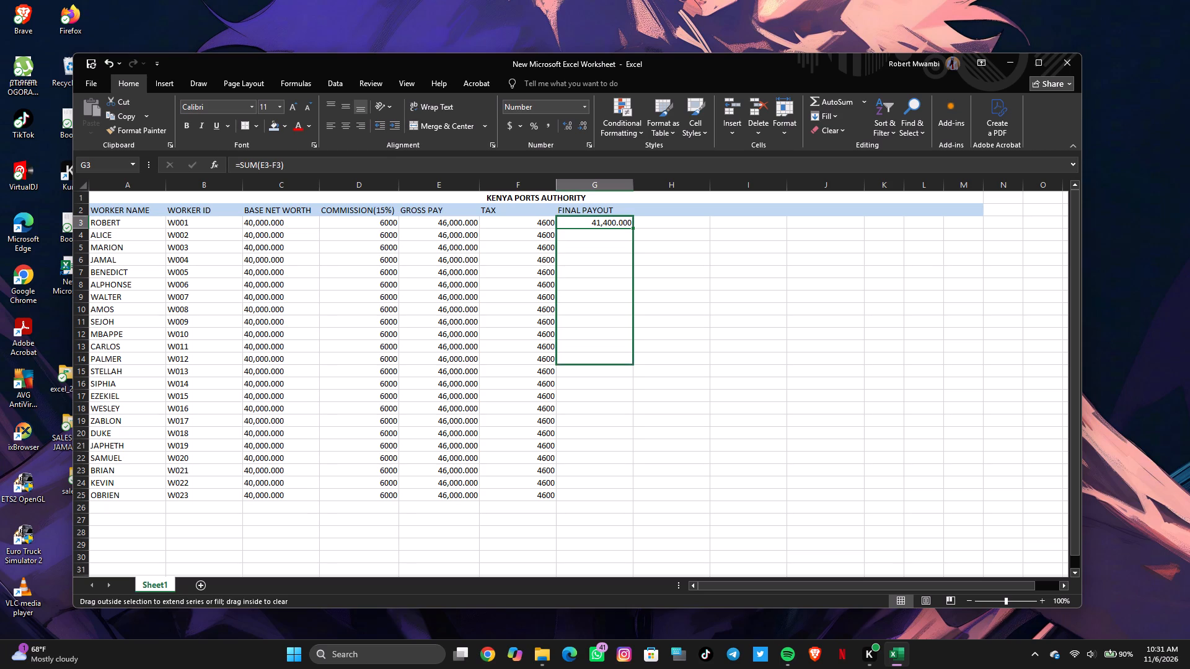
{"action": "left_click_drag", "start_coordinate": [703, 359], "coordinate": [674, 501]}
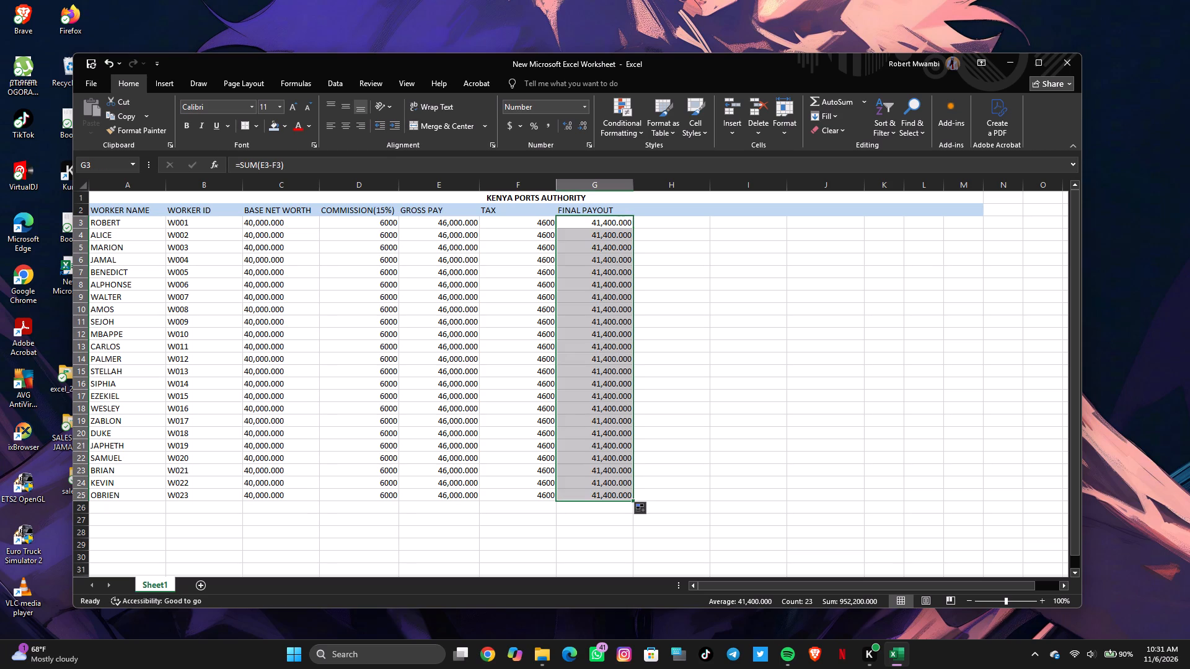
Set ROBERT's base net worth in C3 to 50000.
{"action": "left_click", "coordinate": [252, 223]}
{"action": "double_click", "coordinate": [252, 223]}
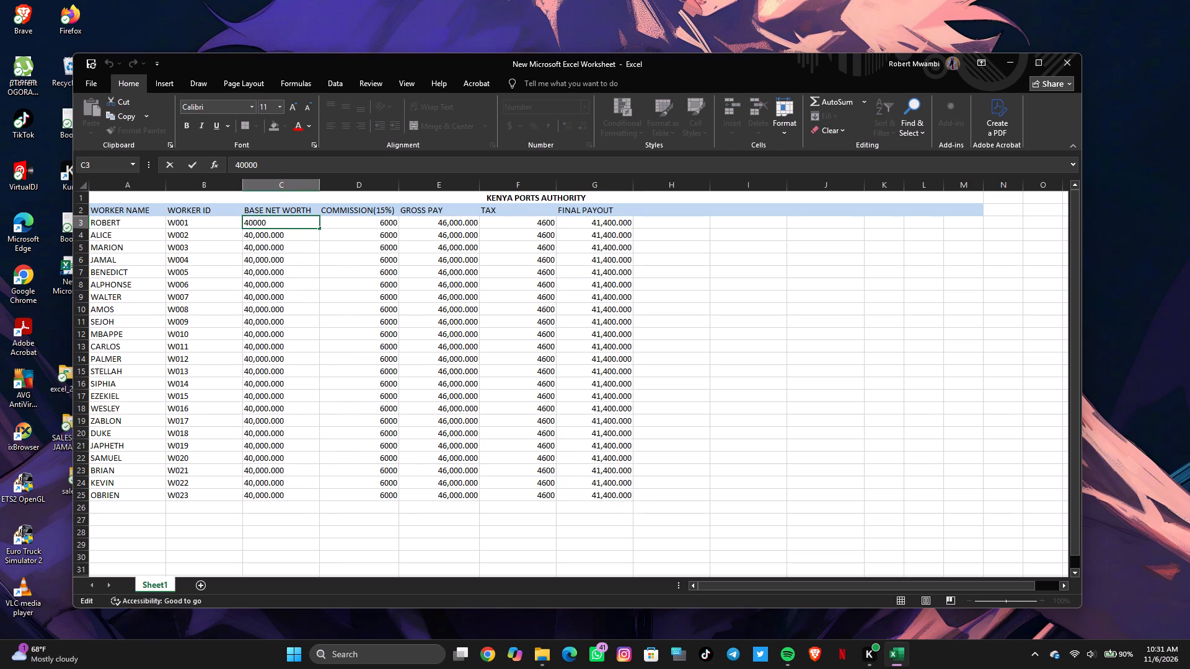
{"action": "left_click", "coordinate": [250, 224]}
{"action": "key", "text": "BackSpace"}
{"action": "key", "text": "5"}
Set ALICE's base net worth in C4 to 50000.
{"action": "double_click", "coordinate": [284, 234]}
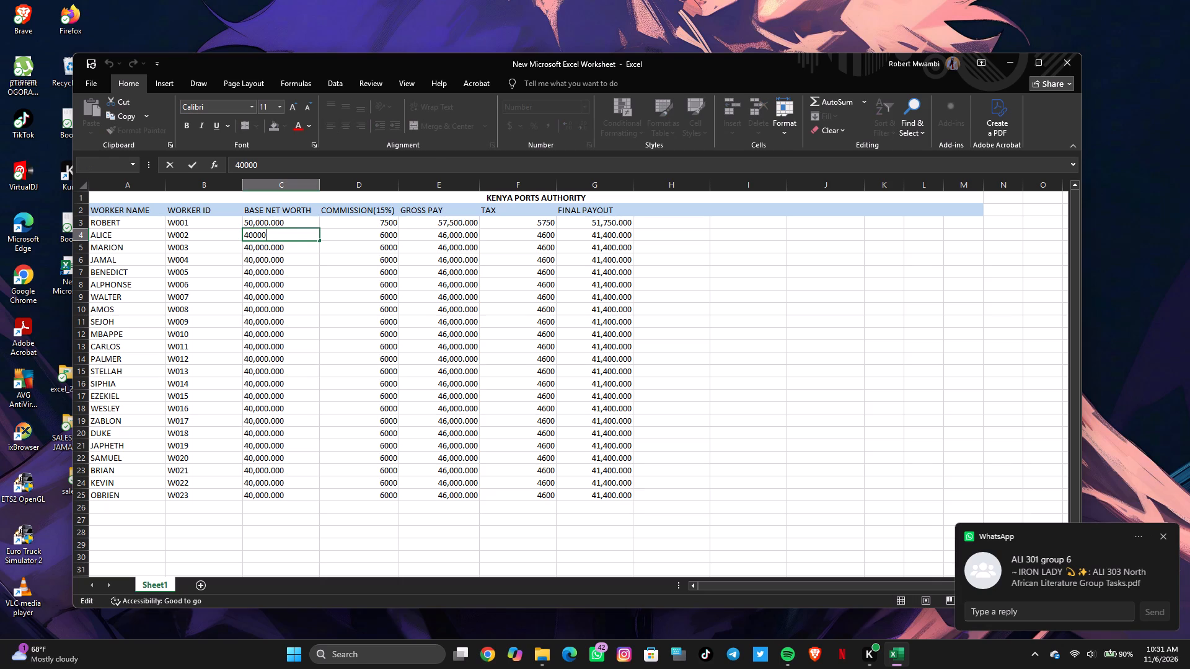
{"action": "left_click", "coordinate": [247, 234]}
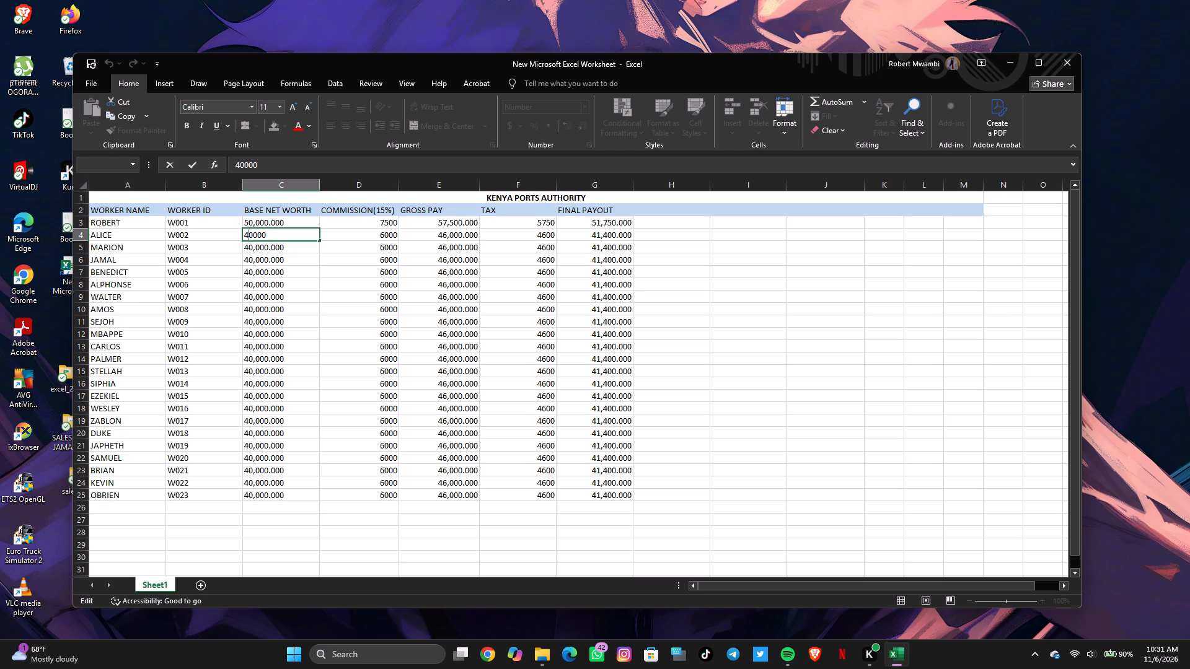
{"action": "left_click", "coordinate": [250, 234]}
{"action": "double_click", "coordinate": [250, 234]}
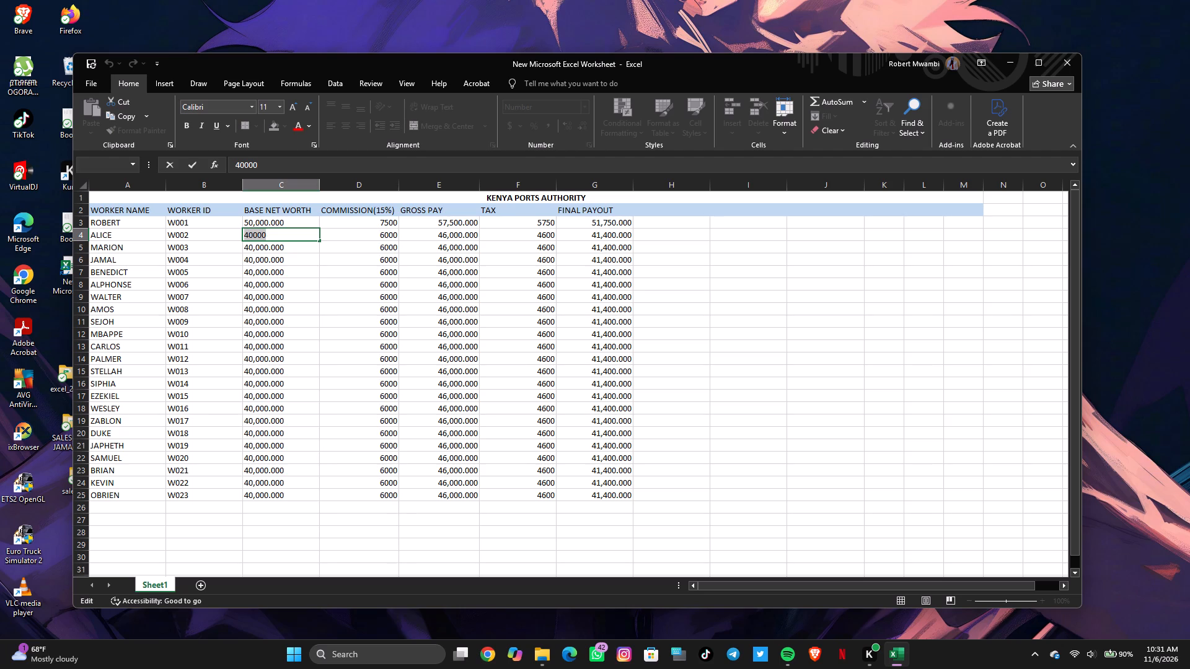
{"action": "double_click", "coordinate": [252, 232]}
{"action": "left_click", "coordinate": [252, 232]}
{"action": "key", "text": "BackSpace"}
{"action": "key", "text": "BackSpace"}
{"action": "key", "text": "BackSpace"}
{"action": "key", "text": "BackSpace"}
{"action": "key", "text": "BackSpace"}
{"action": "key", "text": "BackSpace"}
{"action": "key", "text": "BackSpace"}
{"action": "key", "text": "BackSpace"}
{"action": "key", "text": "BackSpace"}
{"action": "key", "text": "BackSpace"}
{"action": "key", "text": "BackSpace"}
{"action": "type", "text": "50"}
Set MARION's base net worth in C5 to 50000.
{"action": "left_click", "coordinate": [276, 246]}
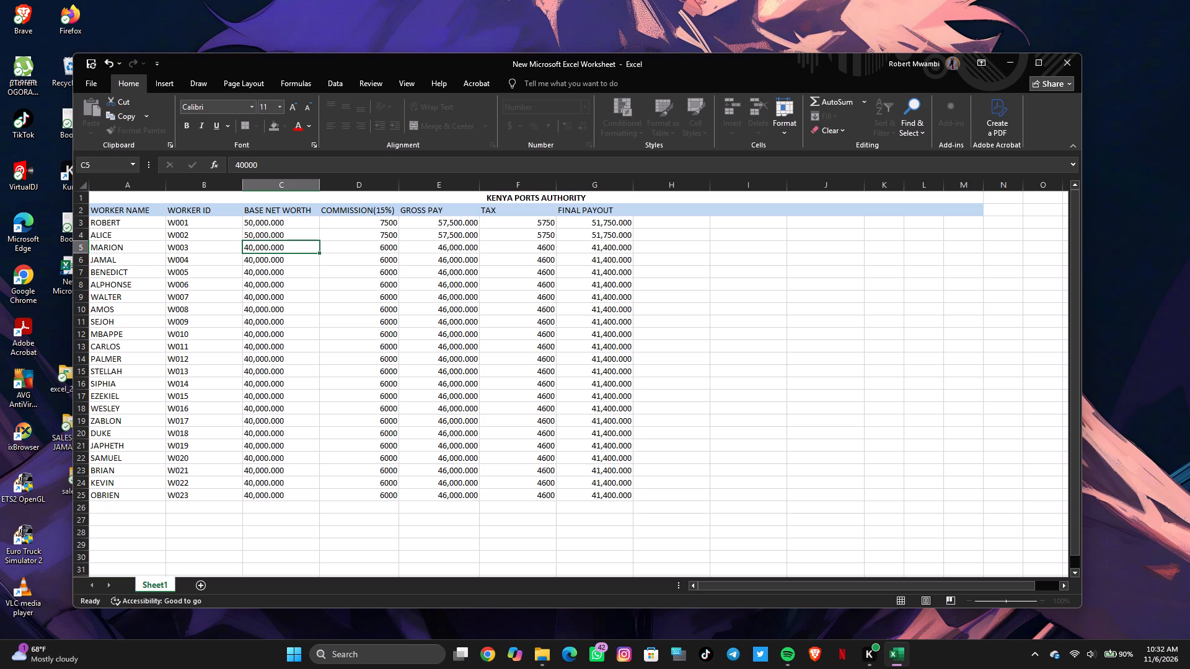
{"action": "type", "text": "50"}
{"action": "type", "text": "000"}
{"action": "key", "text": "Return"}
Set the base net worth to 45000 for both JAMAL in C6 and BENEDICT in C7.
{"action": "type", "text": "45"}
{"action": "type", "text": "000"}
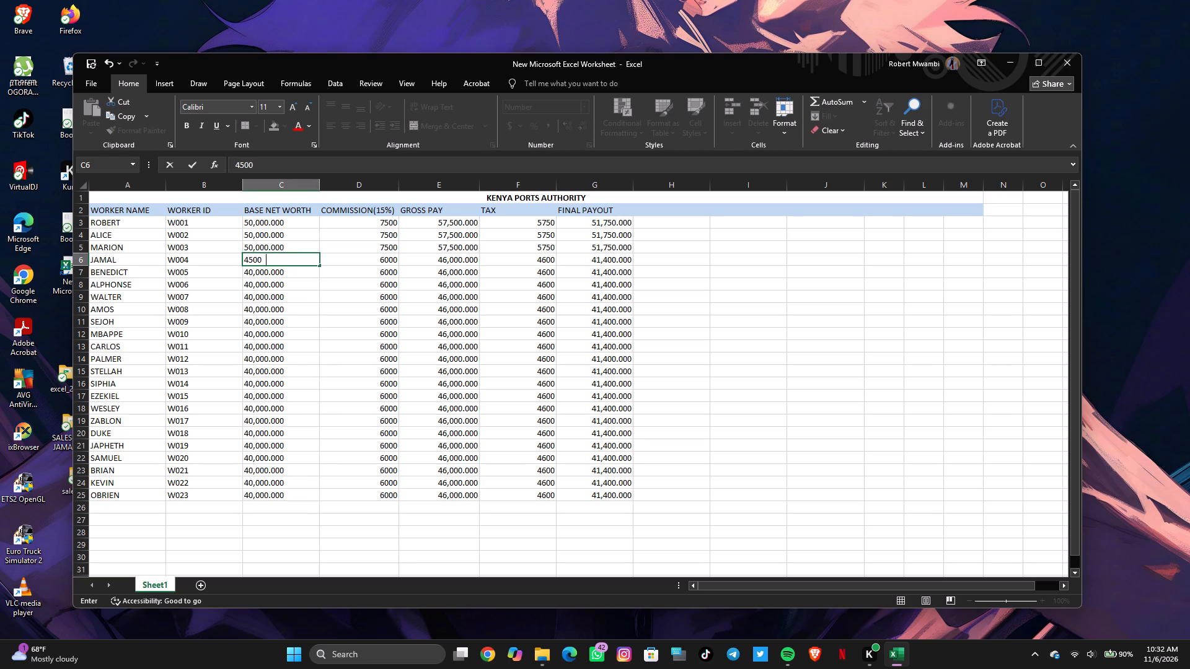
{"action": "key", "text": "Return"}
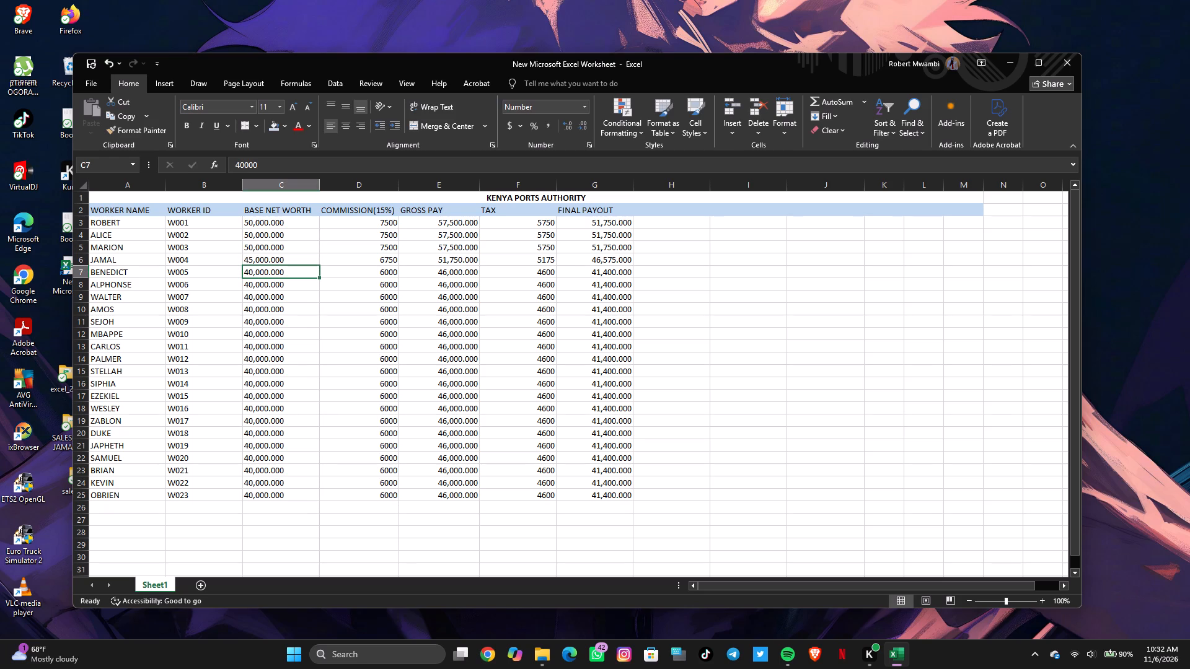
{"action": "type", "text": "40"}
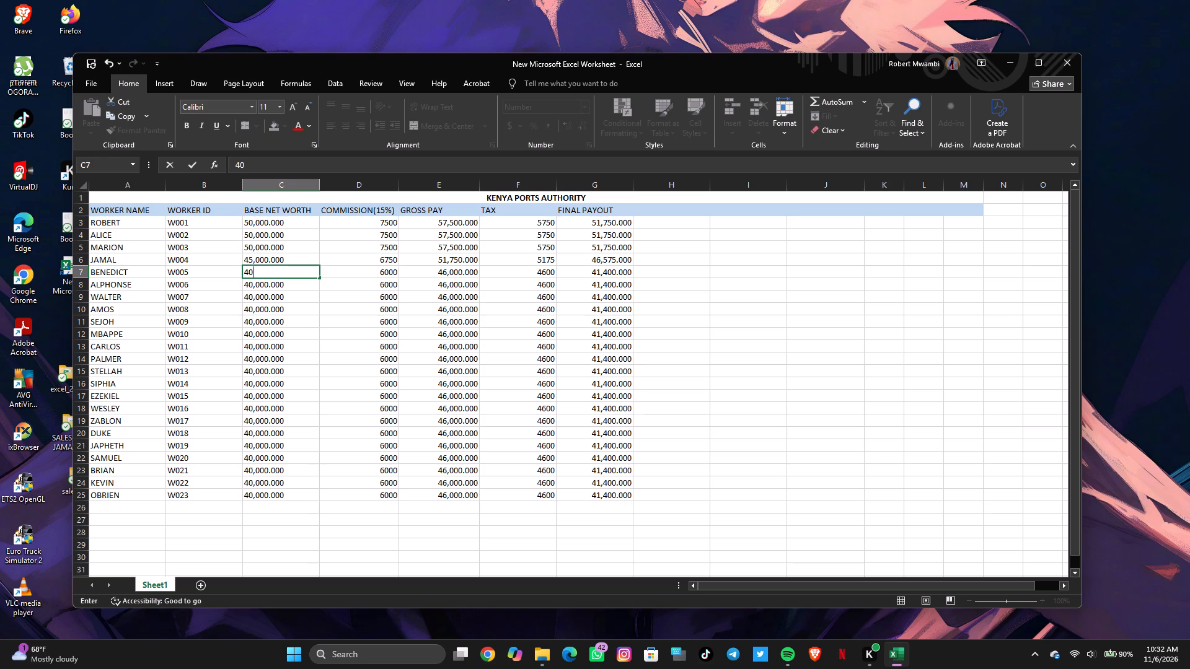
{"action": "key", "text": "BackSpace"}
{"action": "type", "text": "5000"}
{"action": "key", "text": "Return"}
Set the base net worth to 60000 for ALPHONSE in C8 and 45000 for WALTER in C9.
{"action": "type", "text": "60"}
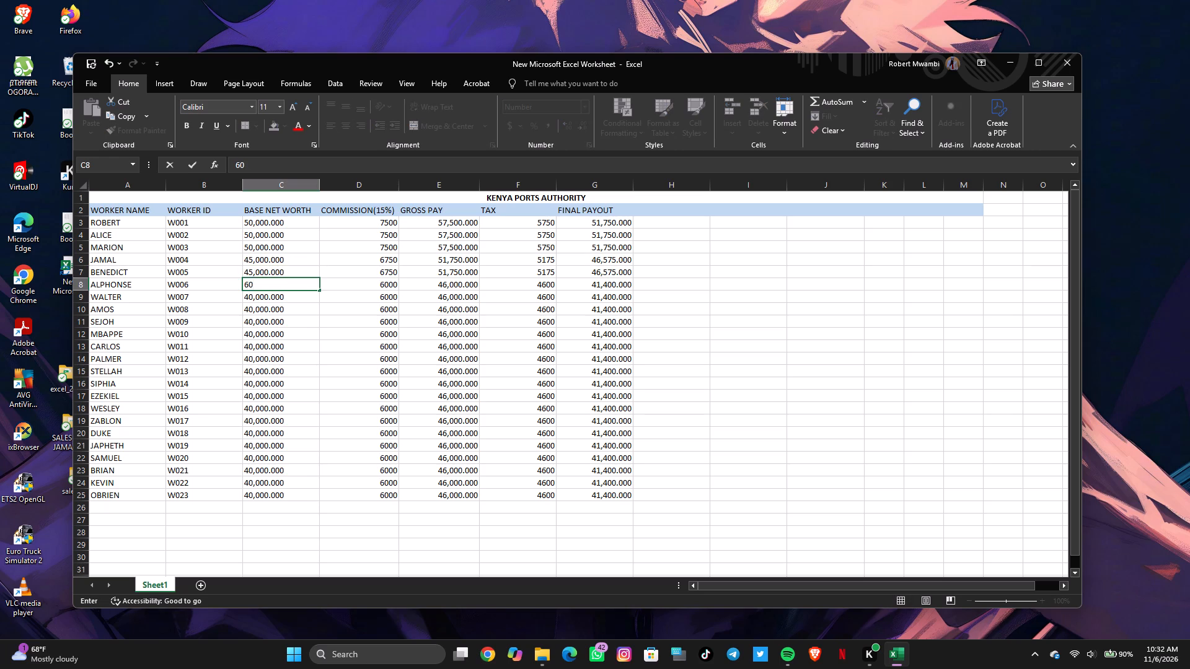
{"action": "type", "text": "000"}
{"action": "key", "text": "Return"}
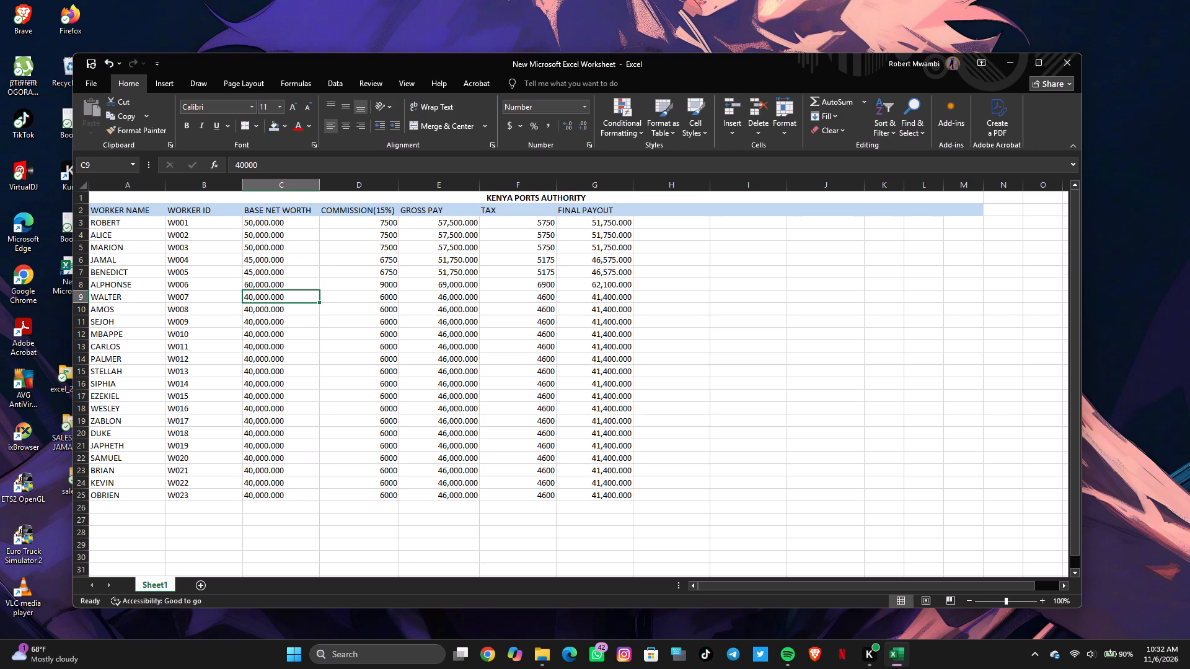
{"action": "key", "text": "4"}
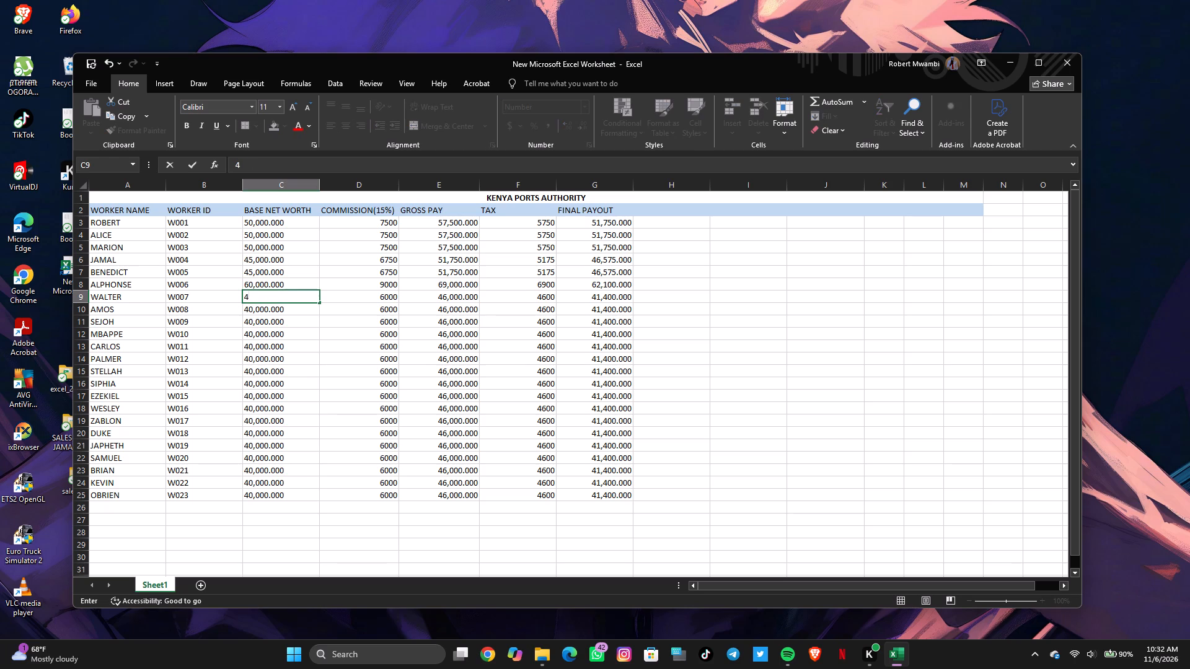
{"action": "type", "text": "500"}
{"action": "key", "text": "minus"}
{"action": "key", "text": "BackSpace"}
{"action": "key", "text": "0"}
{"action": "key", "text": "Return"}
Set the base net worths in C13:C15 to 45000 for CARLOS, 60000 for PALMER and 55000 for STELLAH.
{"action": "key", "text": "Return"}
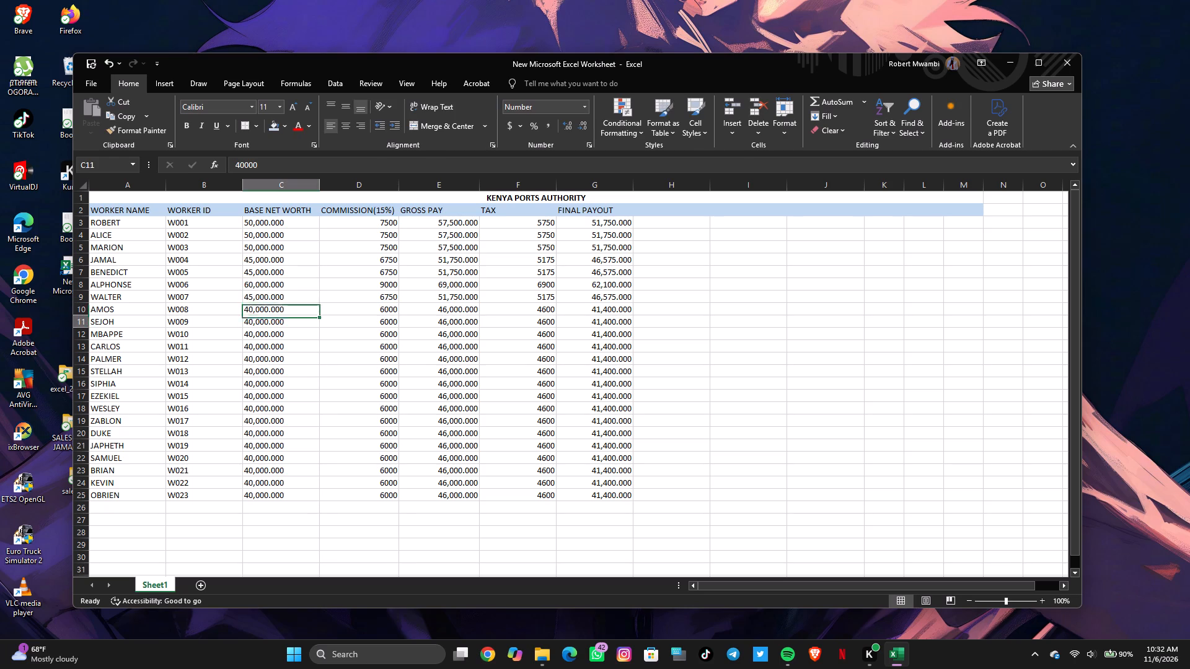
{"action": "key", "text": "Return"}
{"action": "key", "text": "Return"}
{"action": "type", "text": "45"}
{"action": "type", "text": "000"}
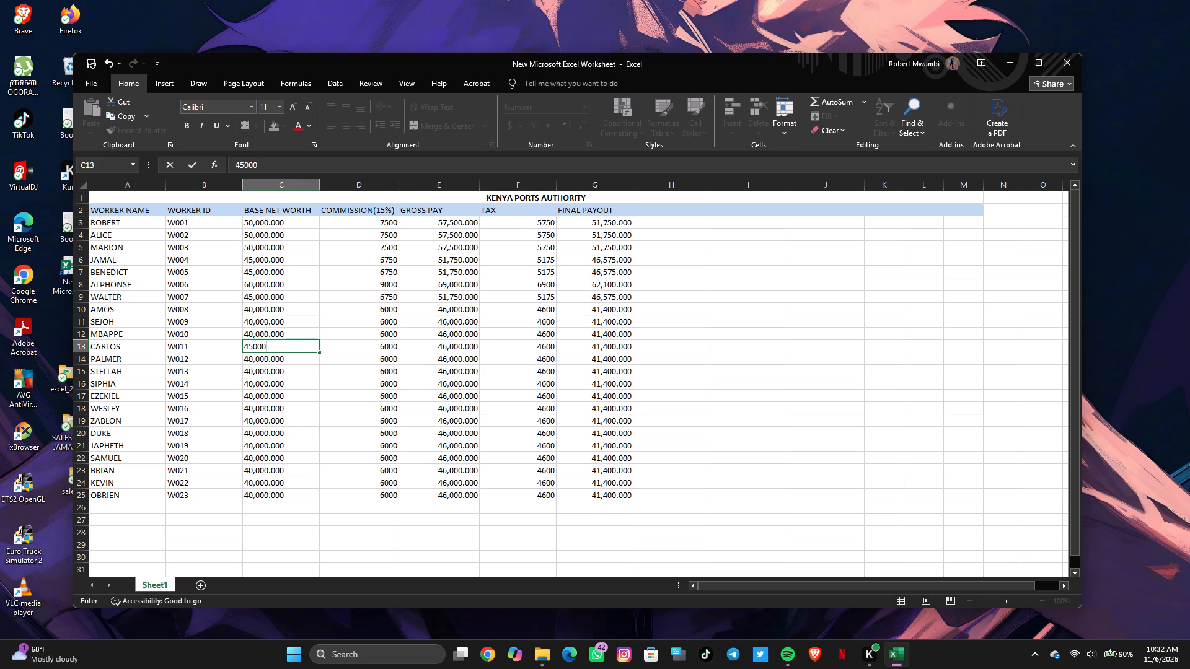
{"action": "key", "text": "Return"}
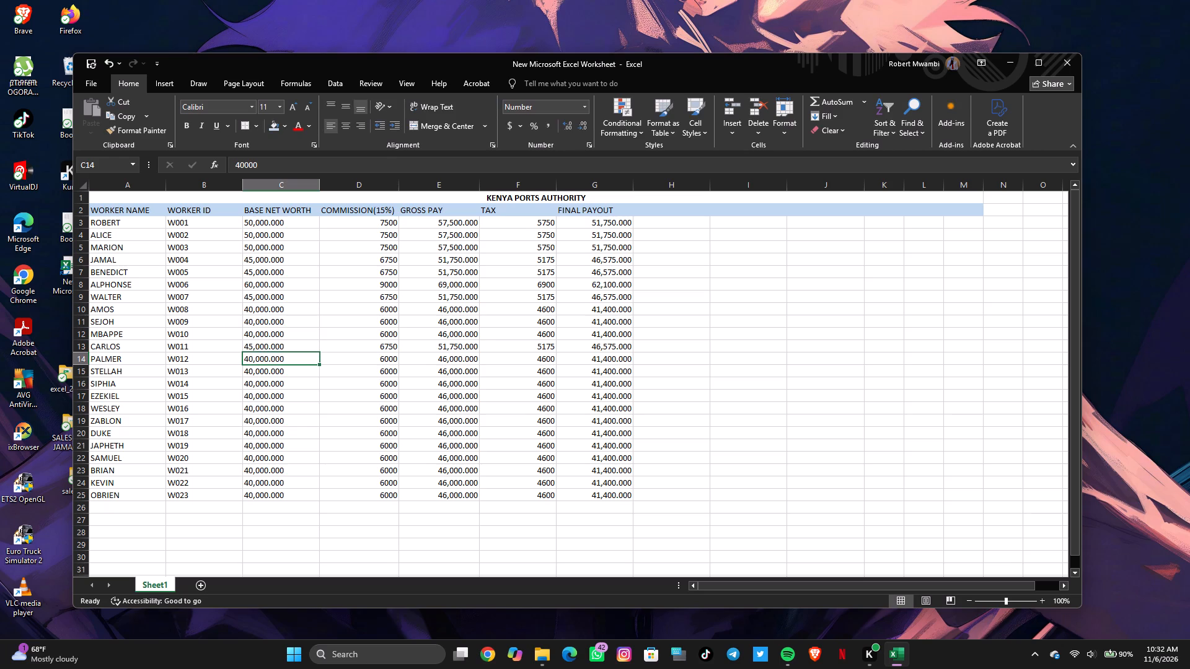
{"action": "type", "text": "60000"}
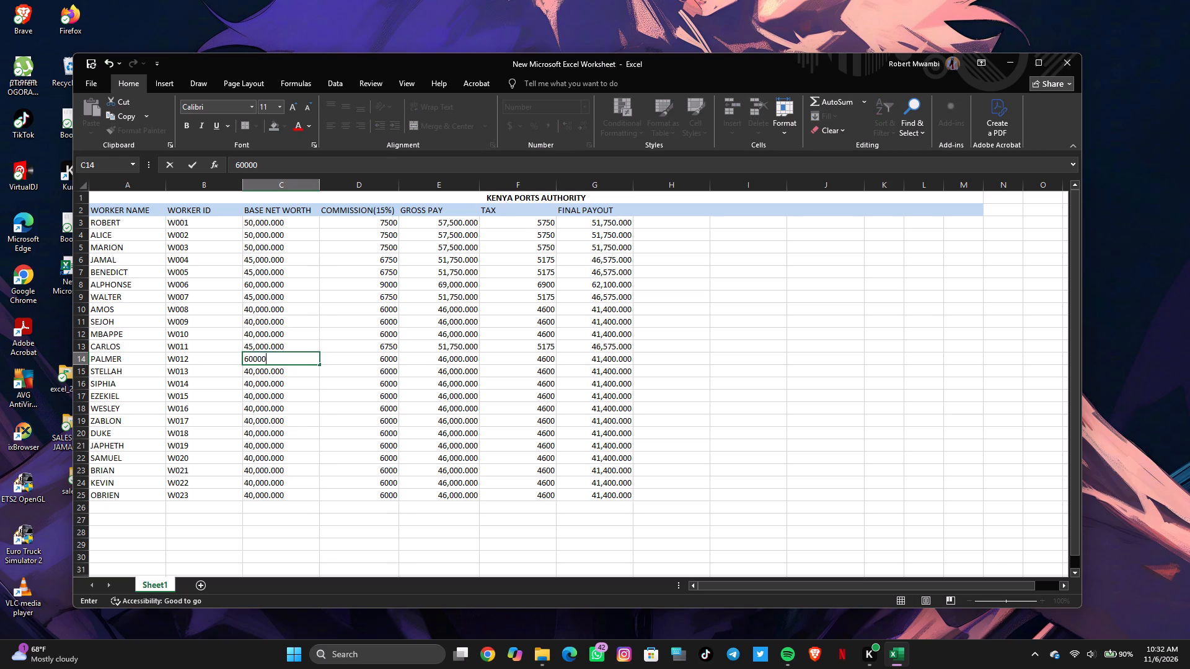
{"action": "key", "text": "Return"}
{"action": "type", "text": "55000"}
{"action": "key", "text": "Return"}
Set the base net worth to 50000 for SIPHIA in C16 and 35000 for EZEKIEL in C17.
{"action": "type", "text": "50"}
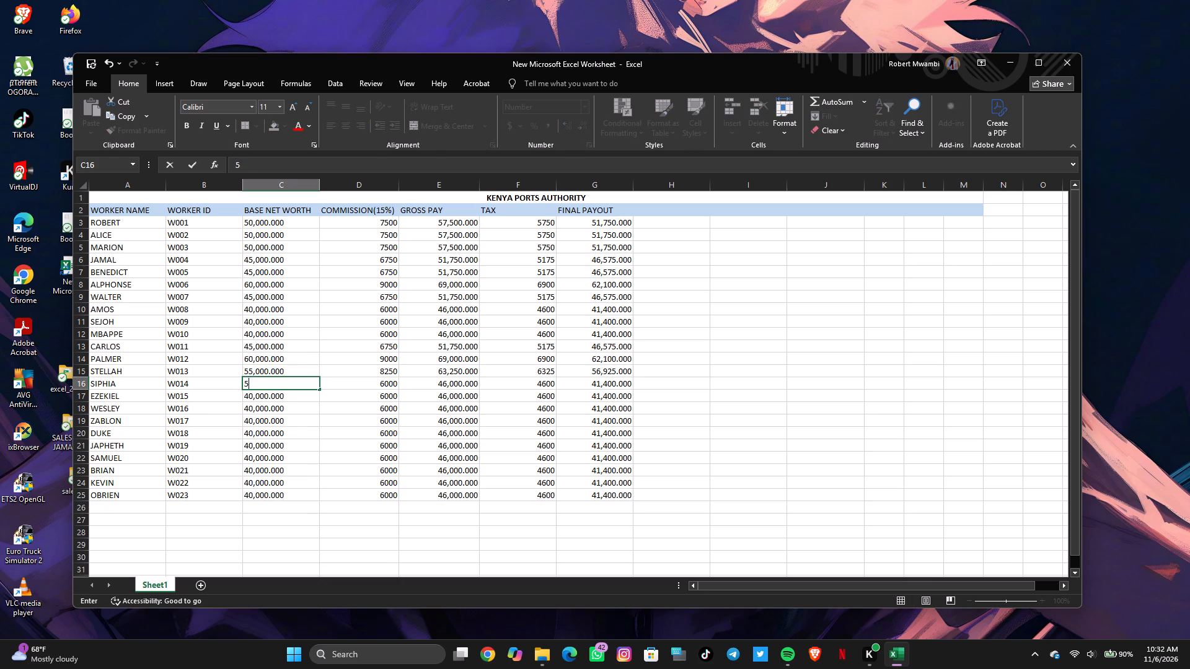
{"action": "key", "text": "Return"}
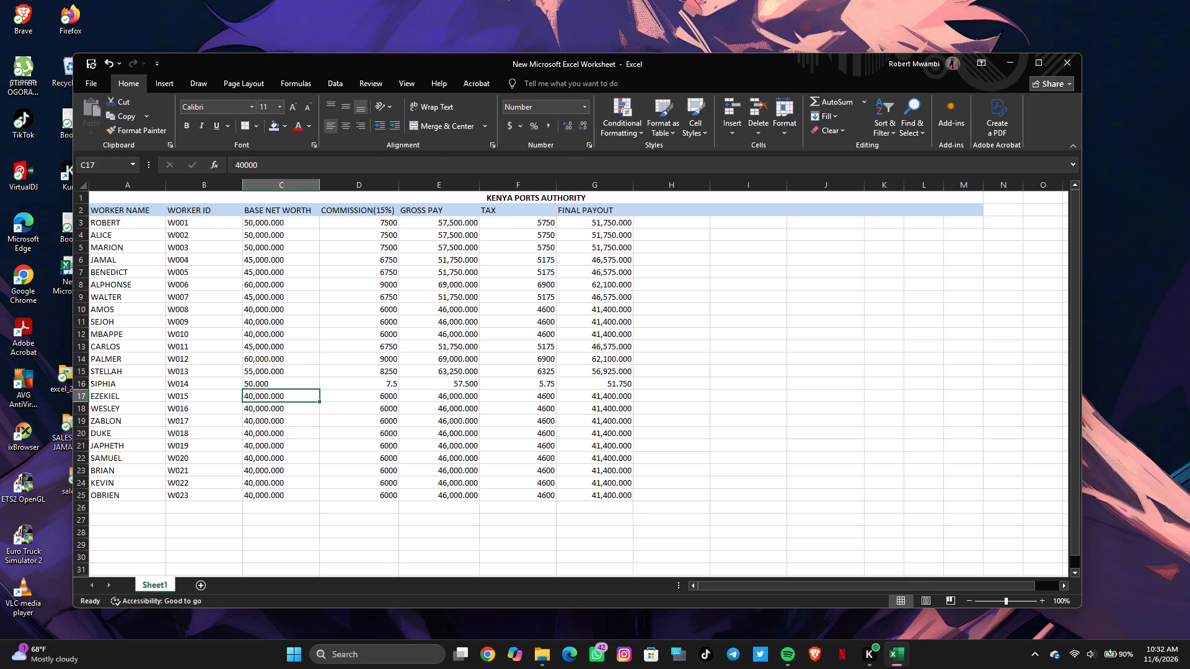
{"action": "left_click", "coordinate": [268, 382]}
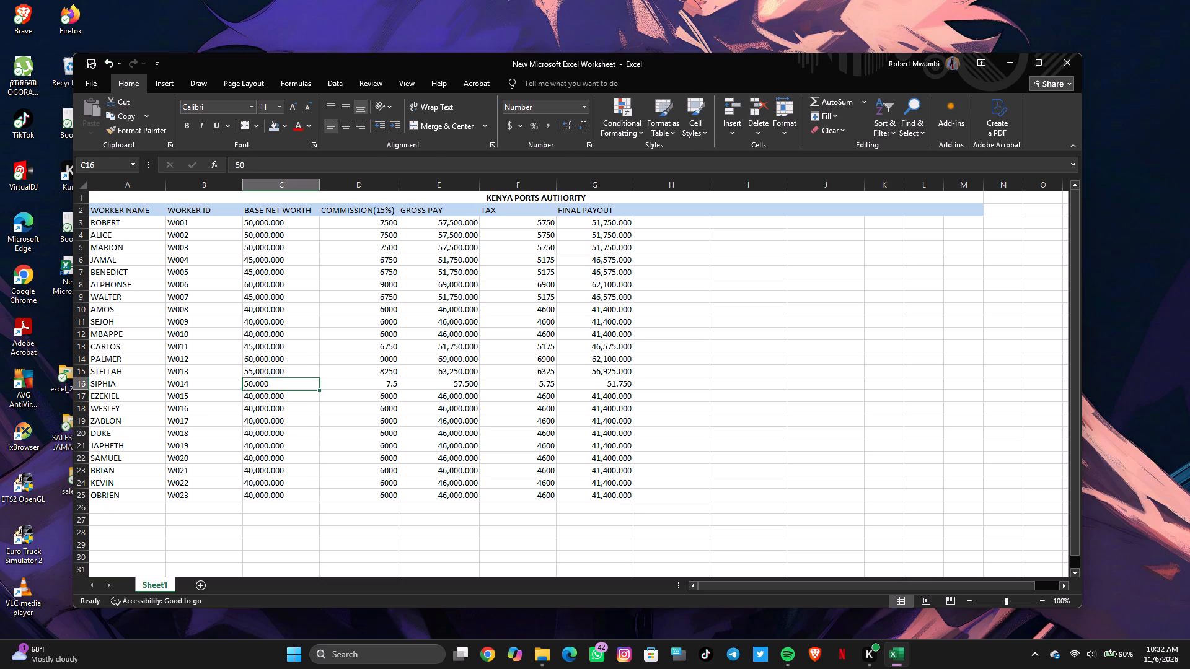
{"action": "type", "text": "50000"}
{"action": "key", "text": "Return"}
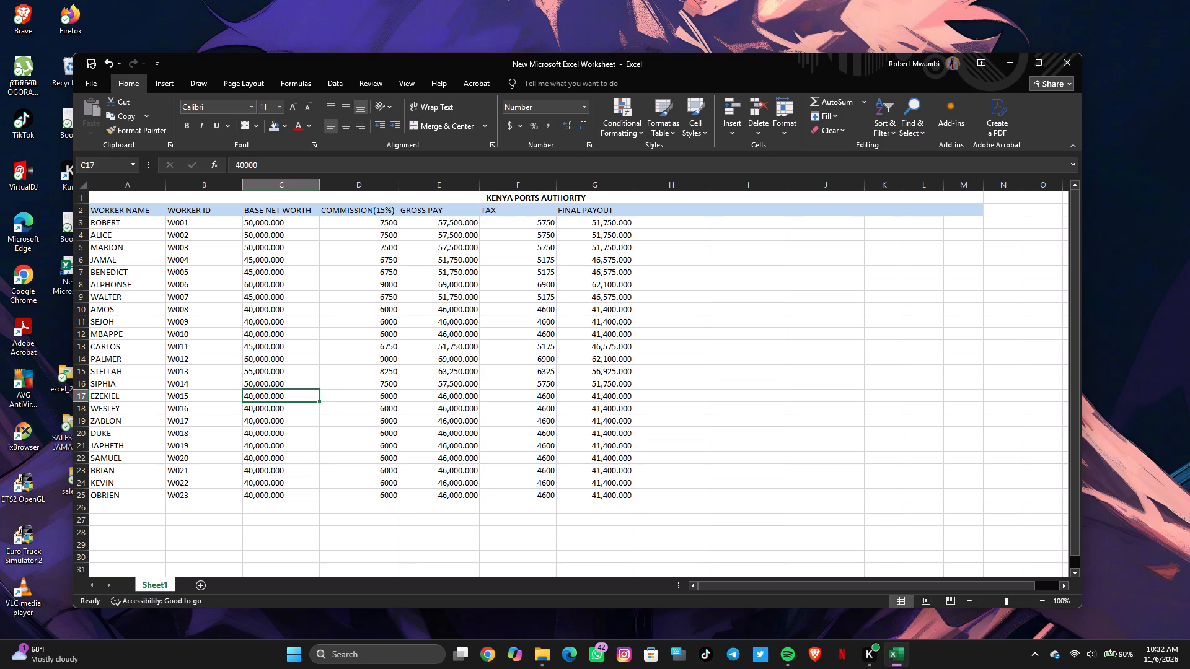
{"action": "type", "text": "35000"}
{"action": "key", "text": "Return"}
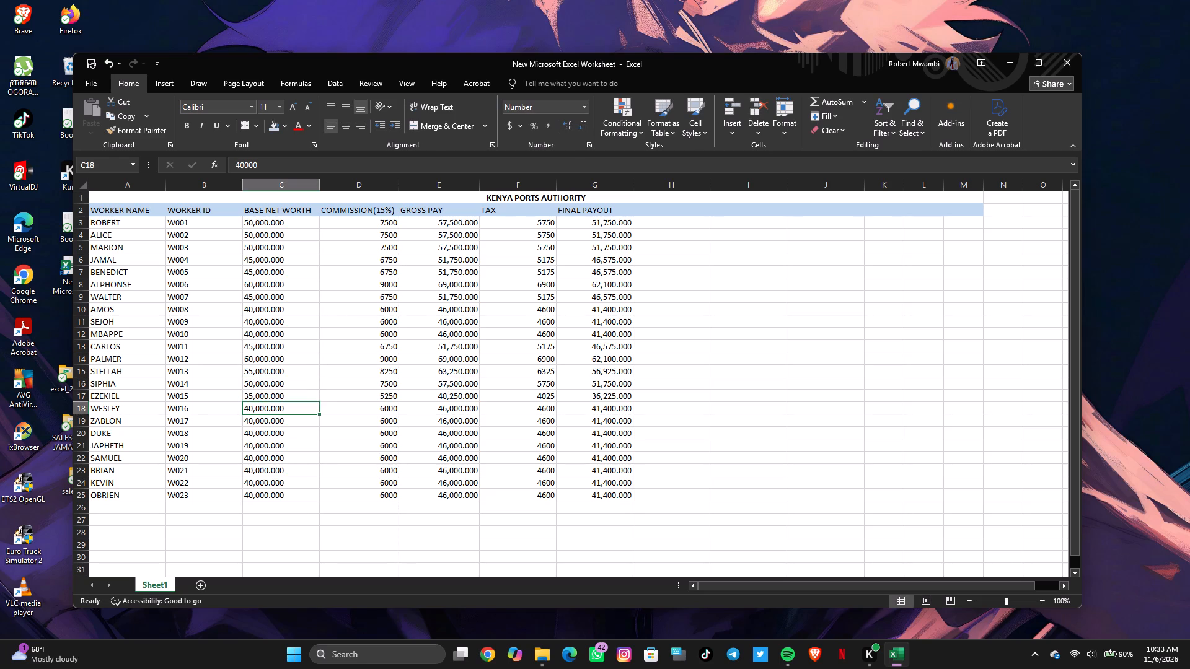
Set the base net worth to 45000 for DUKE in C20 and 50000 for JAPHETH in C21.
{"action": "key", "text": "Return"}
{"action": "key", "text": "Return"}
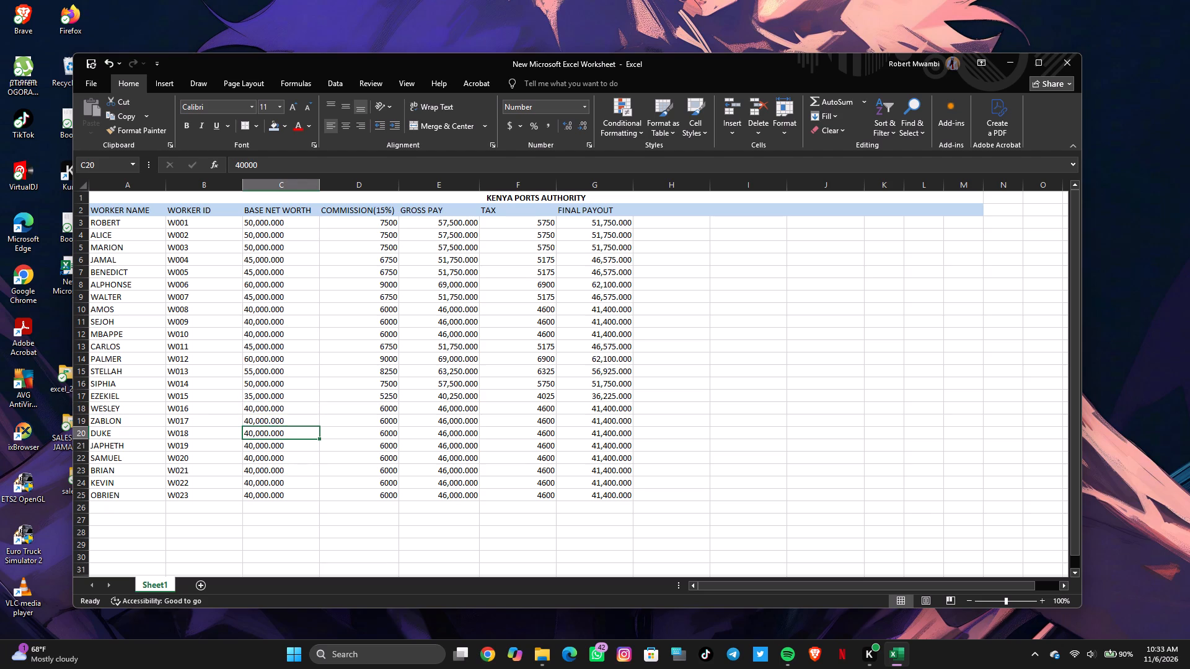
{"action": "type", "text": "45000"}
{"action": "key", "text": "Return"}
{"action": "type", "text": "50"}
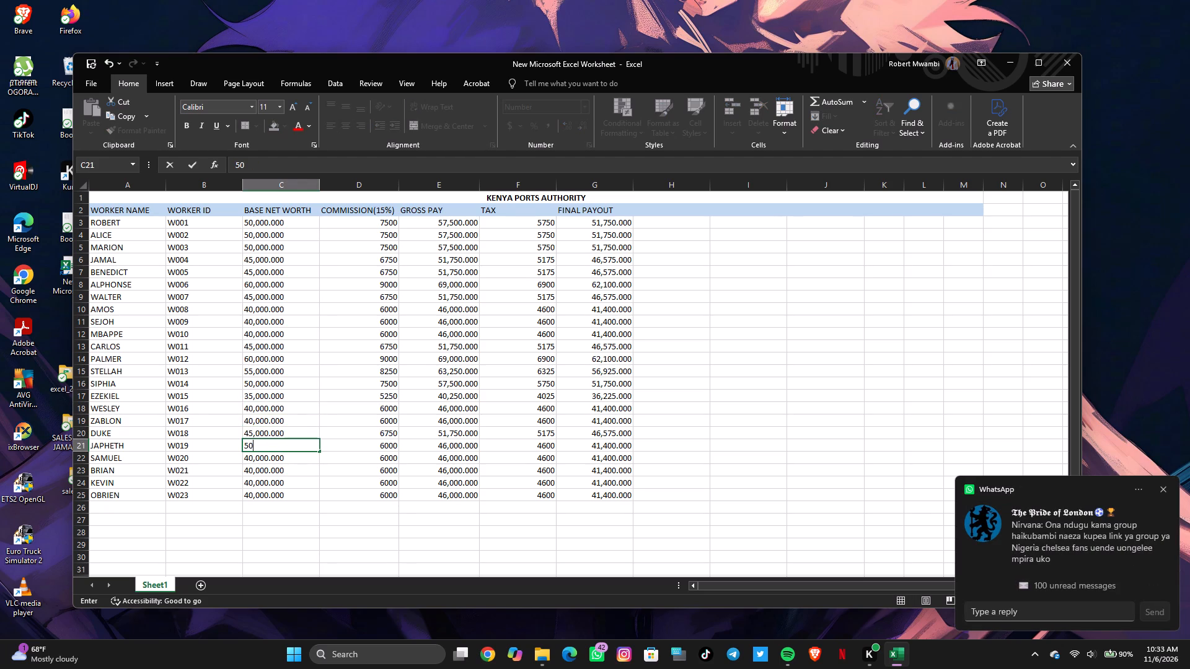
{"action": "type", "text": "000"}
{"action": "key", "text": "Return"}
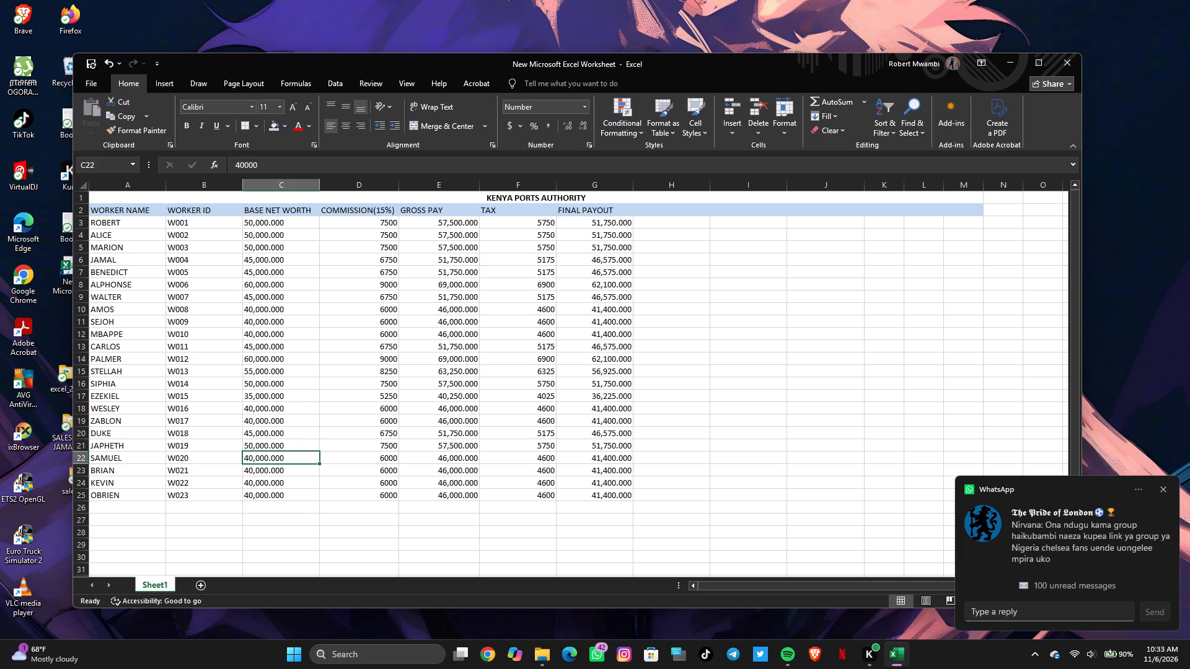
Set the base net worths to 55000 for SAMUEL in C22, 45000 for BRIAN in C23 and 60000 for OBRIEN in C25.
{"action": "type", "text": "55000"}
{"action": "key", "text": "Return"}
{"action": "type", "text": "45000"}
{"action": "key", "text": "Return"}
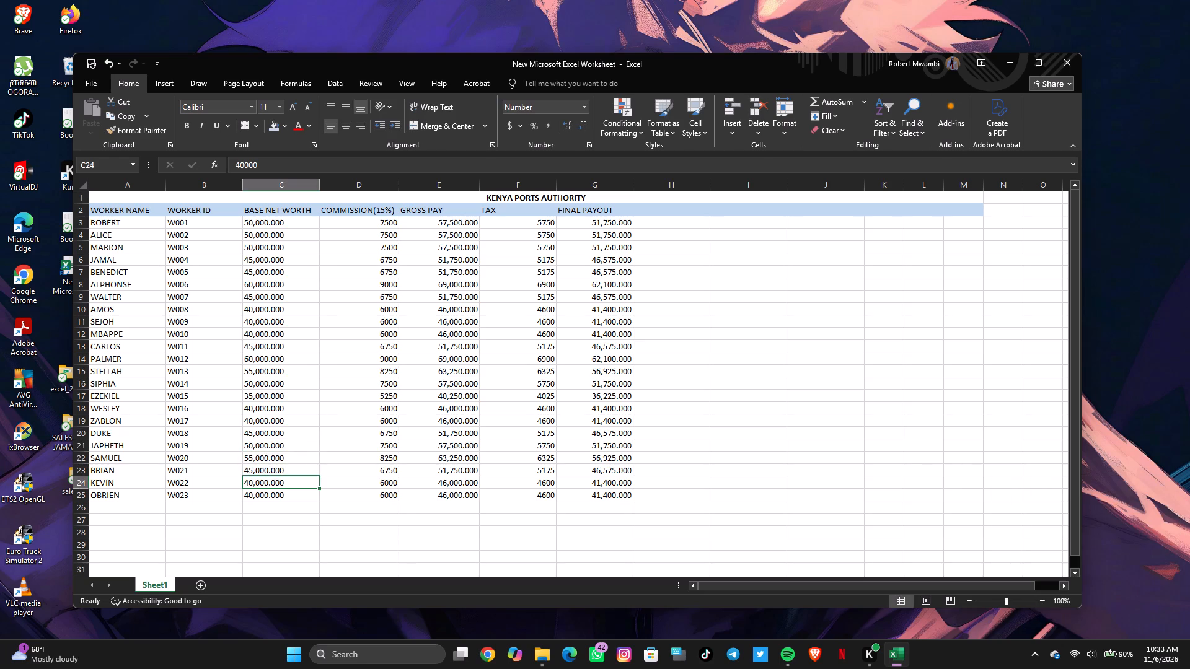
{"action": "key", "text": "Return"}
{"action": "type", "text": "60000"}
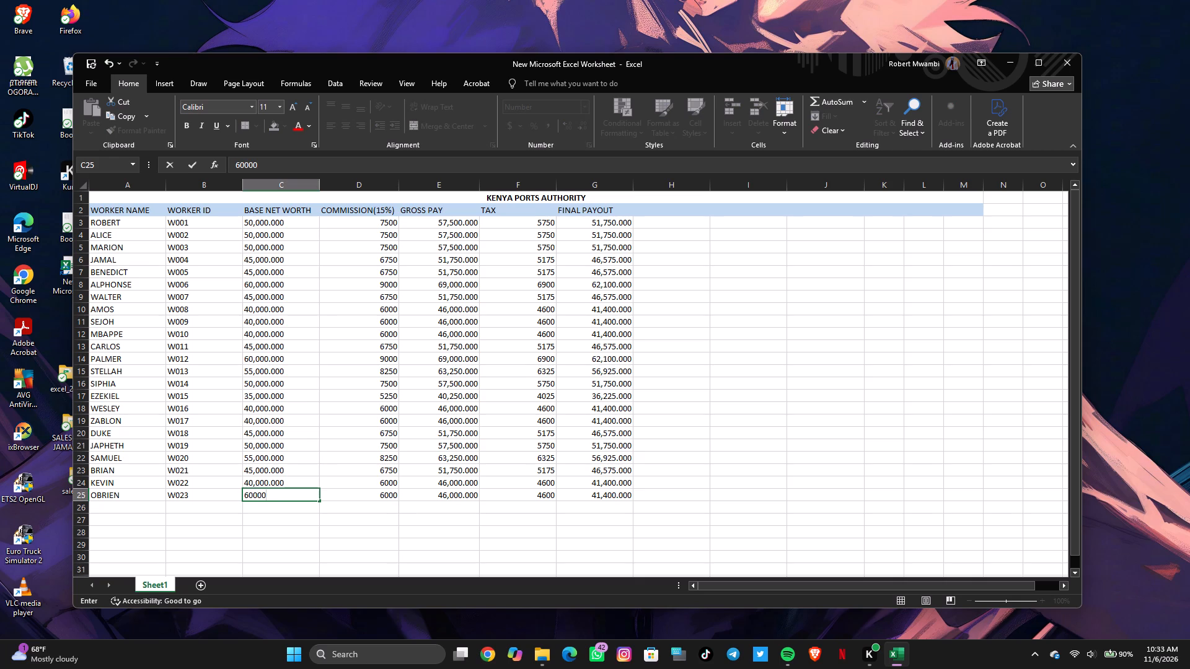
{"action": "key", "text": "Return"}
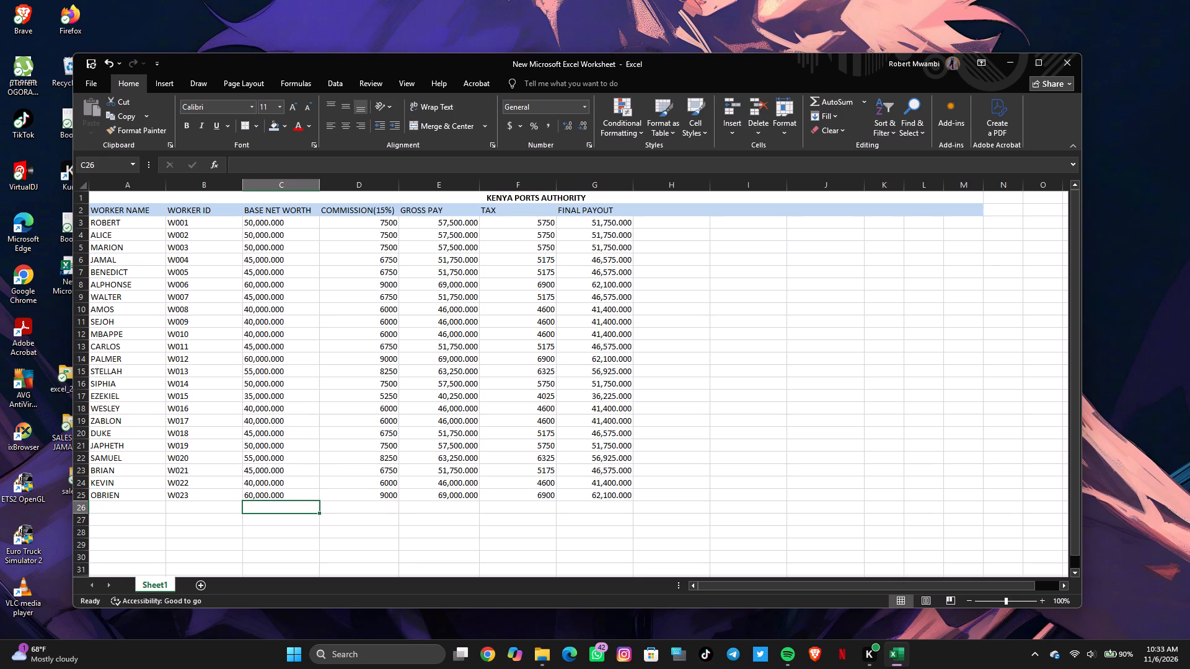
Enter the label TOTAL in A27, below the worker names.
{"action": "left_click", "coordinate": [664, 222]}
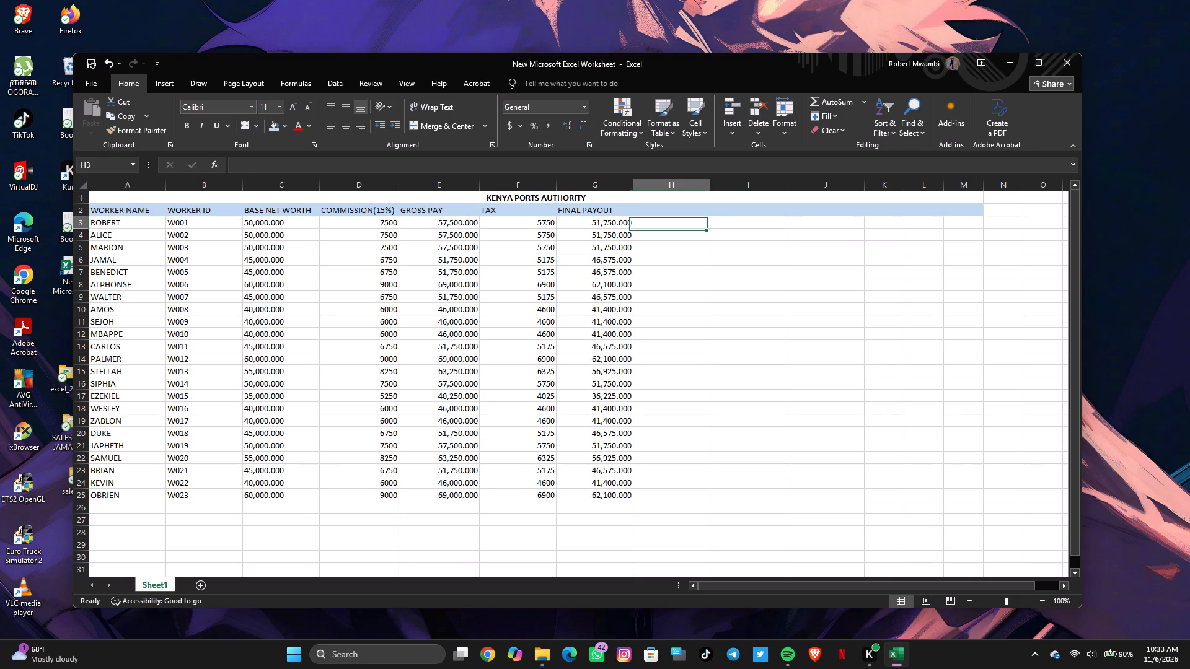
{"action": "scroll", "coordinate": [664, 222], "scroll_direction": "down", "scroll_amount": 1}
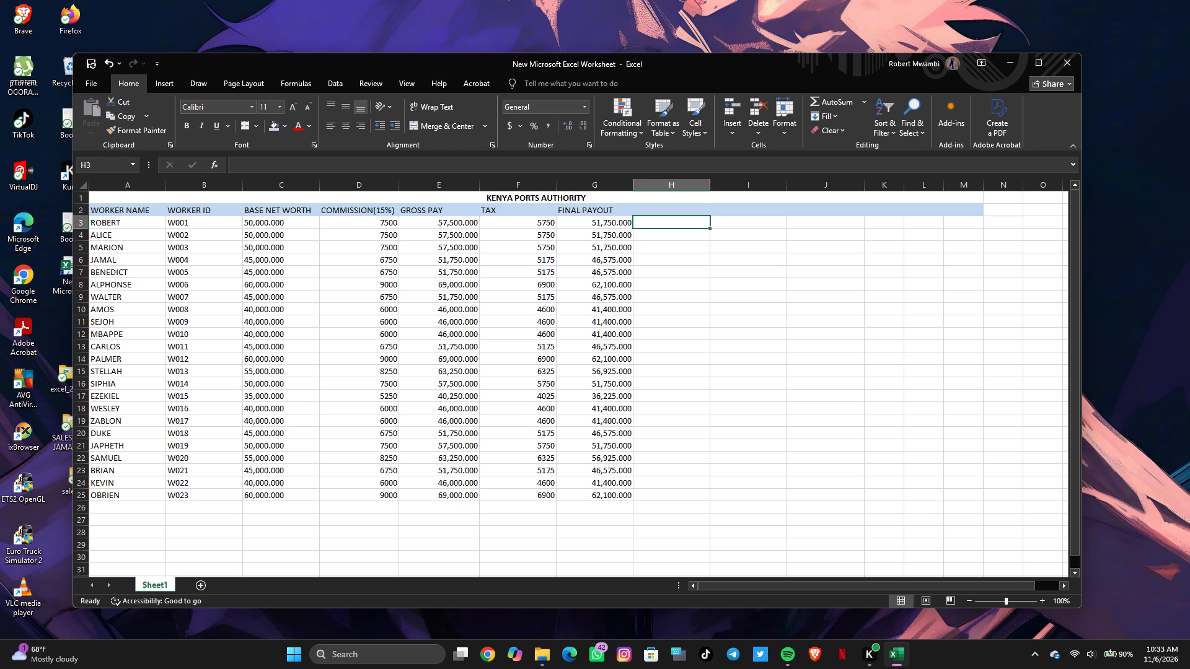
{"action": "left_click", "coordinate": [107, 520]}
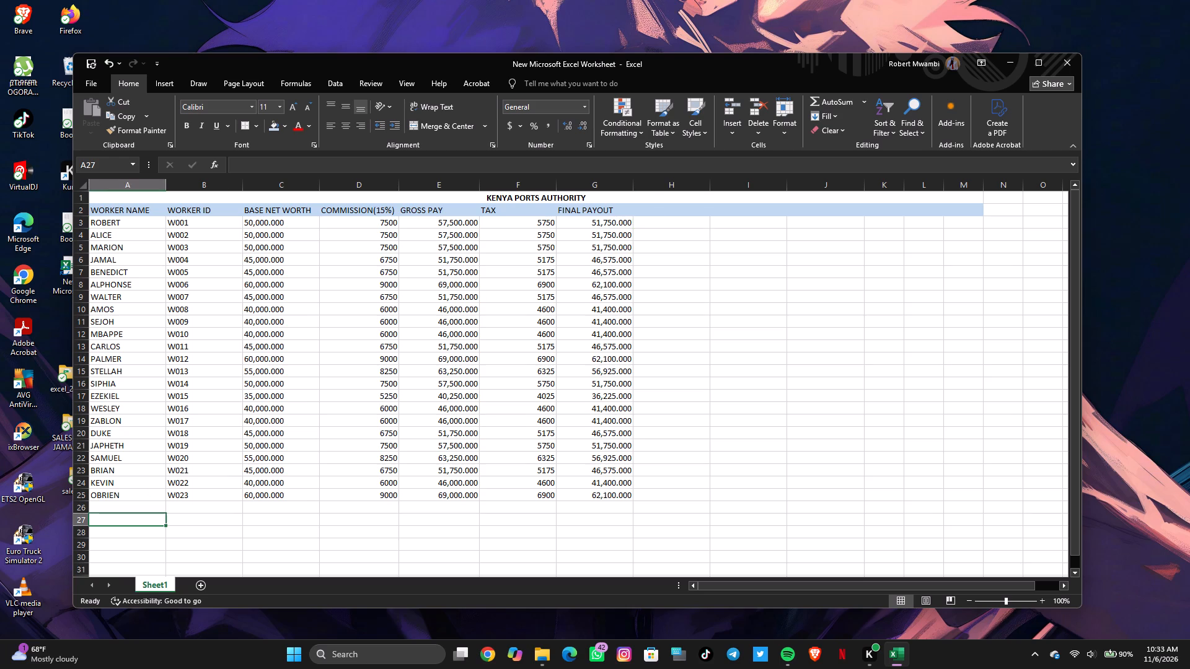
{"action": "type", "text": "TOTA"}
{"action": "key", "text": "l"}
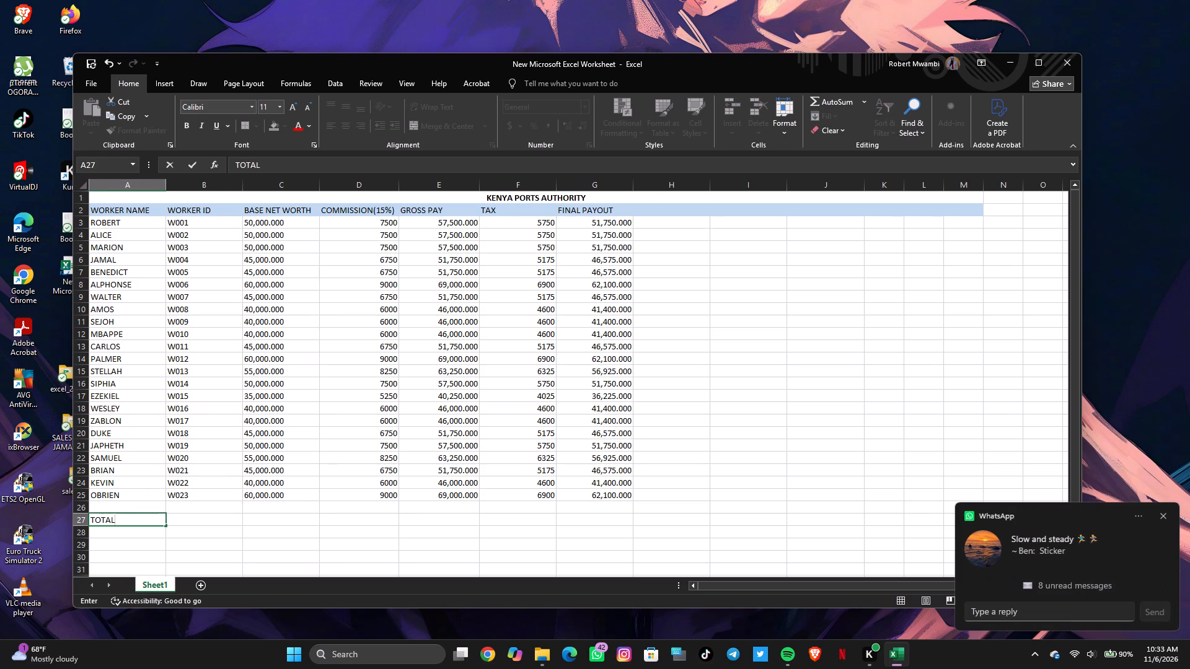
Total the base net worth column in C27 with a SUM formula over C3:C25.
{"action": "left_click", "coordinate": [268, 522]}
{"action": "type", "text": "=SUM"}
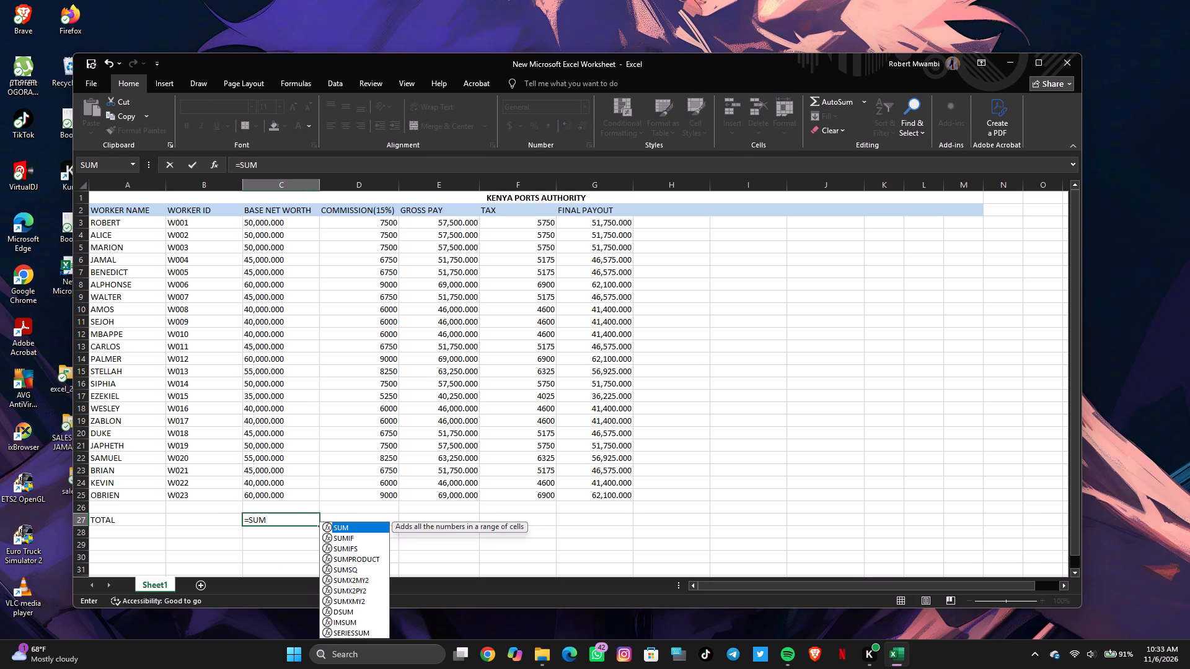
{"action": "double_click", "coordinate": [353, 527]}
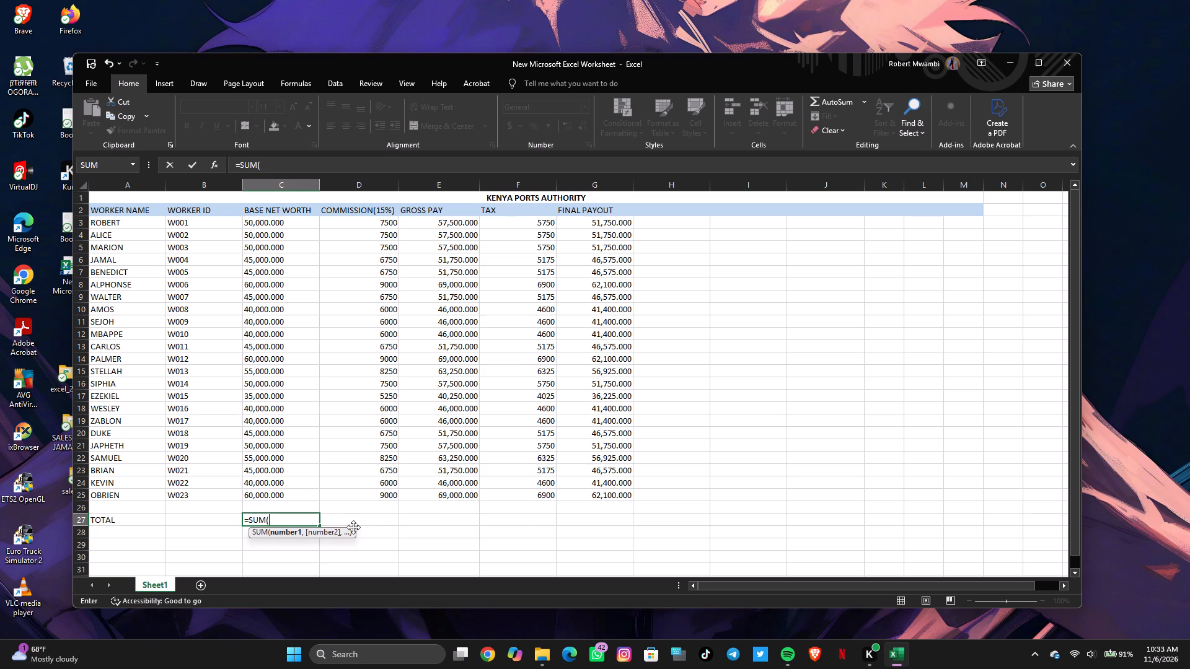
{"action": "left_click", "coordinate": [286, 226]}
{"action": "key", "text": "shift+colon"}
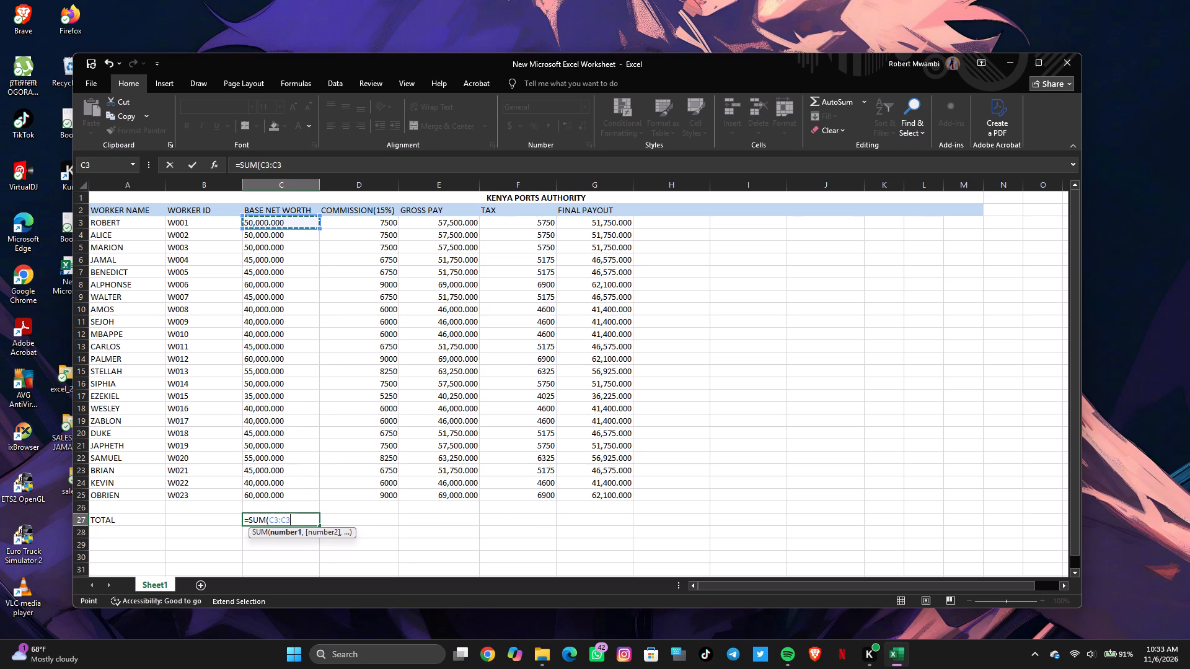
{"action": "left_click", "coordinate": [286, 499]}
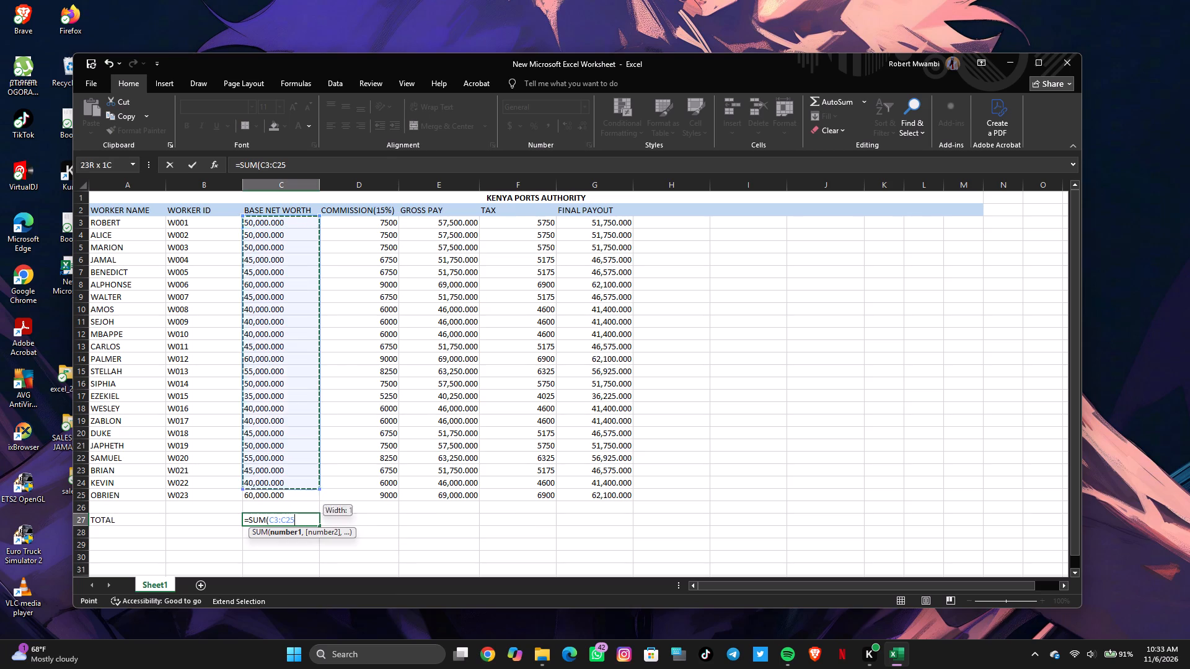
{"action": "key", "text": "Return"}
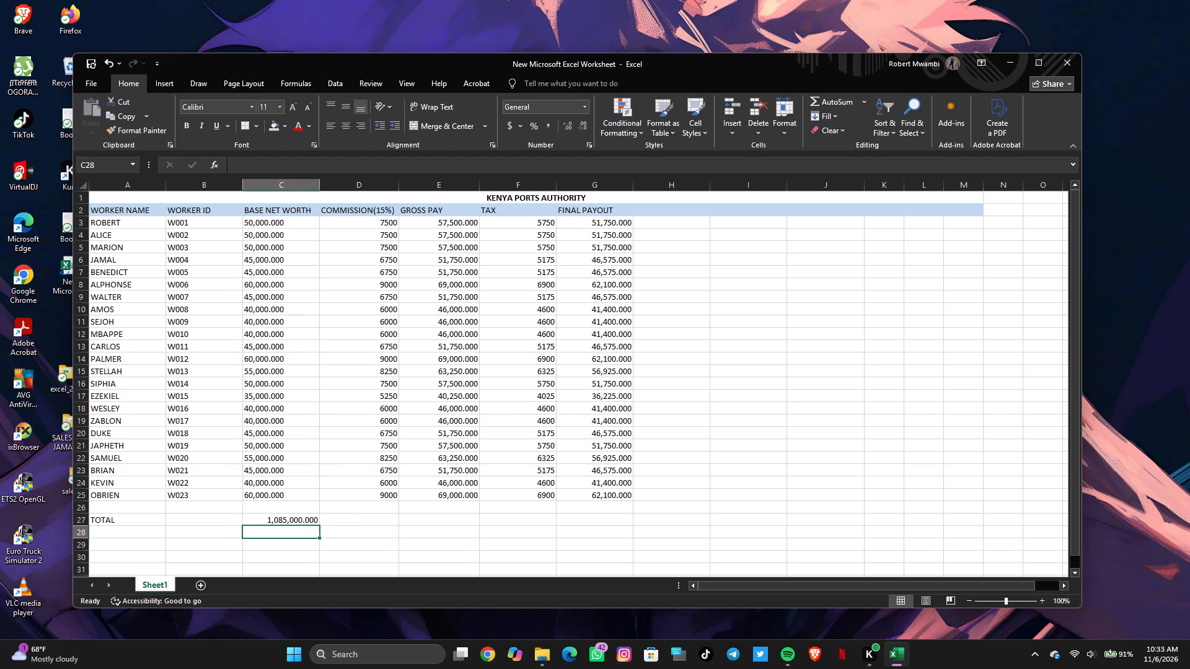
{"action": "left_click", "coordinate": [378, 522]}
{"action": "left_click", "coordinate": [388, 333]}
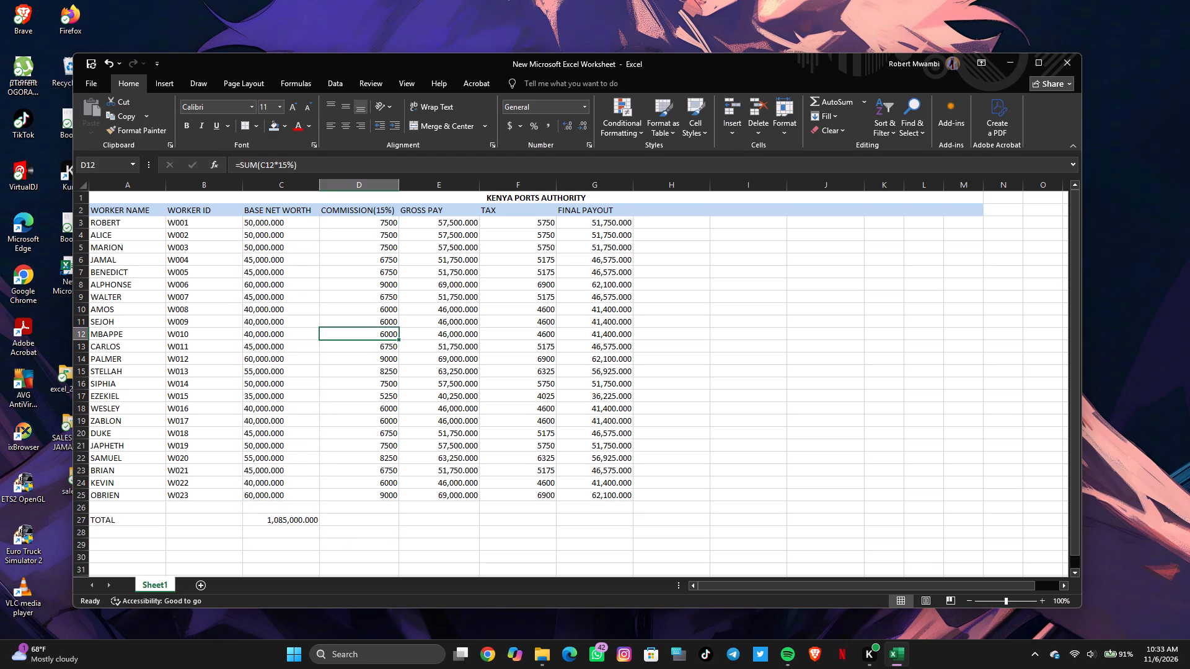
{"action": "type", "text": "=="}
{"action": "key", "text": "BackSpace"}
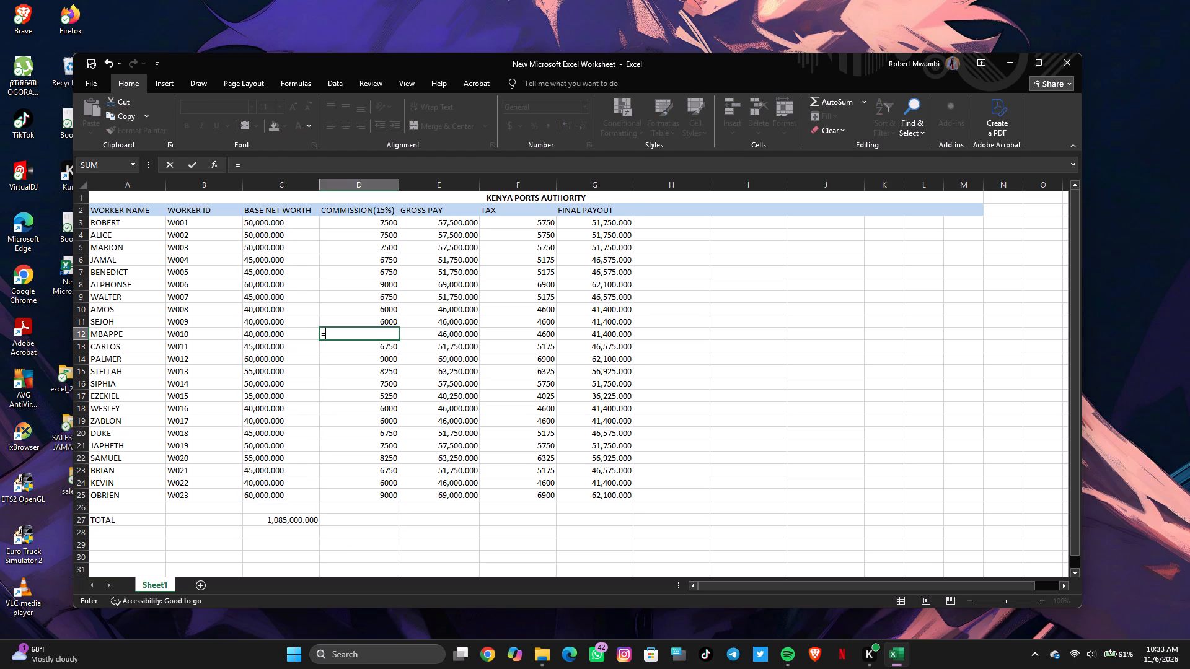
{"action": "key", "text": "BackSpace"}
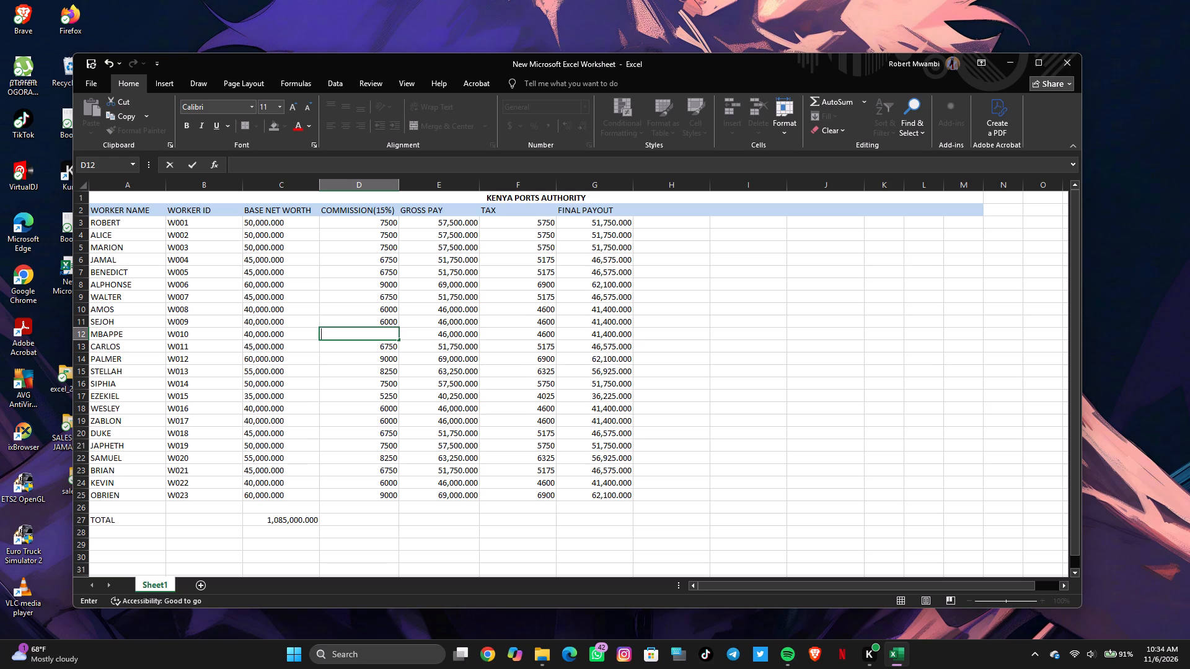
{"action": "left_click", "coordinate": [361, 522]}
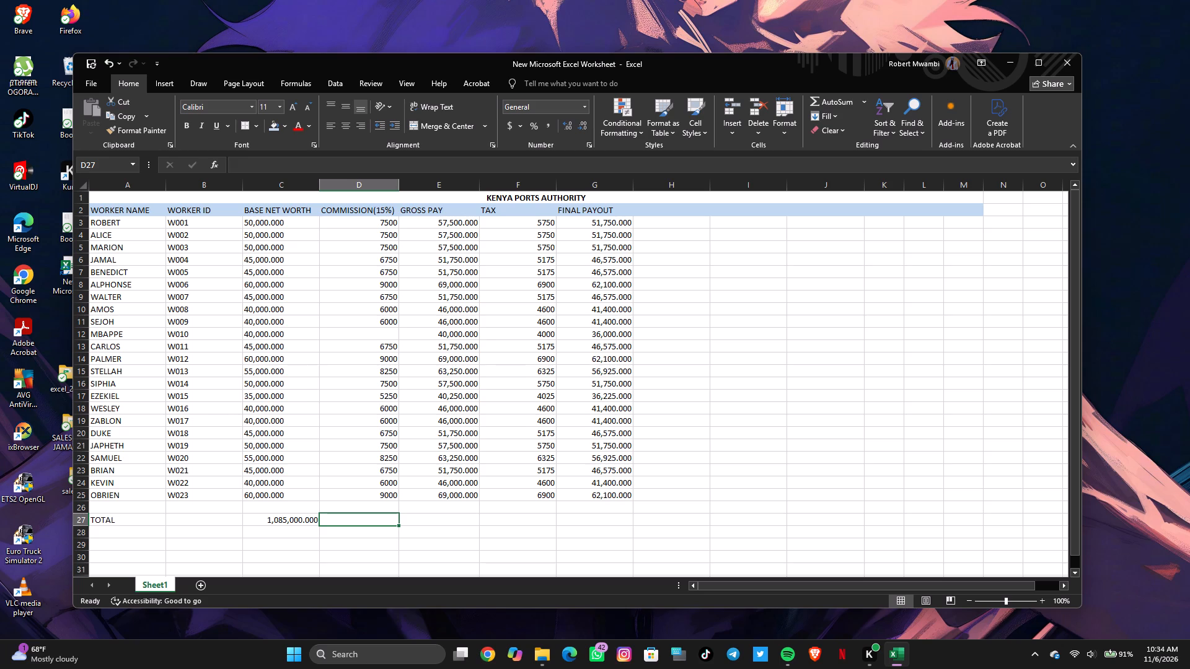
Fill the 15% commission formula from SEJOH's cell D11 down into MBAPPE's empty cell D12.
{"action": "left_click", "coordinate": [355, 333]}
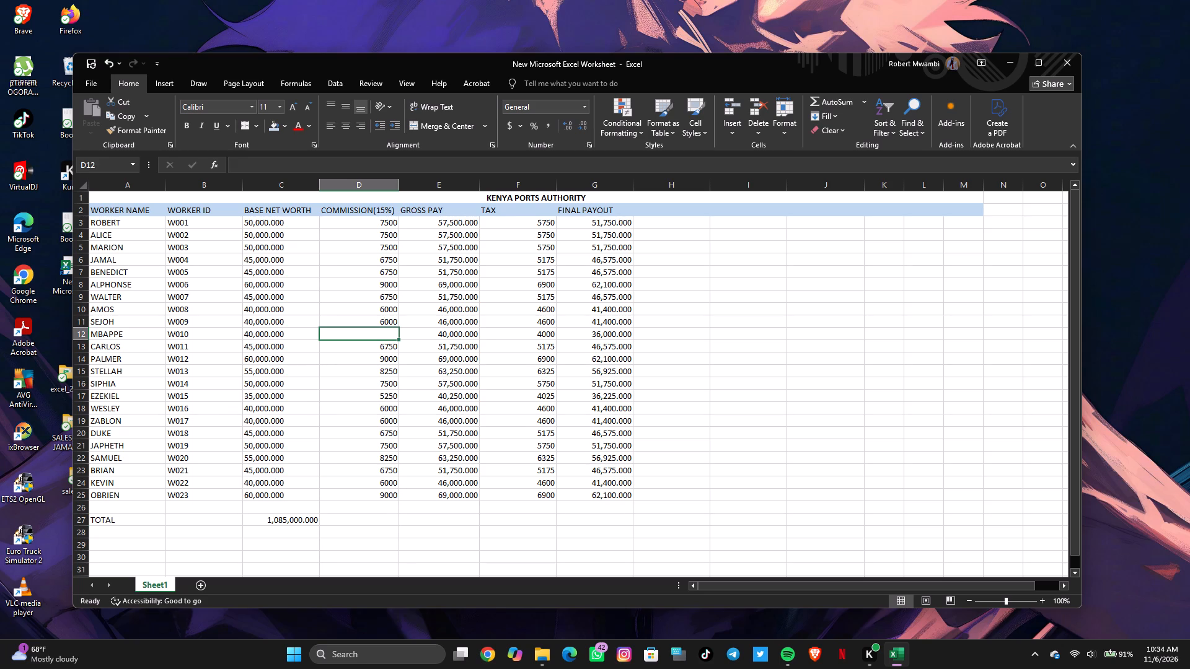
{"action": "left_click", "coordinate": [385, 320]}
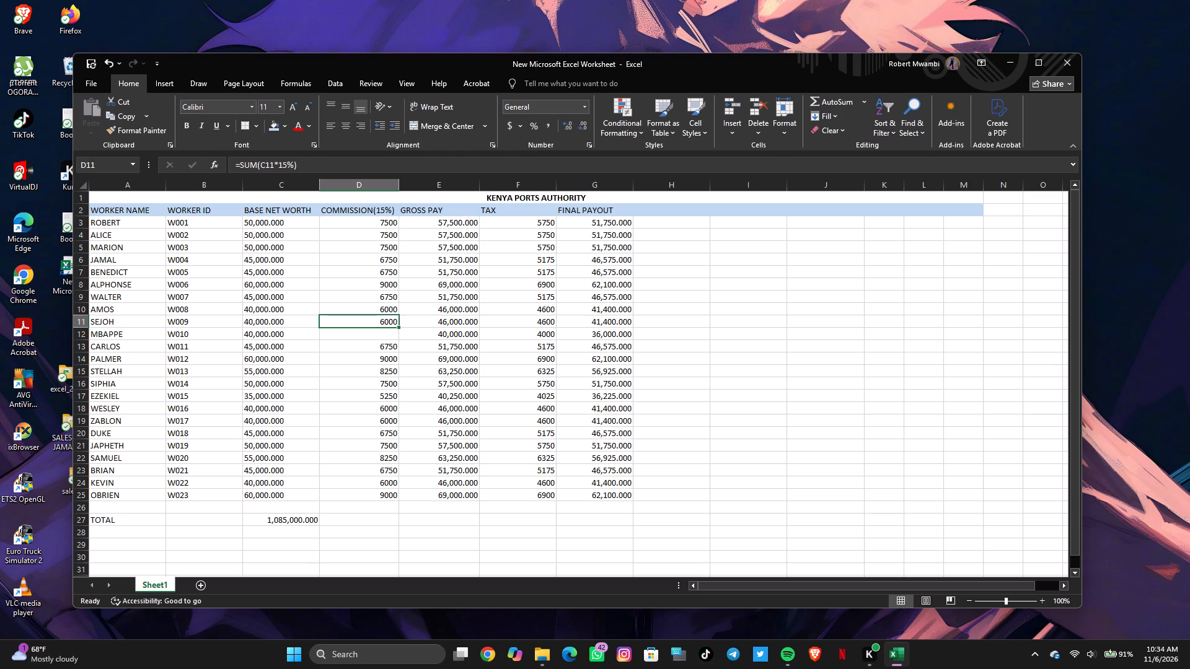
{"action": "left_click_drag", "start_coordinate": [399, 325], "coordinate": [397, 341]}
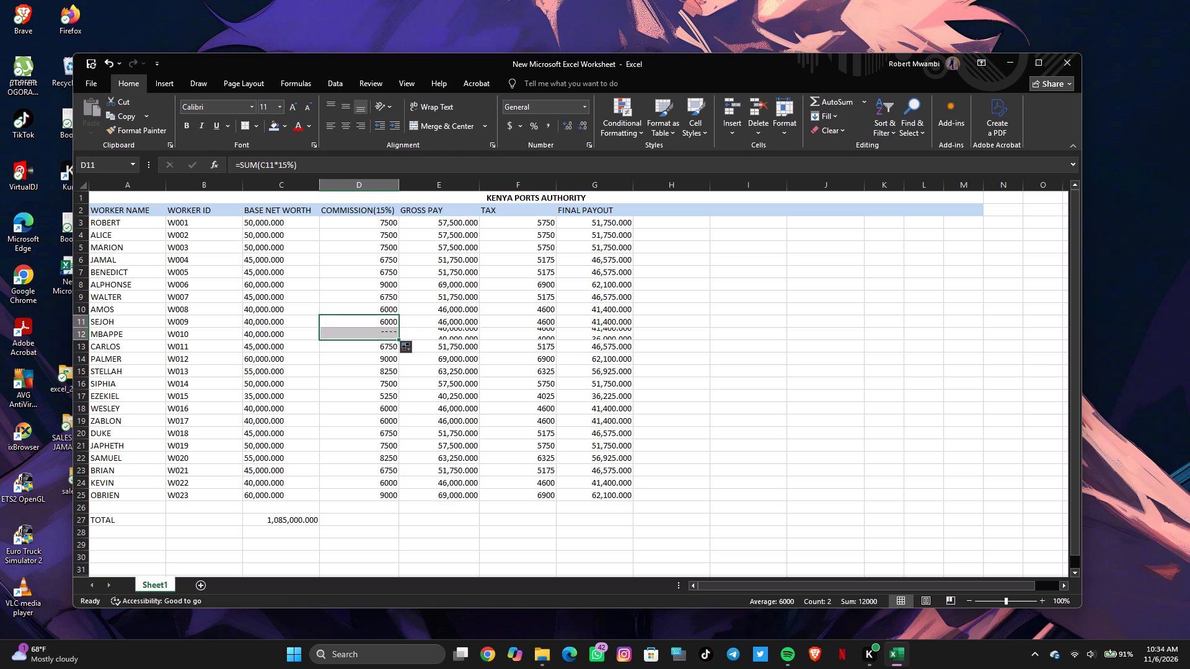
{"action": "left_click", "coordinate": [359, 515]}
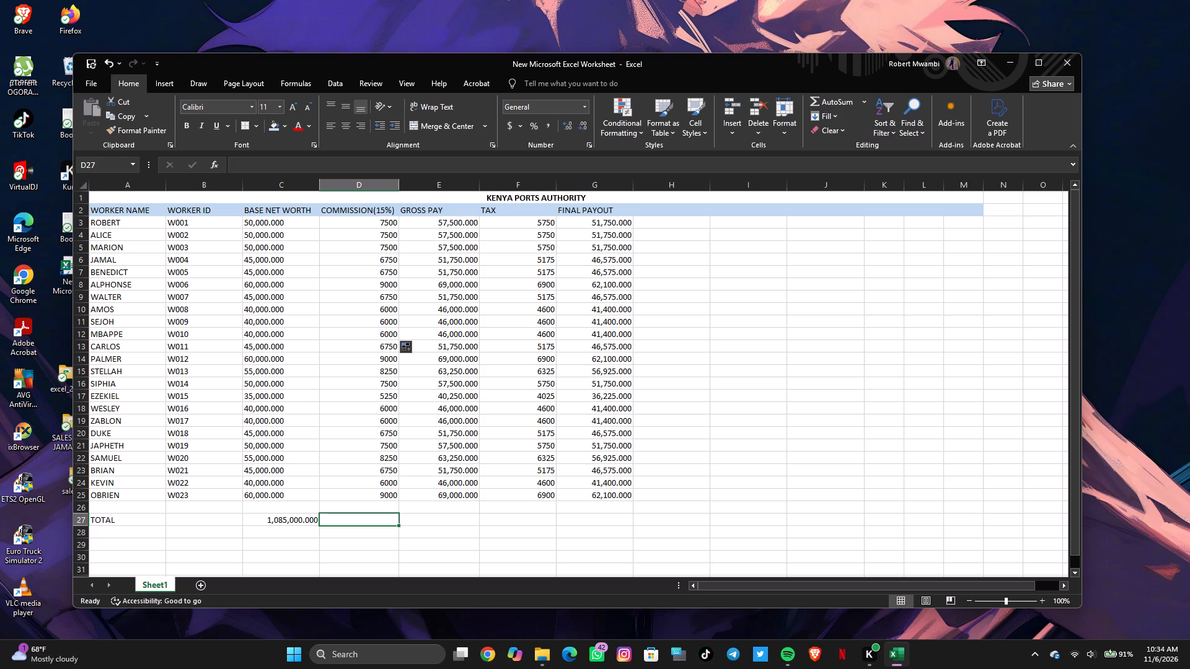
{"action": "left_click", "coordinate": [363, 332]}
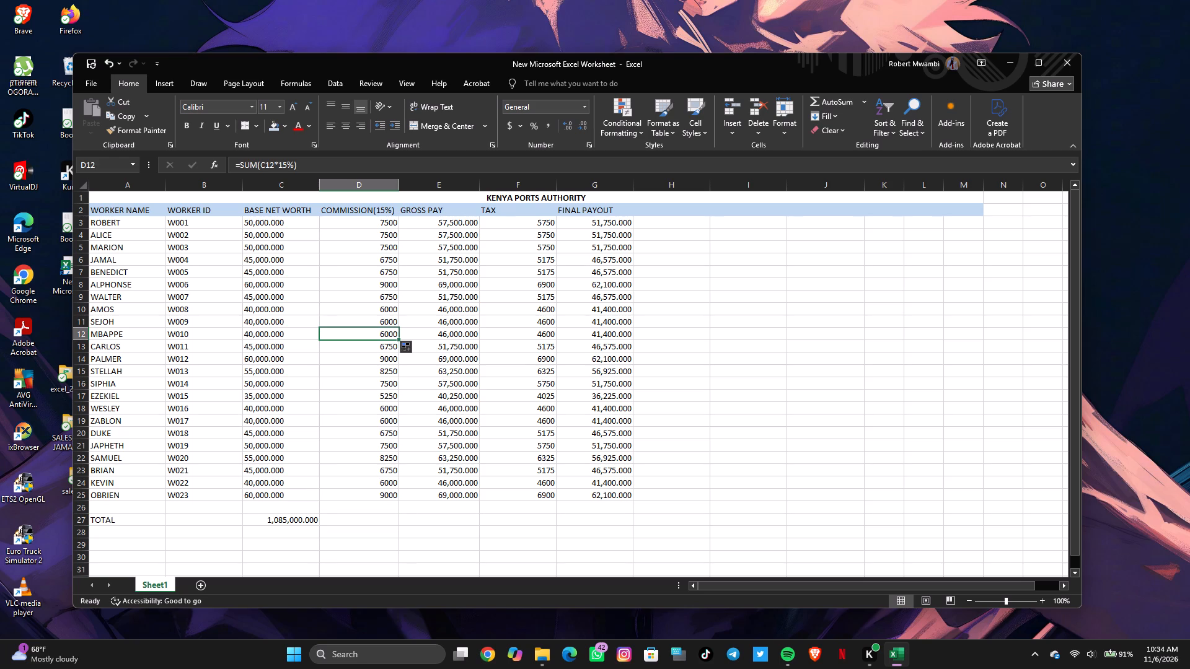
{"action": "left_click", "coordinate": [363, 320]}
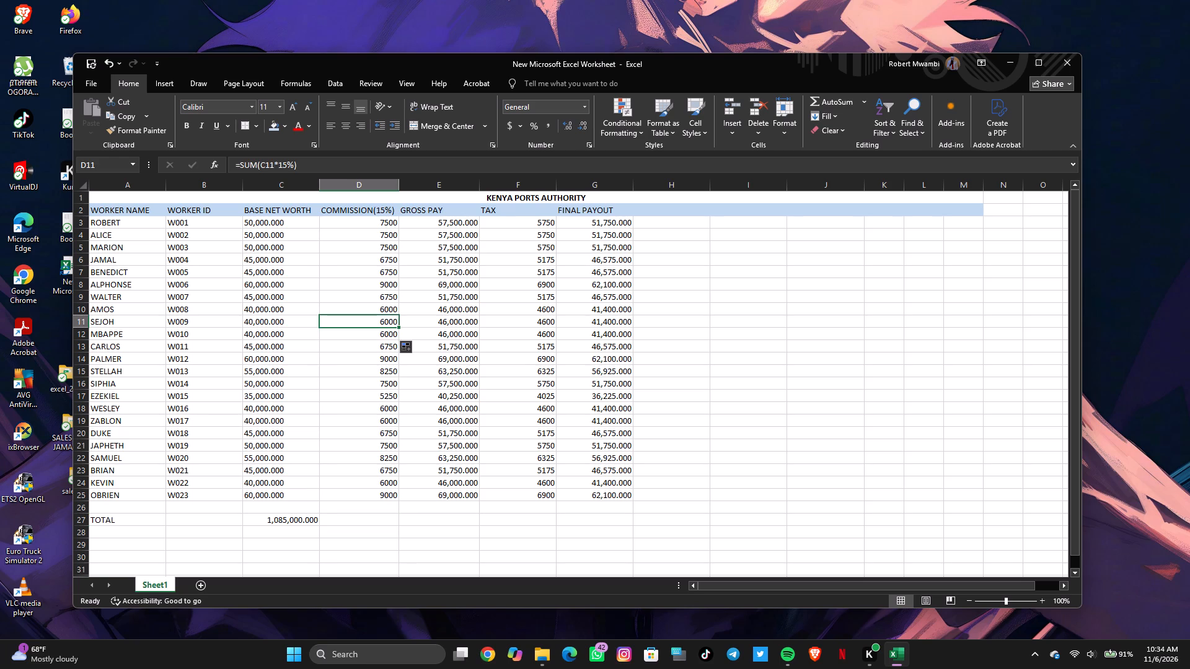
Total the commission column in D27 with a SUM formula over D3:D25.
{"action": "left_click", "coordinate": [359, 520]}
{"action": "key", "text": "equal"}
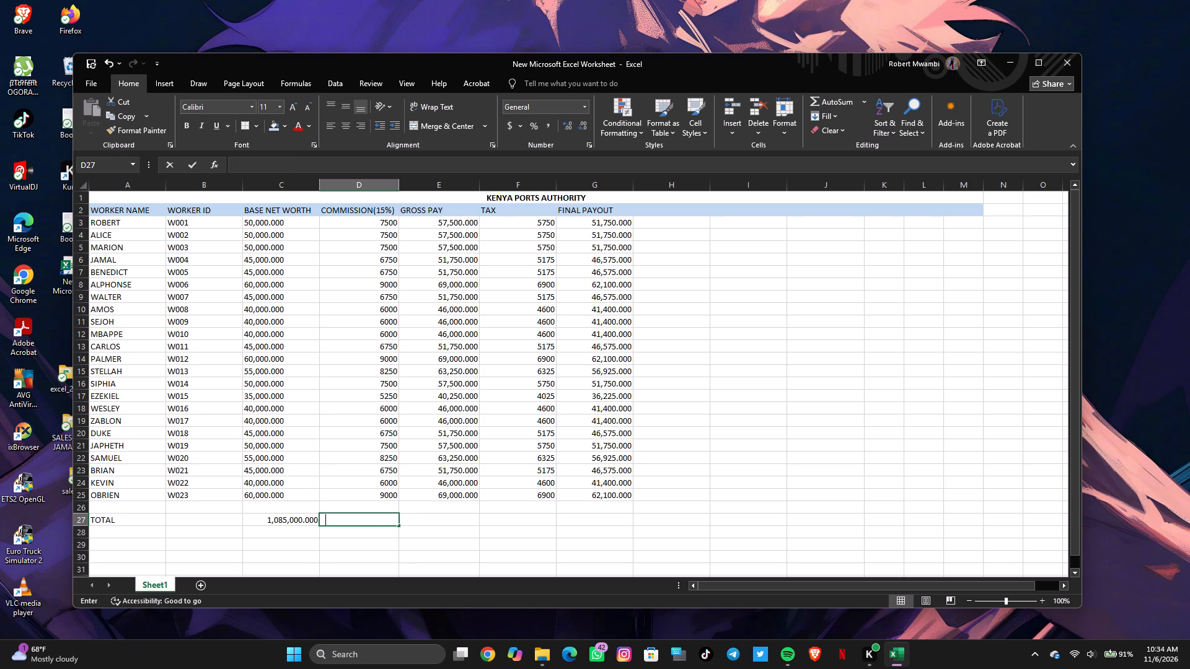
{"action": "type", "text": "SUM"}
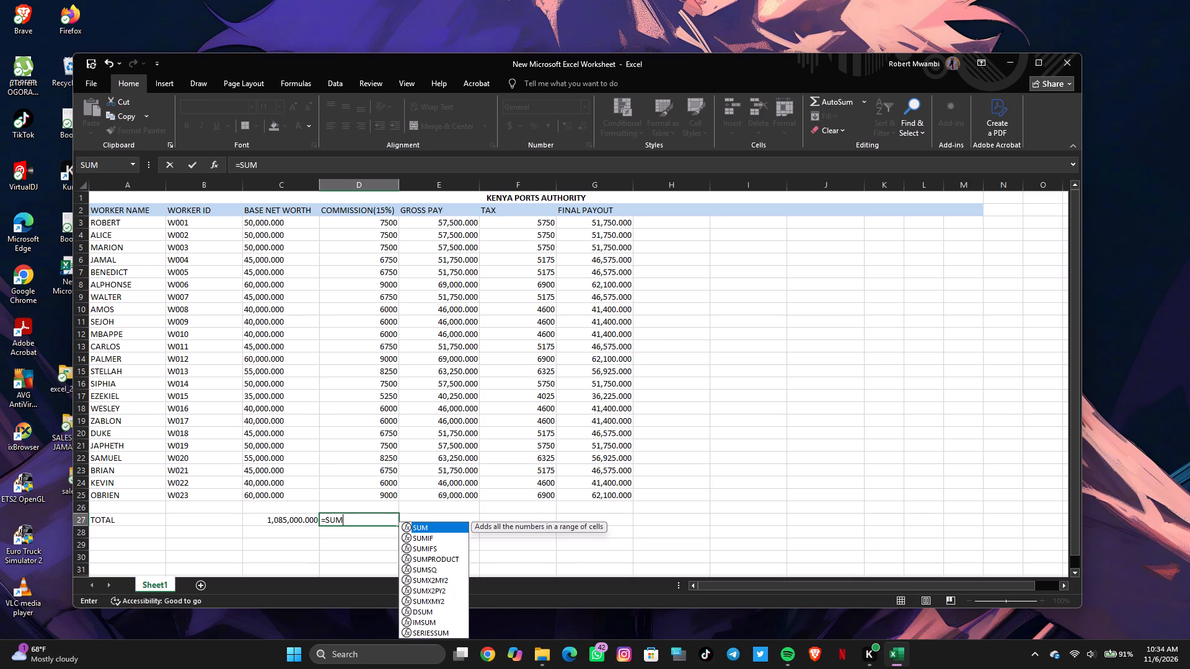
{"action": "left_click", "coordinate": [428, 525]}
{"action": "double_click", "coordinate": [434, 525]}
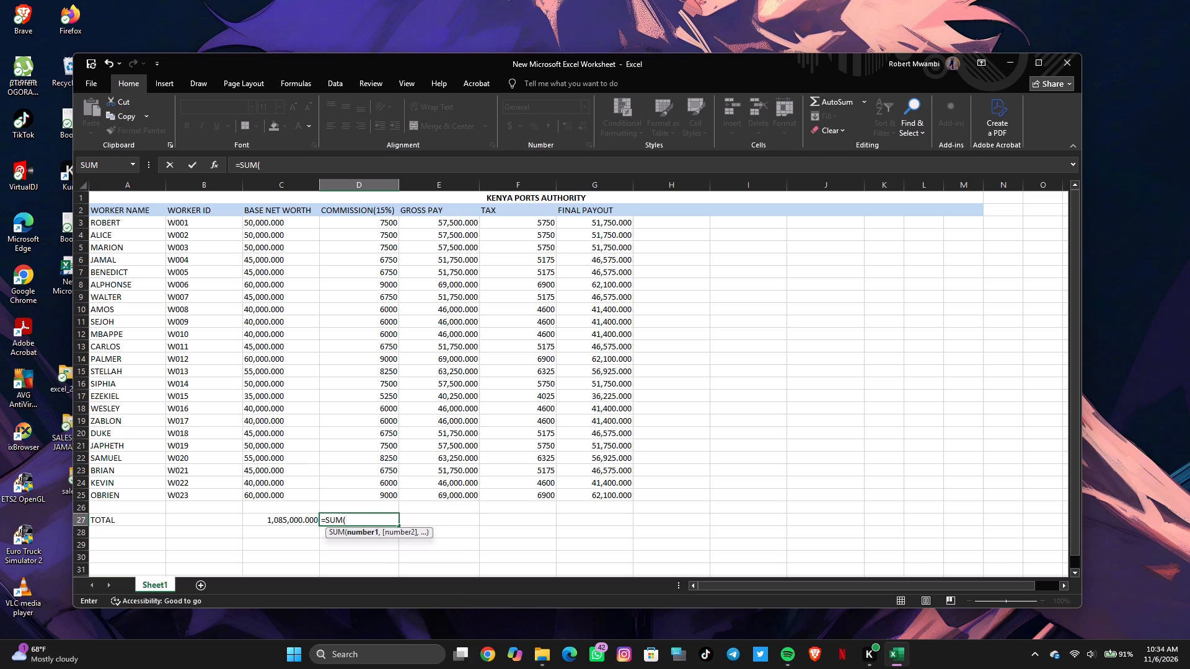
{"action": "left_click", "coordinate": [386, 222]}
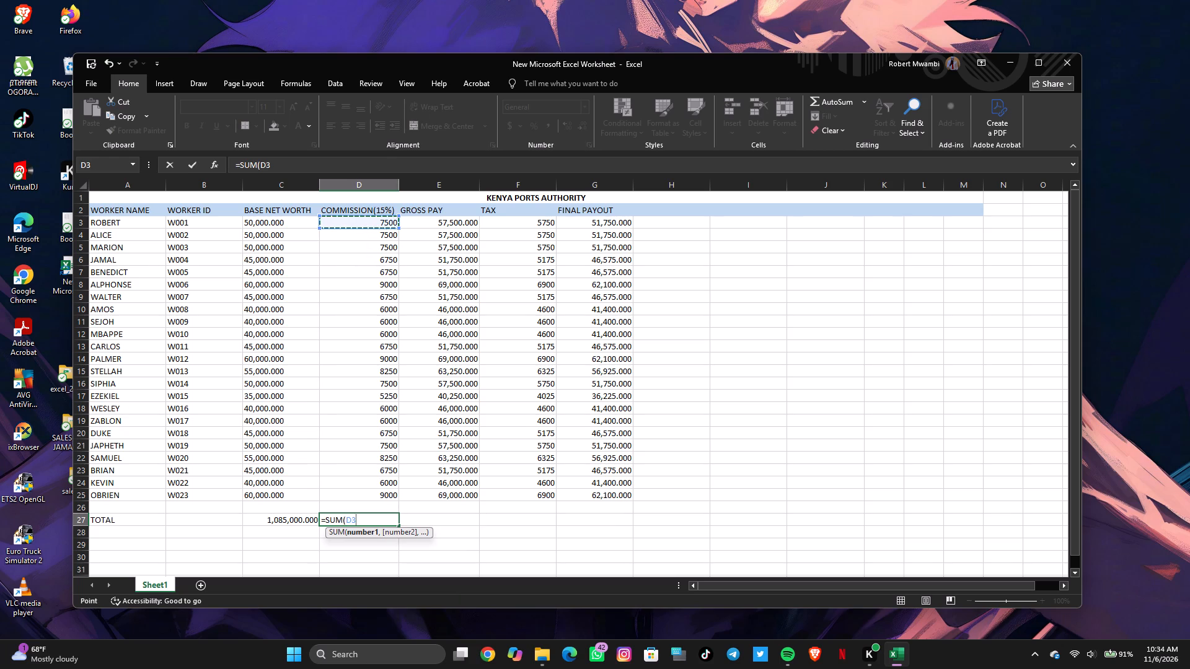
{"action": "key", "text": "shift+colon"}
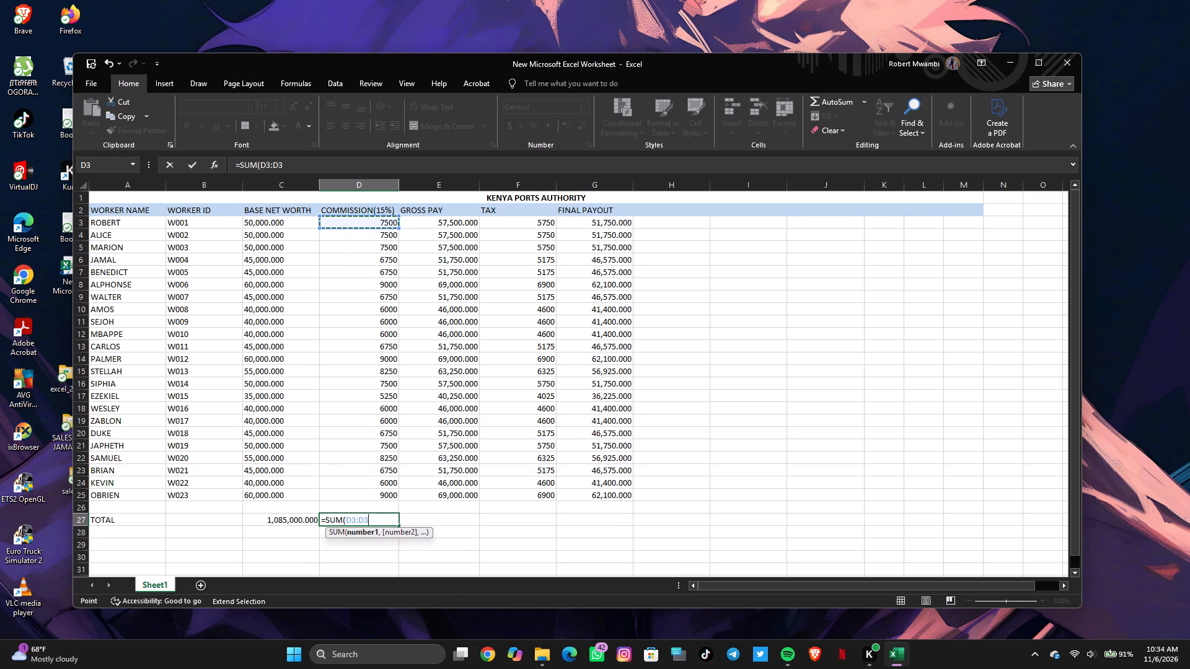
{"action": "left_click", "coordinate": [381, 492]}
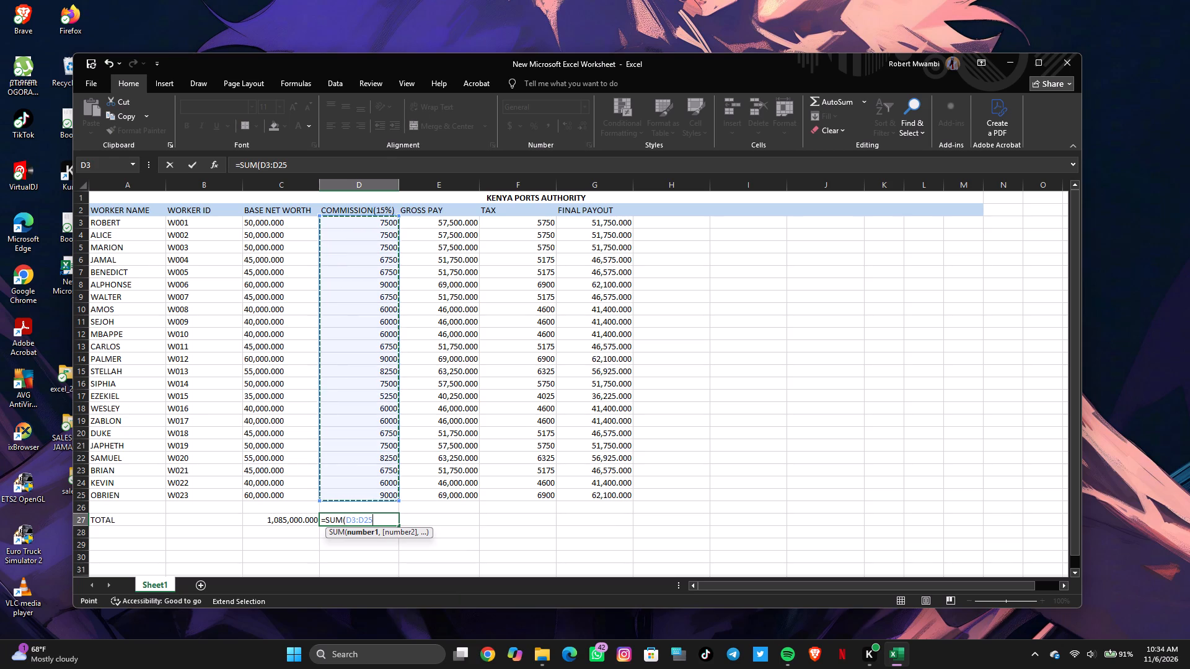
{"action": "key", "text": "Return"}
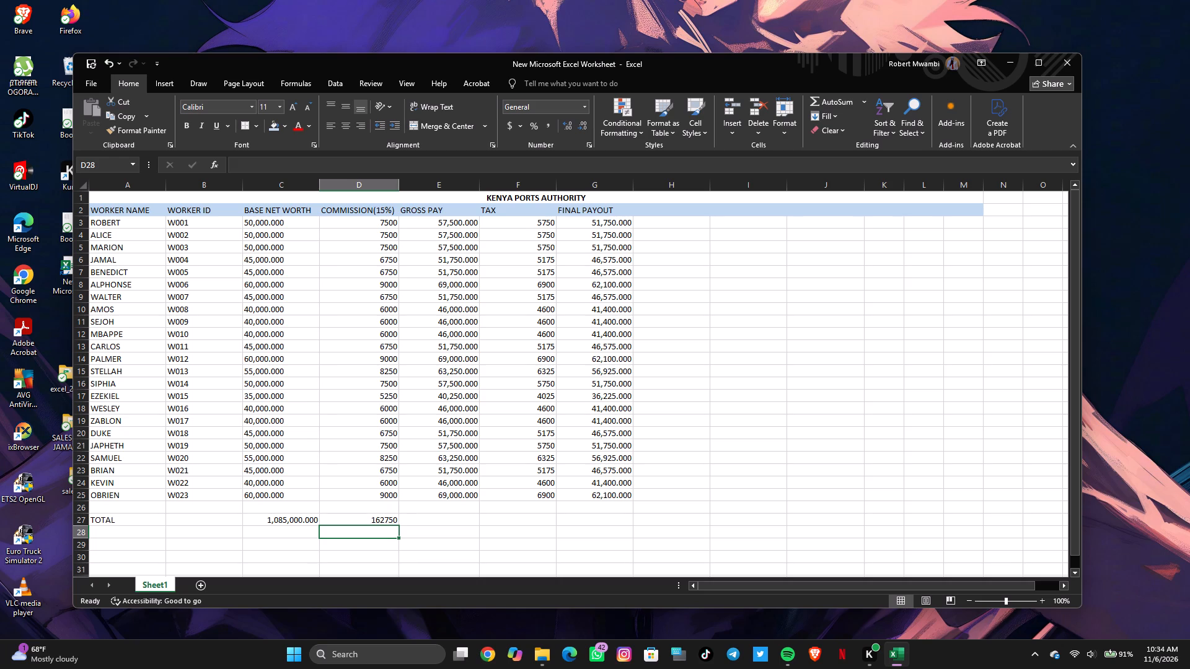
Format the commission total in D27 in comma style with a thousands separator and two decimal places.
{"action": "left_click", "coordinate": [362, 521]}
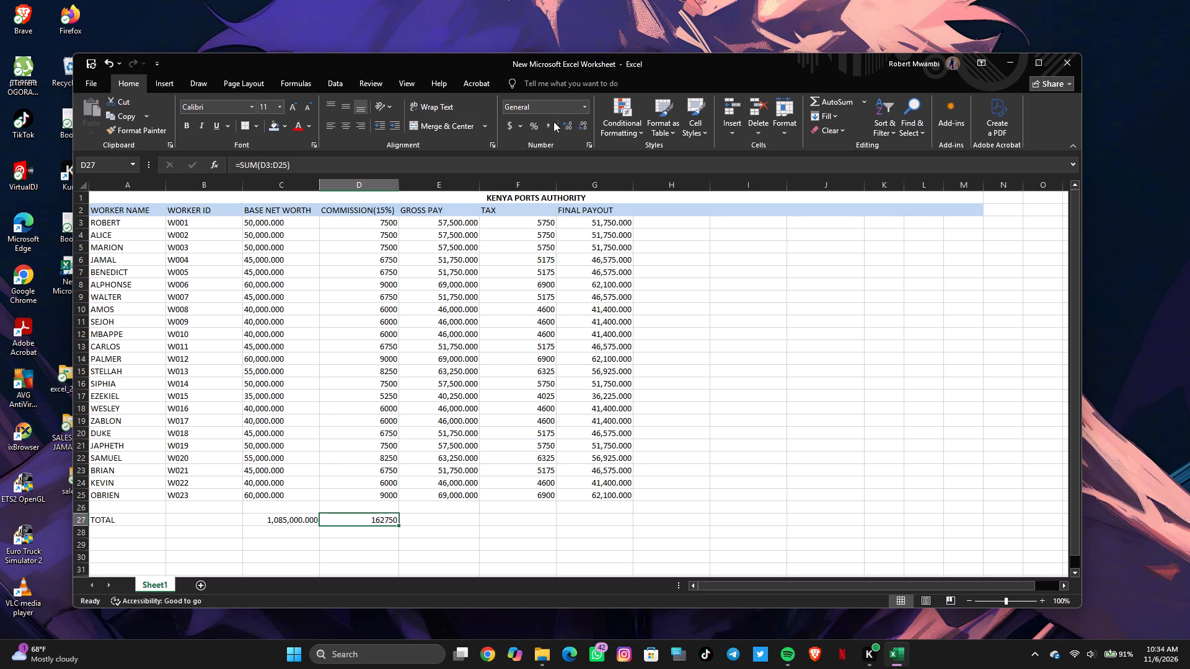
{"action": "left_click", "coordinate": [570, 123]}
{"action": "left_click", "coordinate": [570, 123]}
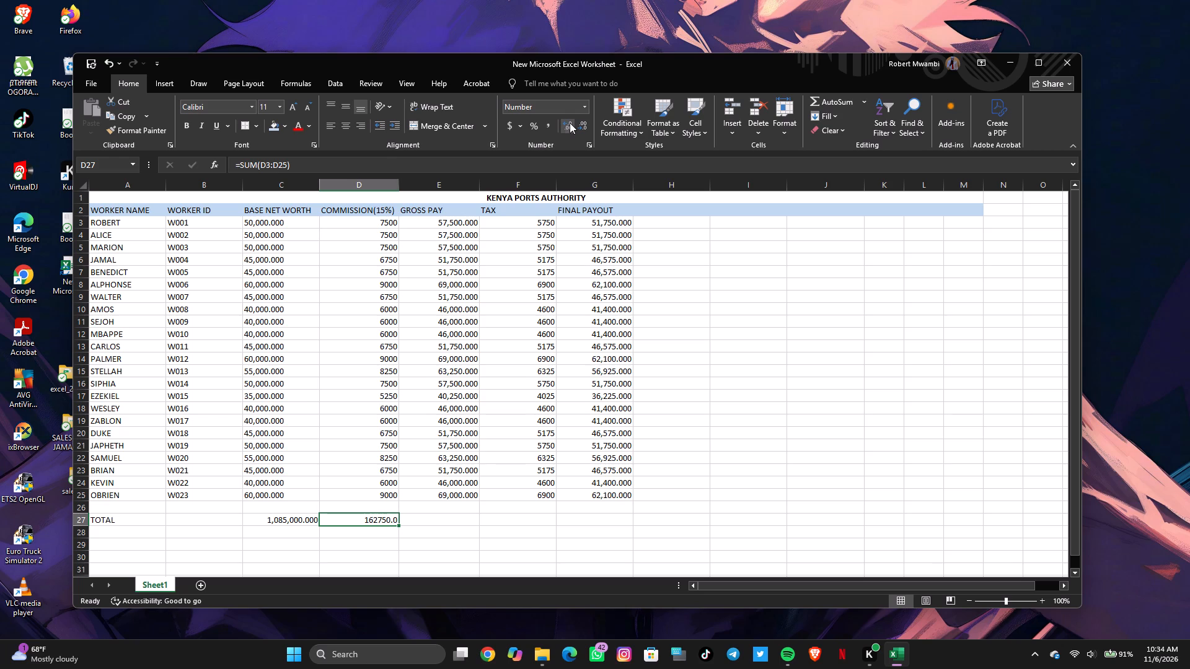
{"action": "left_click", "coordinate": [570, 123]}
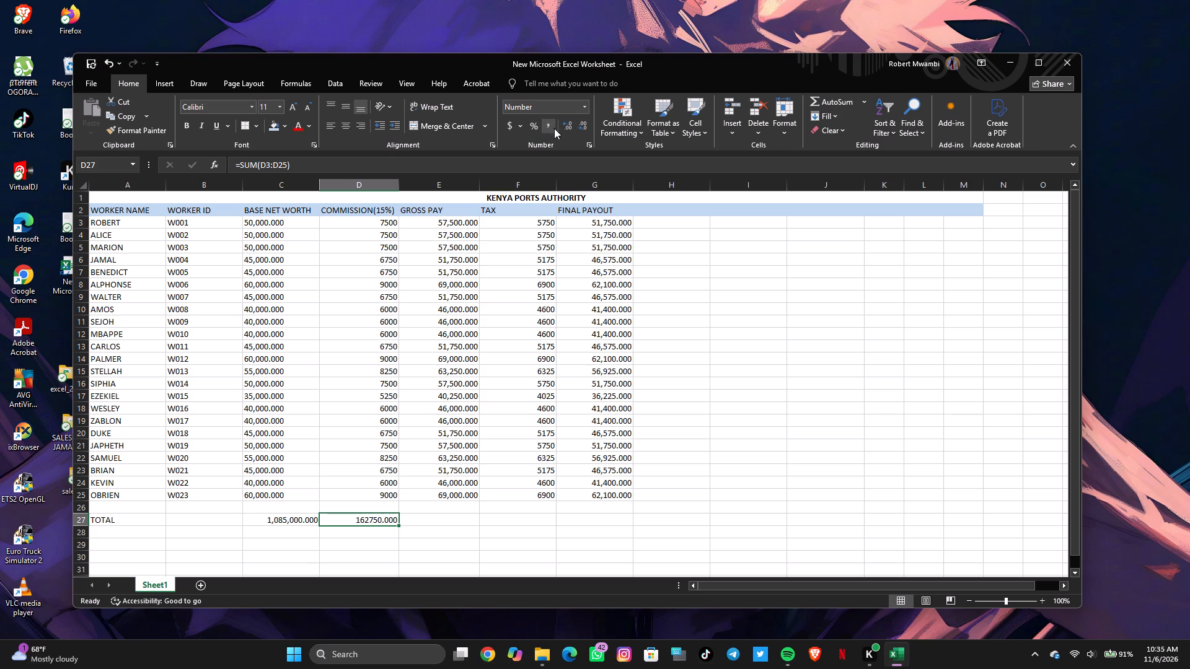
{"action": "left_click", "coordinate": [554, 128]}
Start a SUM formula in E27 for the gross pay column total.
{"action": "left_click", "coordinate": [451, 520]}
{"action": "key", "text": "equal"}
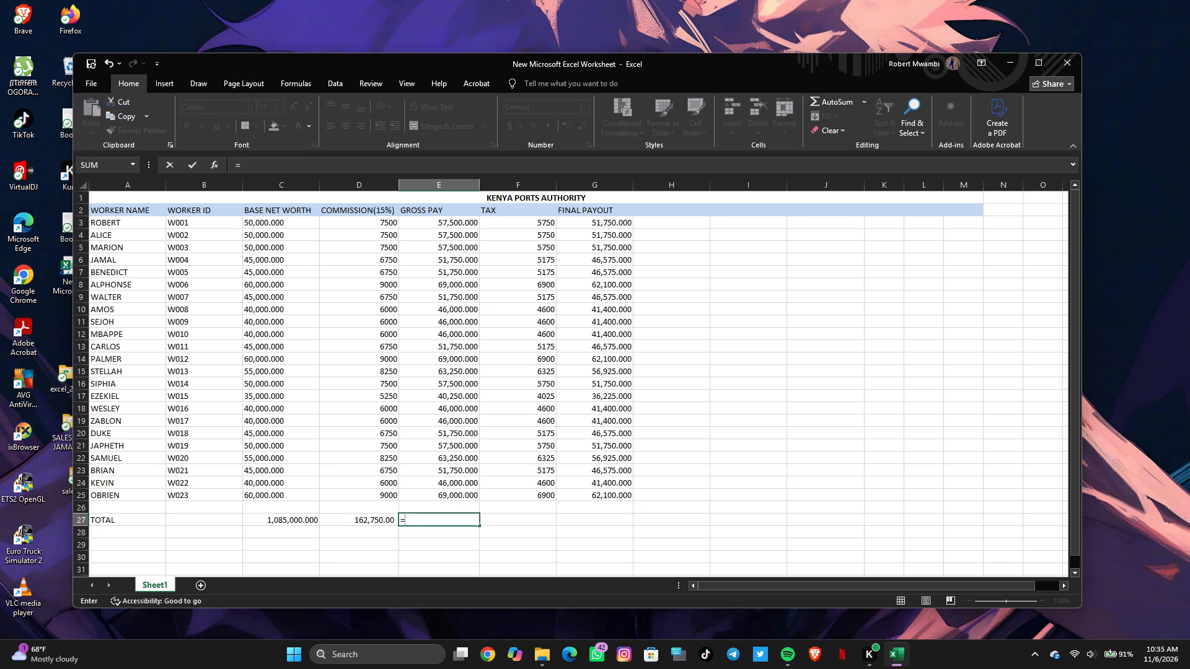
{"action": "type", "text": "SUM"}
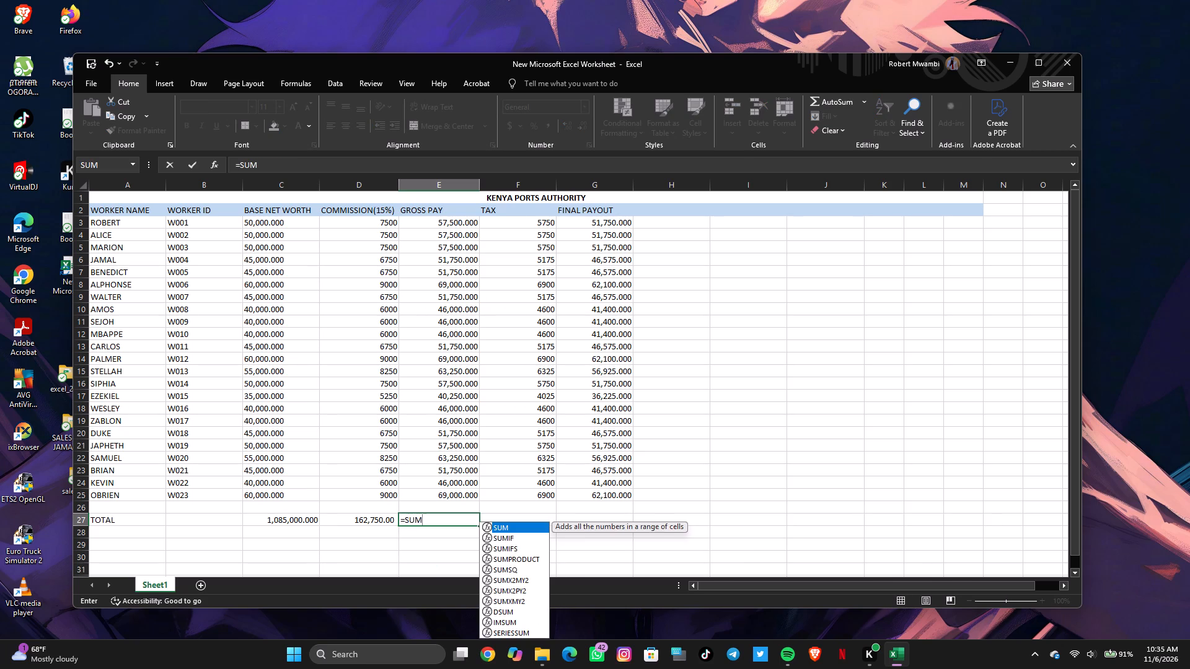
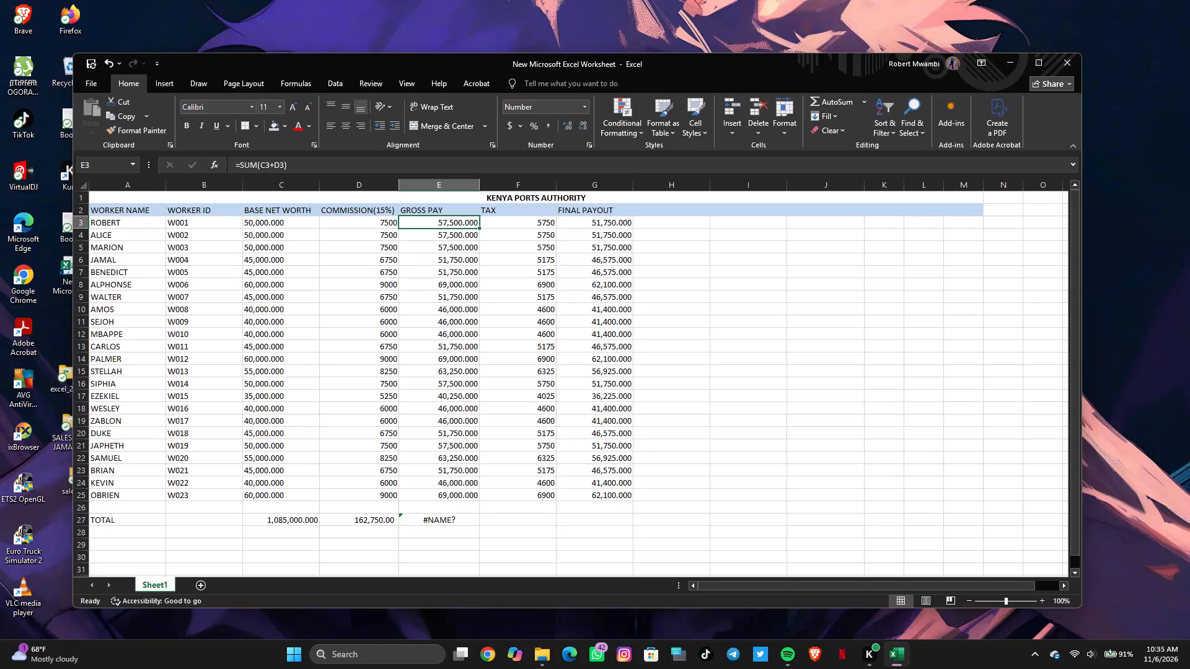
Replace the broken formula in E27 with a SUM over E3:E25 to total the gross pay column.
{"action": "left_click", "coordinate": [461, 520]}
{"action": "key", "text": "BackSpace"}
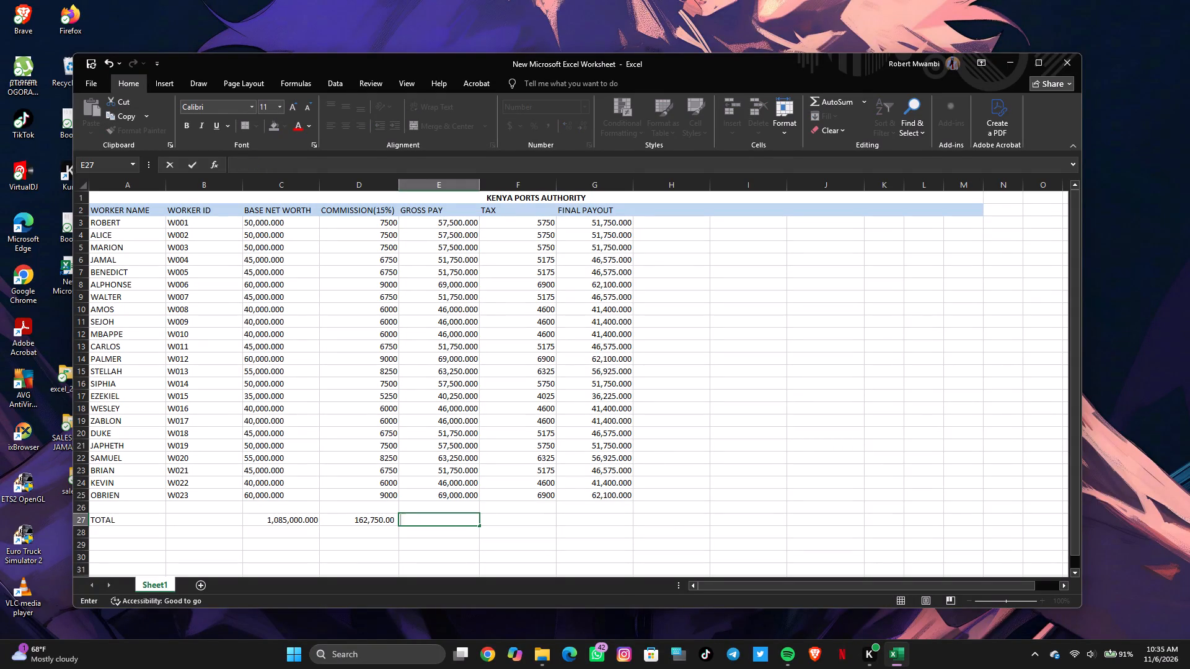
{"action": "type", "text": "=SUM"}
{"action": "double_click", "coordinate": [528, 525]}
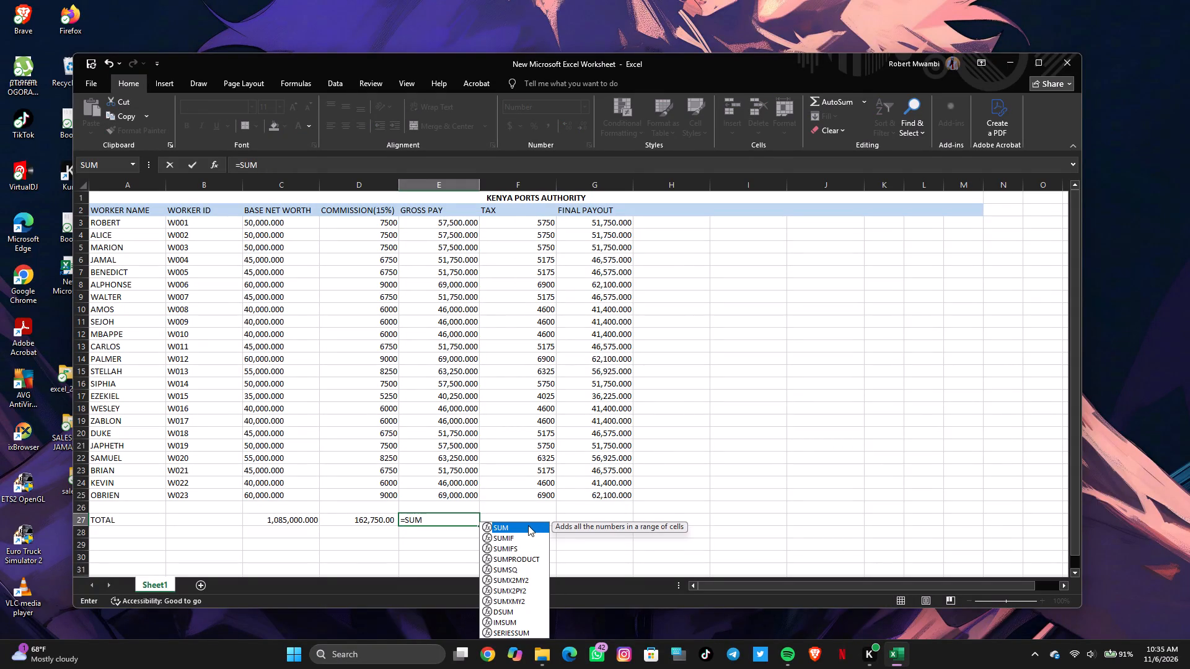
{"action": "left_click", "coordinate": [437, 224]}
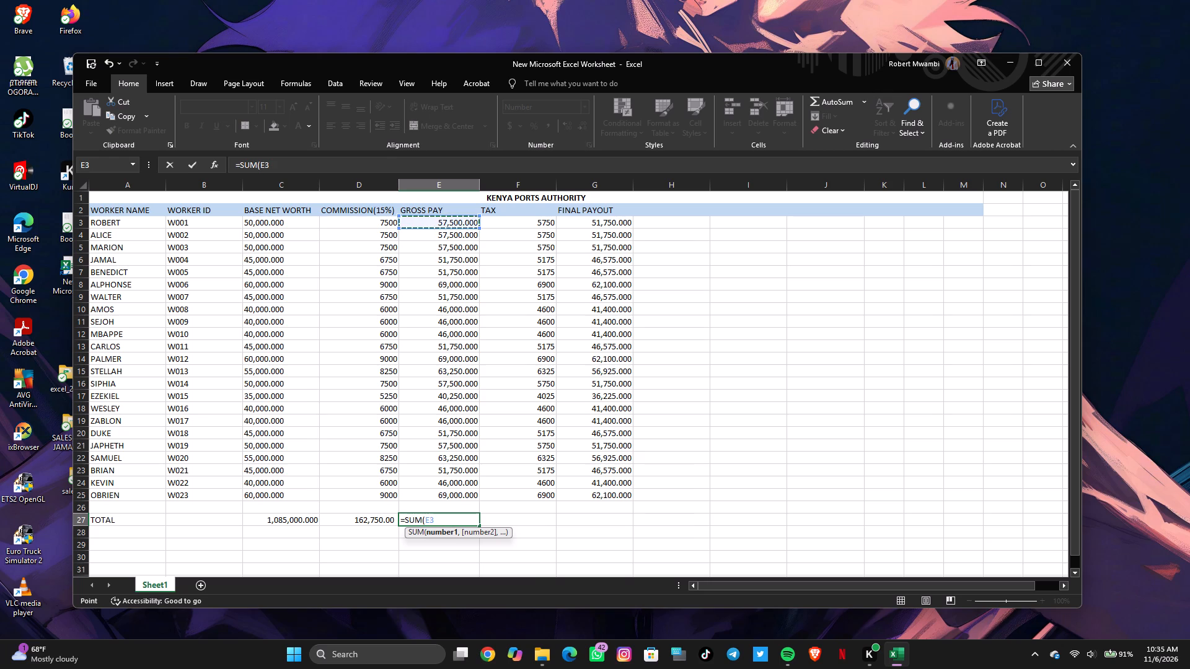
{"action": "key", "text": "shift+colon"}
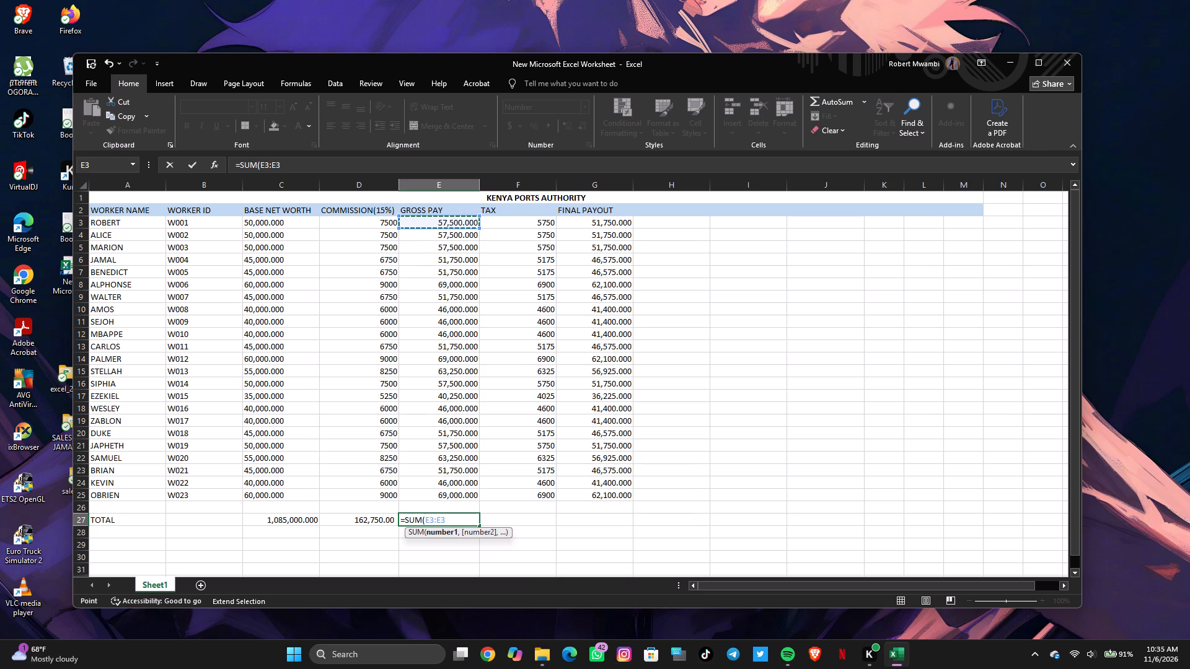
{"action": "left_click", "coordinate": [446, 497]}
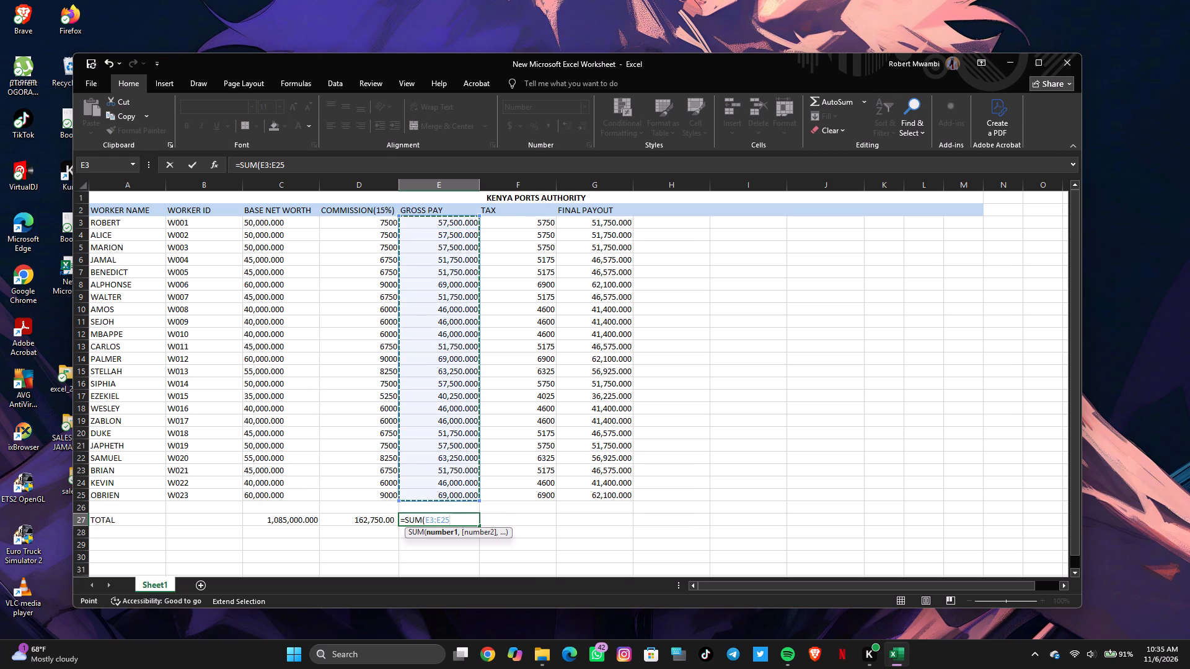
{"action": "key", "text": "Return"}
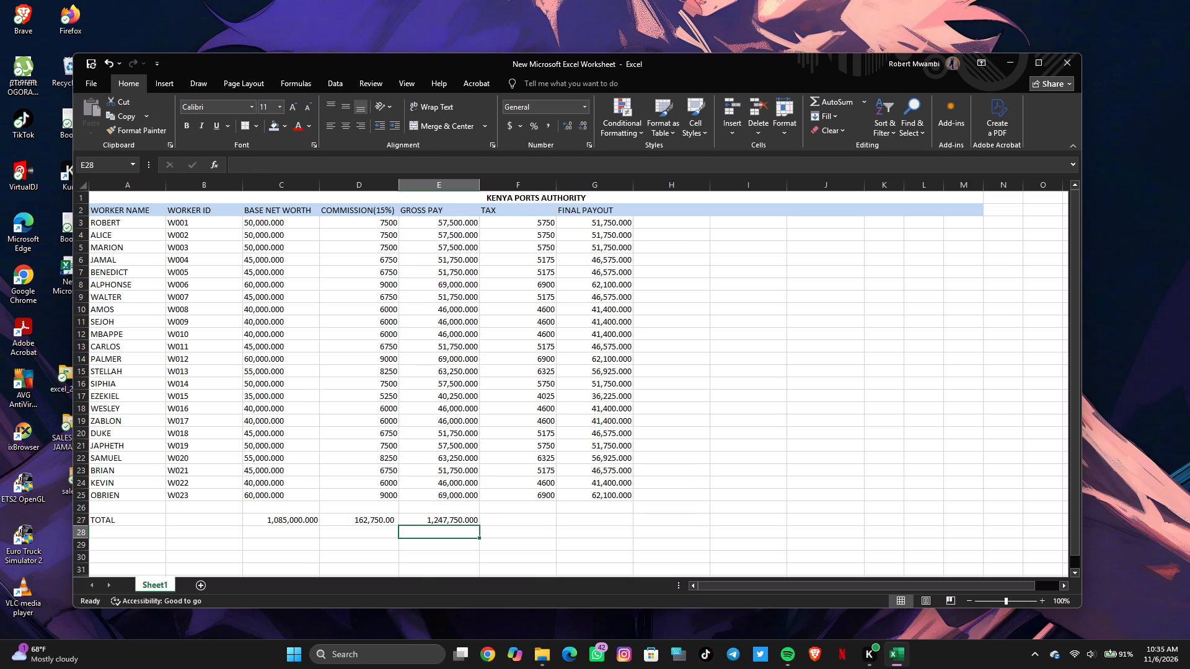
Show the commission values in D3:D25 with three decimal places.
{"action": "left_click", "coordinate": [544, 518]}
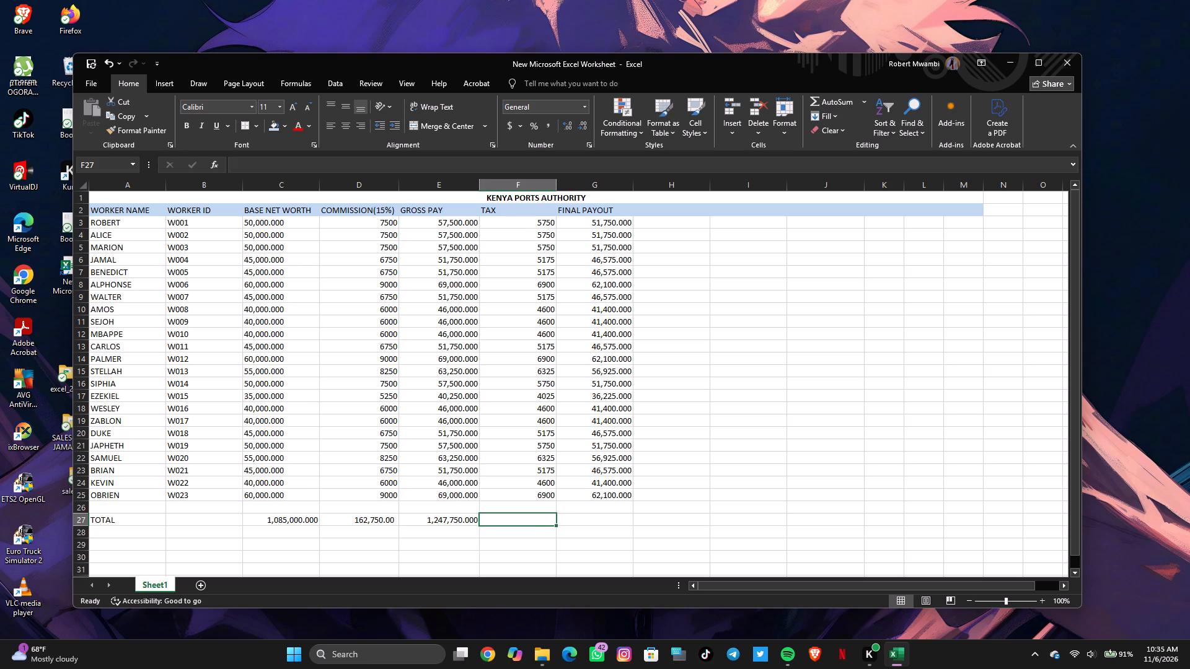
{"action": "left_click_drag", "start_coordinate": [365, 221], "coordinate": [386, 492]}
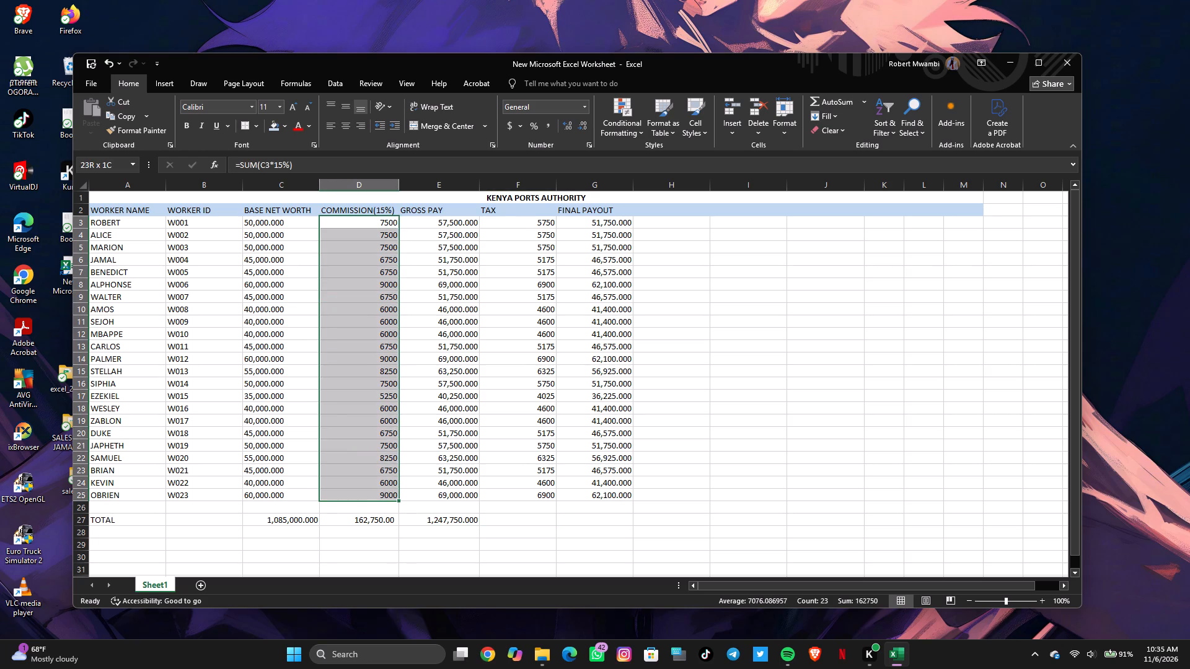
{"action": "left_click_drag", "start_coordinate": [386, 492], "coordinate": [386, 493]}
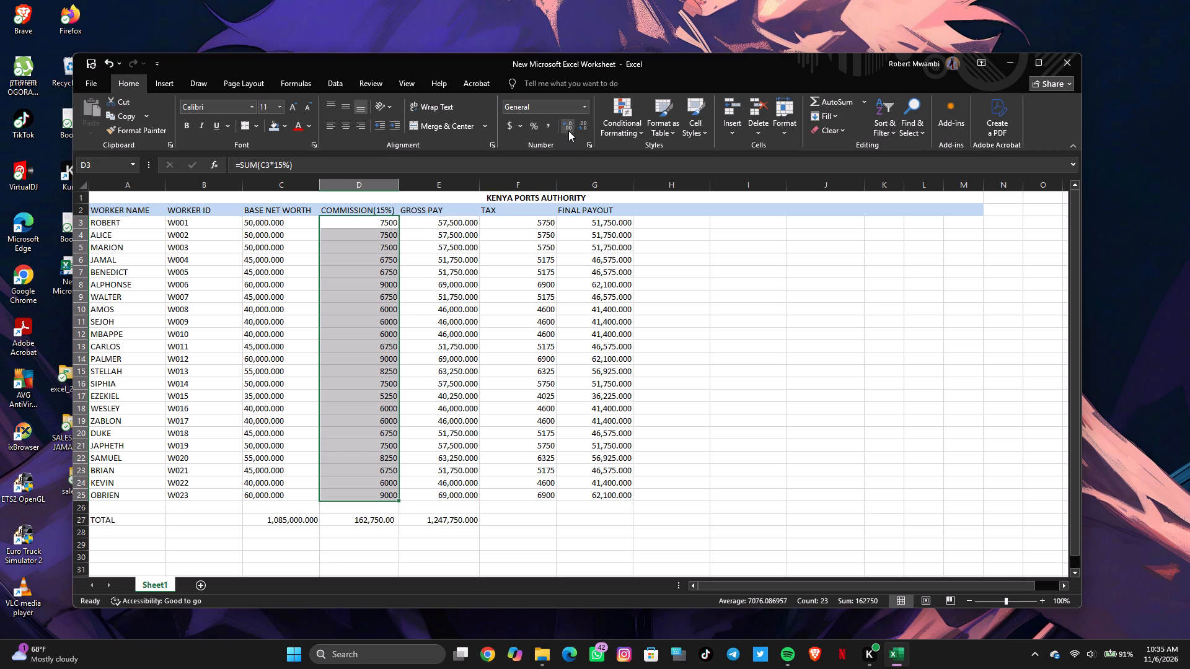
{"action": "left_click", "coordinate": [570, 125]}
{"action": "left_click", "coordinate": [570, 125]}
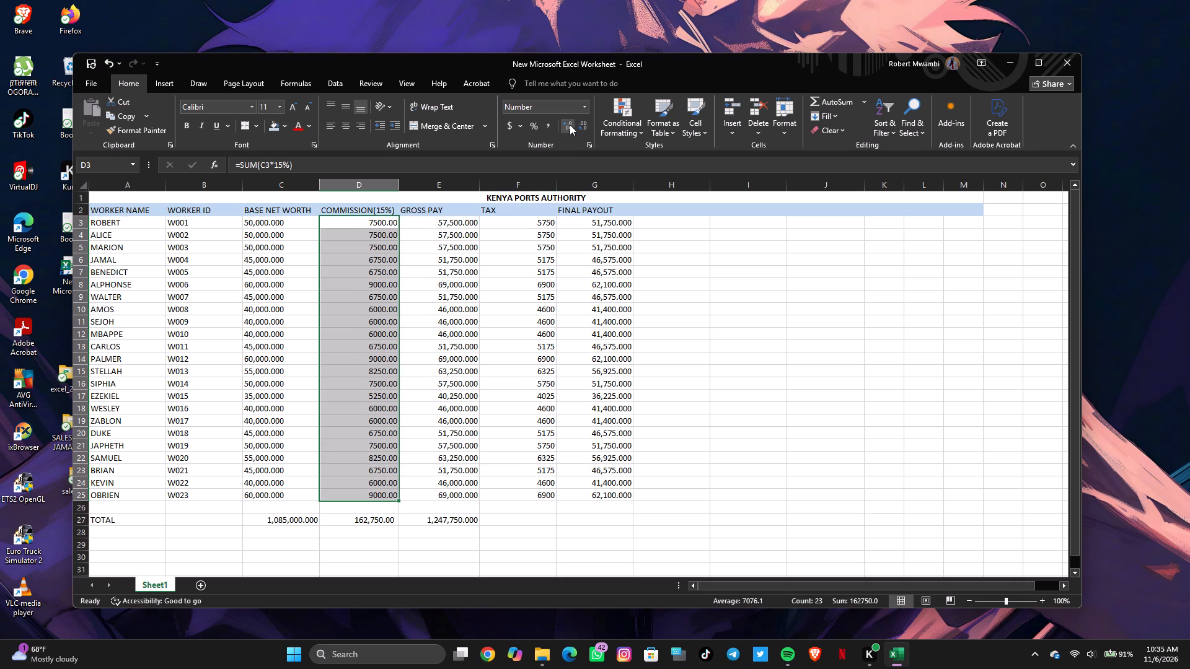
{"action": "left_click", "coordinate": [570, 125]}
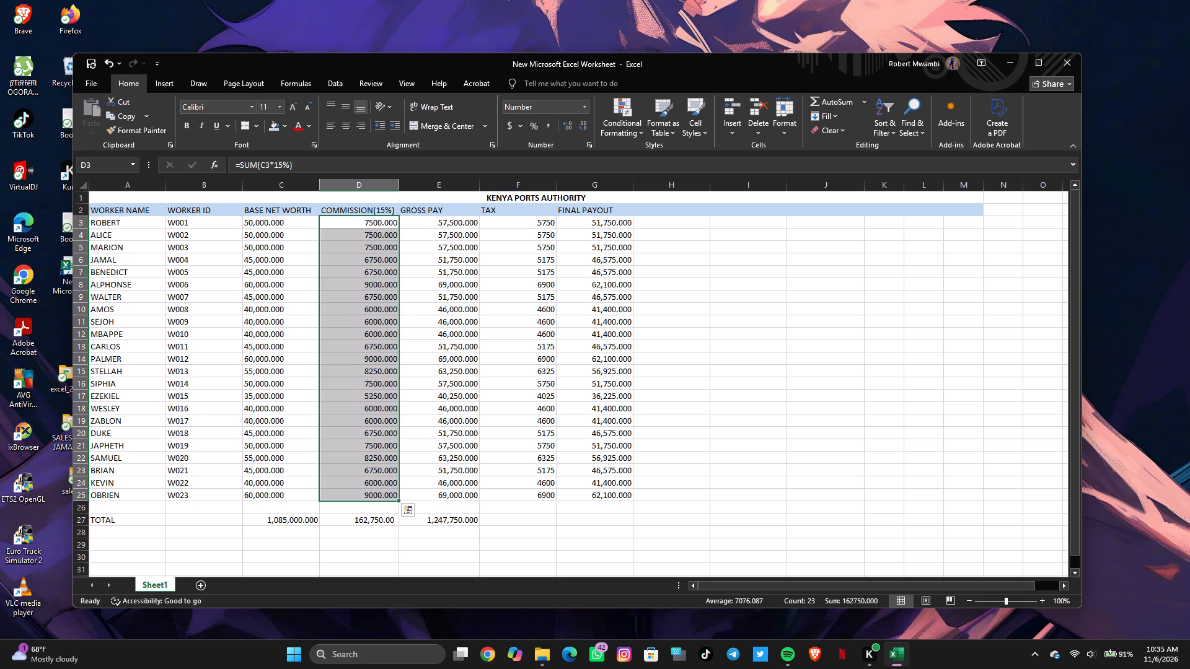
Increase the commission total in D27 to three decimal places.
{"action": "left_click", "coordinate": [381, 530]}
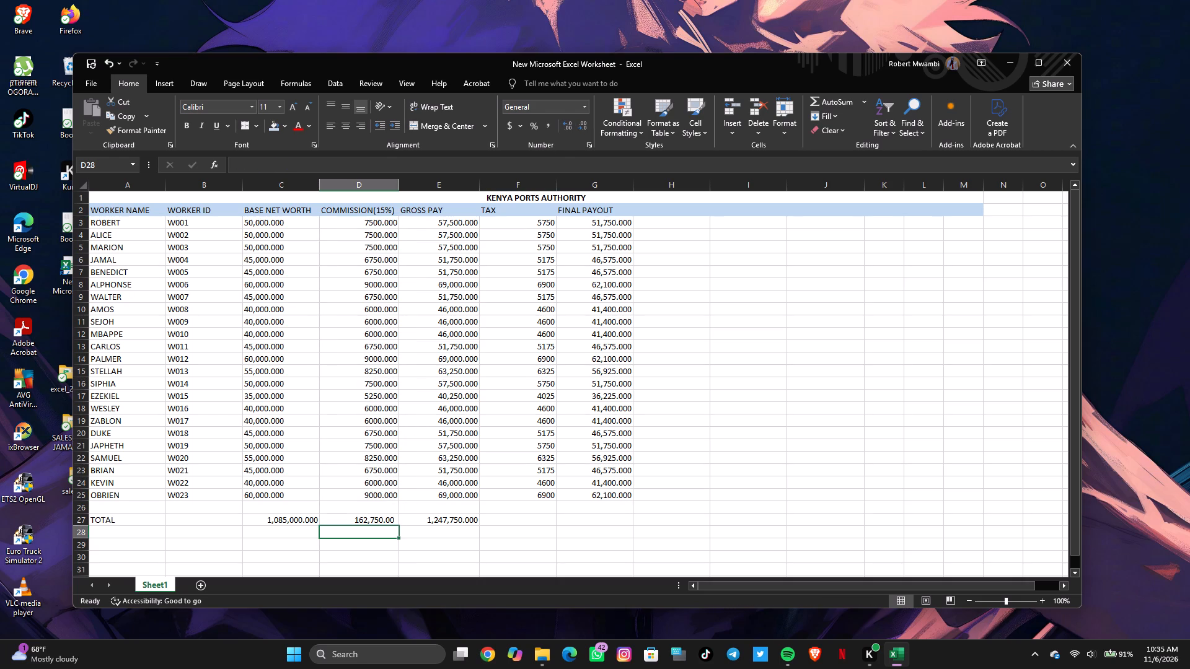
{"action": "left_click", "coordinate": [388, 518]}
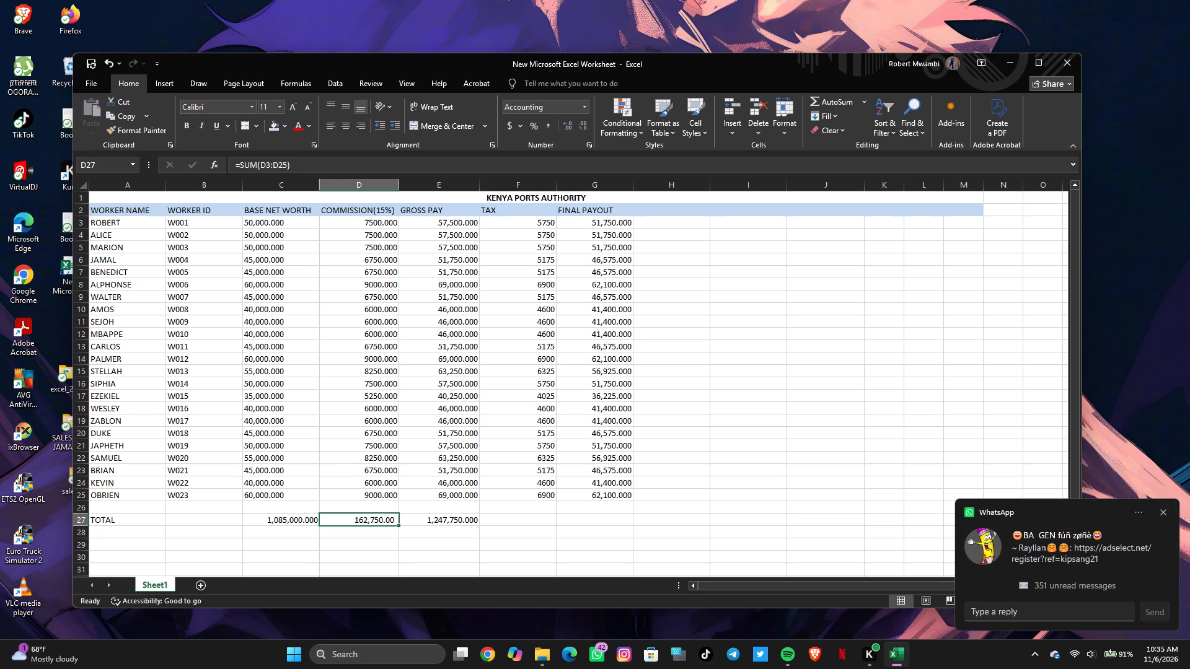
{"action": "left_click", "coordinate": [565, 123]}
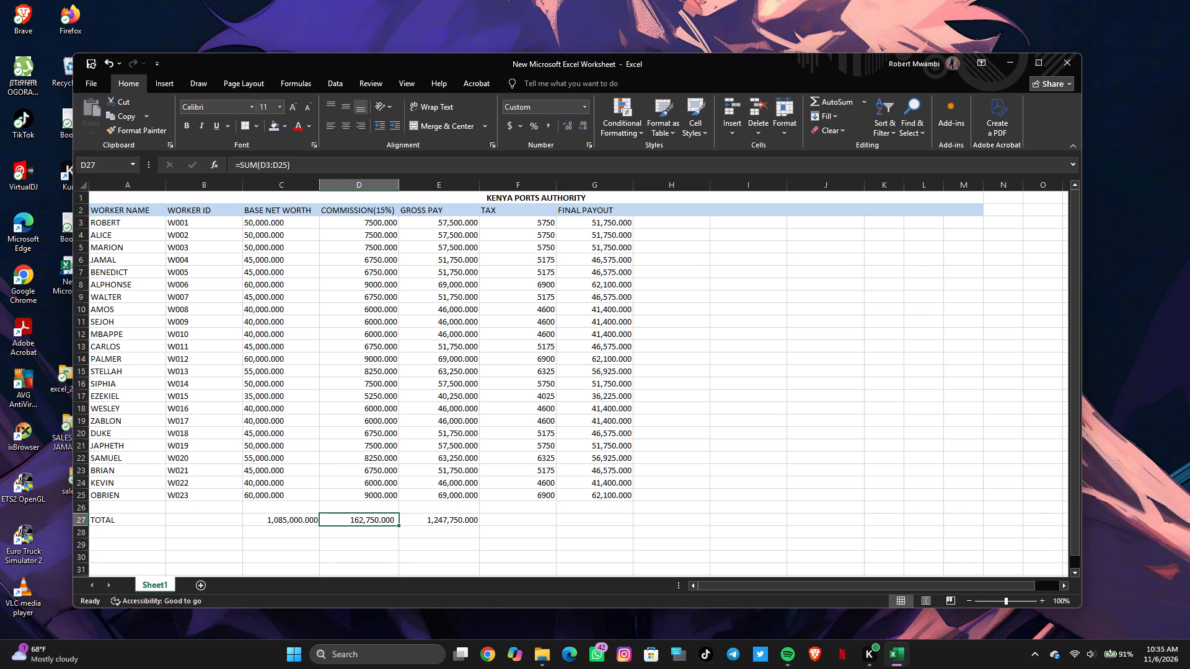
Format the tax values in F3:F25 in comma style with a thousands separator and two decimal places.
{"action": "left_click_drag", "start_coordinate": [535, 225], "coordinate": [549, 435]}
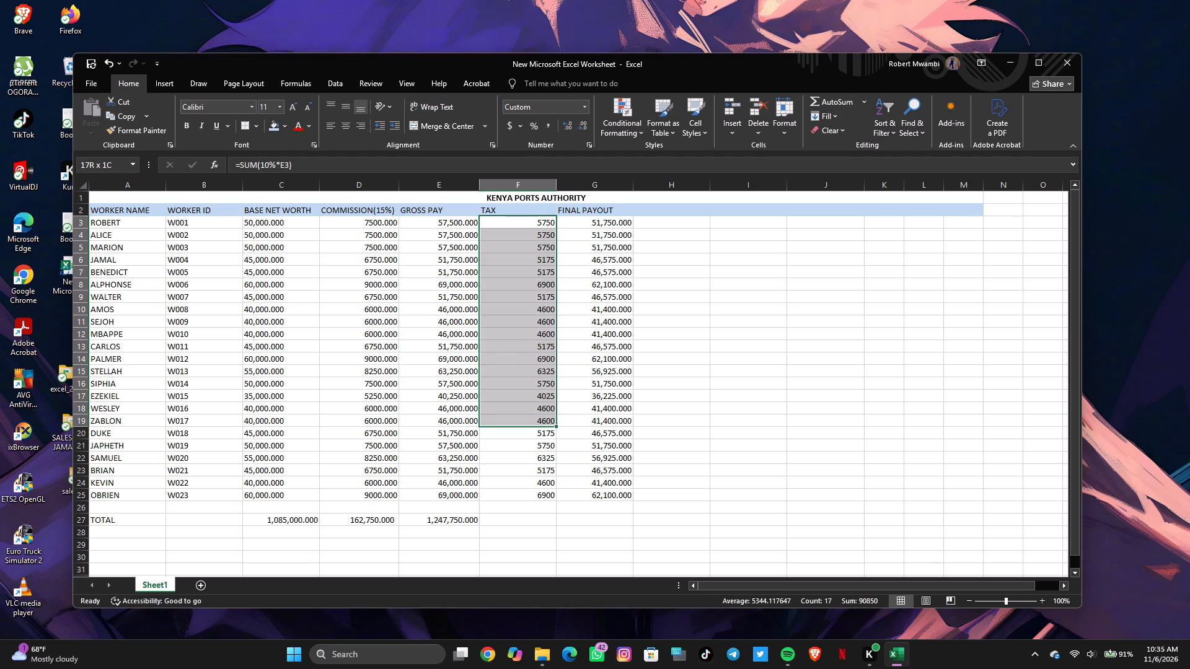
{"action": "left_click_drag", "start_coordinate": [549, 435], "coordinate": [545, 493]}
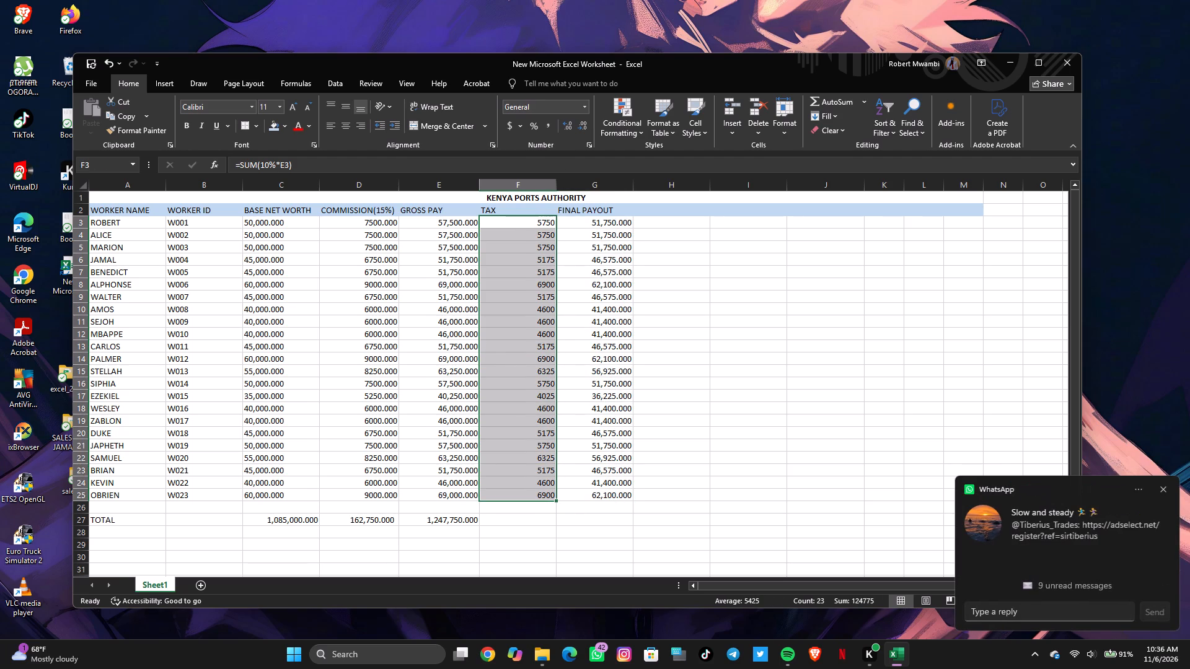
{"action": "left_click", "coordinate": [562, 124]}
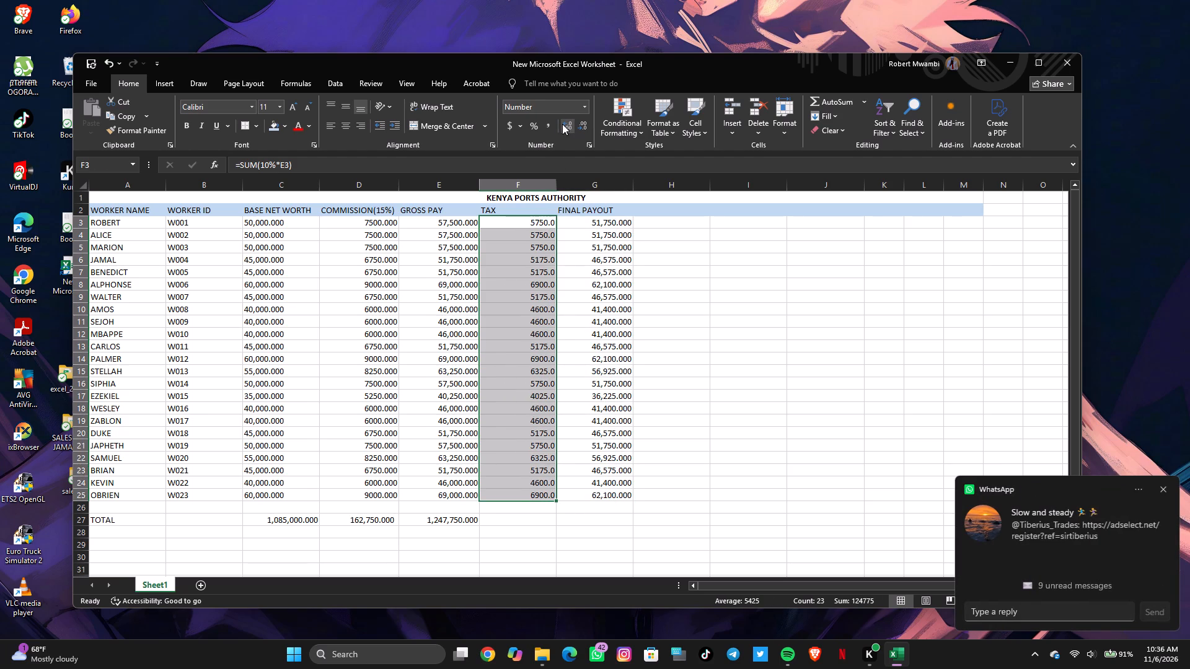
{"action": "left_click", "coordinate": [562, 124]}
{"action": "left_click", "coordinate": [562, 124]}
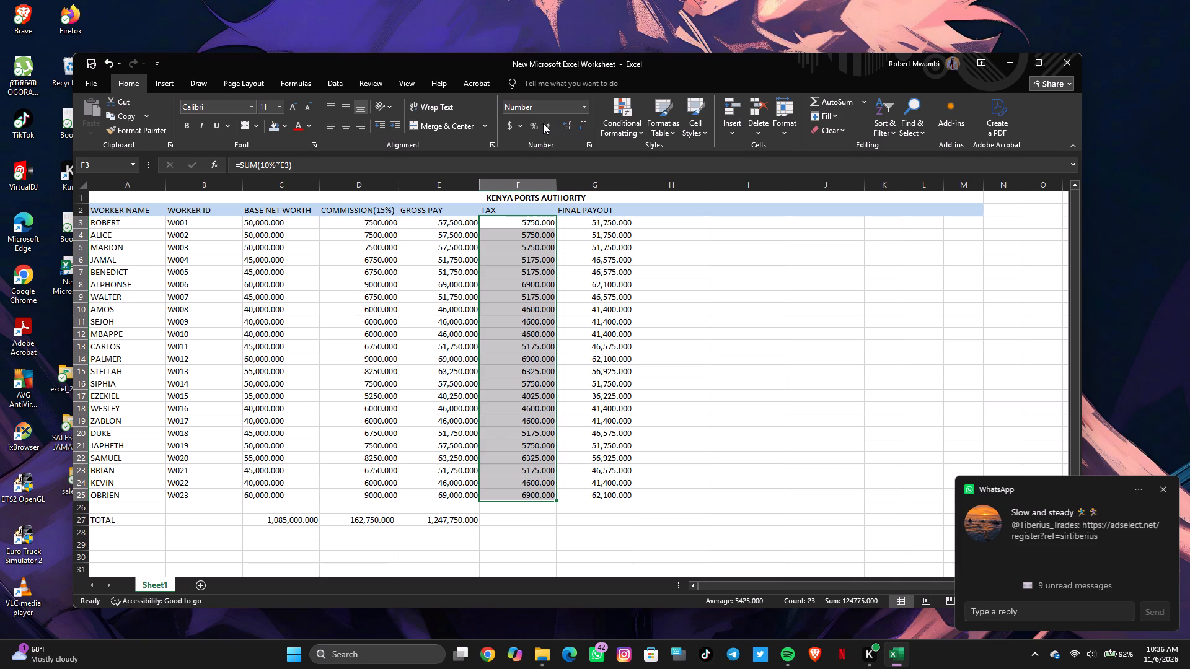
{"action": "left_click", "coordinate": [547, 124]}
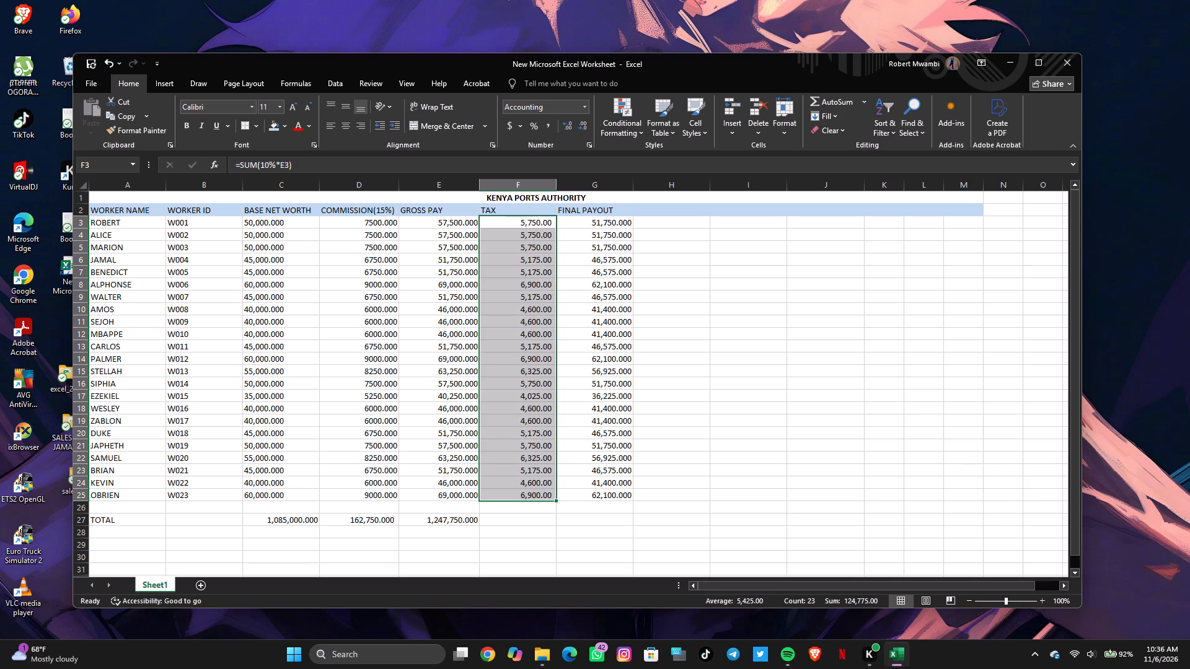
Total the tax column in F27 with a SUM formula over F3:F25.
{"action": "left_click", "coordinate": [513, 518]}
{"action": "type", "text": "=SUM"}
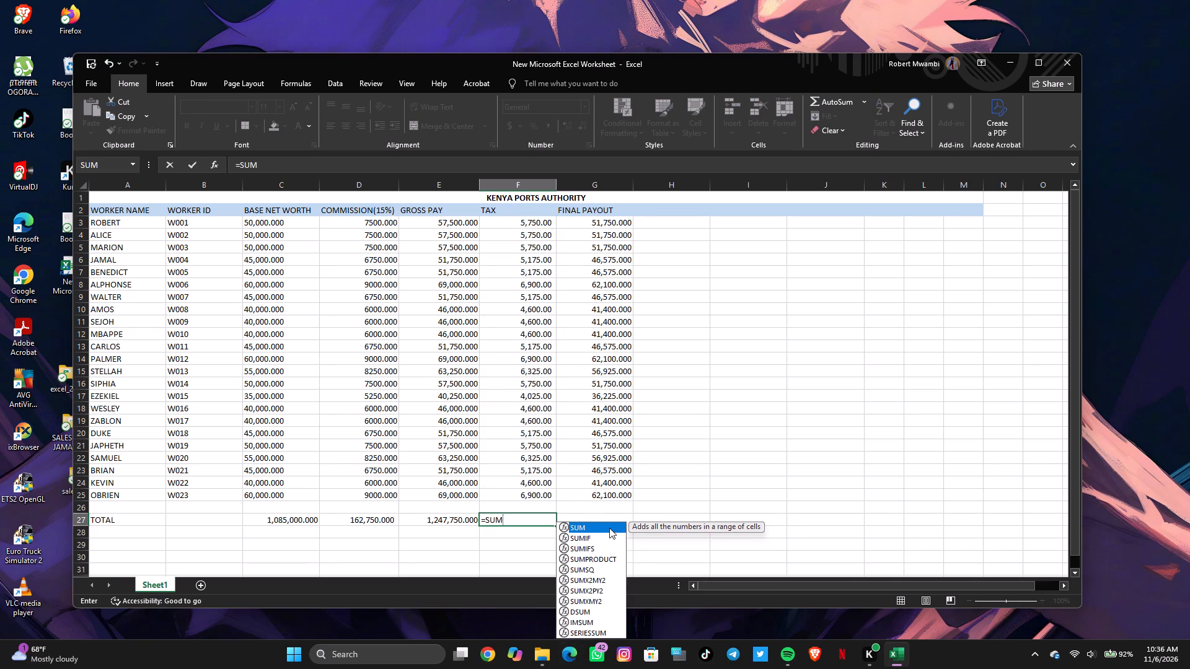
{"action": "double_click", "coordinate": [600, 525]}
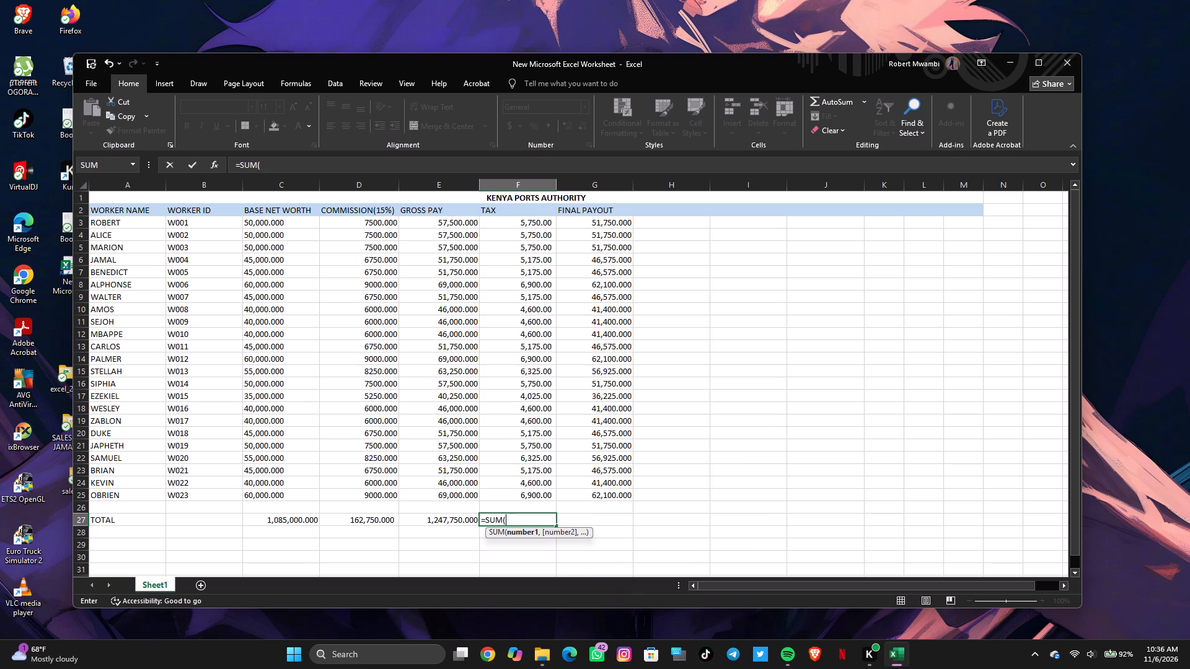
{"action": "left_click", "coordinate": [531, 222]}
{"action": "key", "text": "shift+colon"}
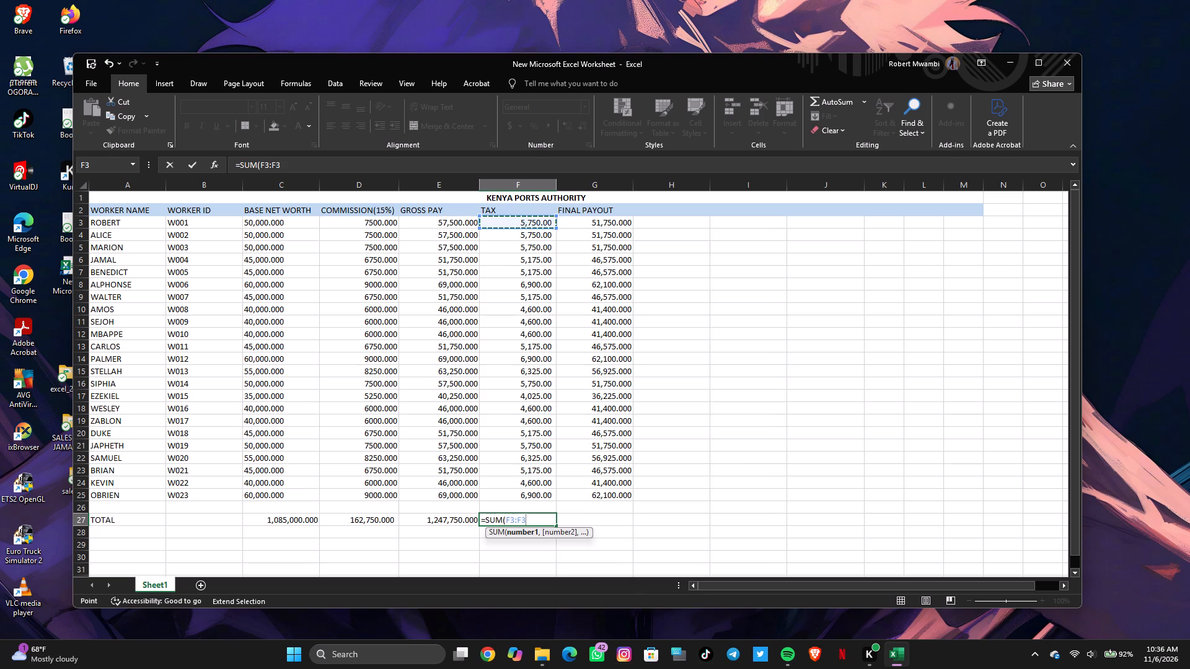
{"action": "left_click", "coordinate": [529, 494]}
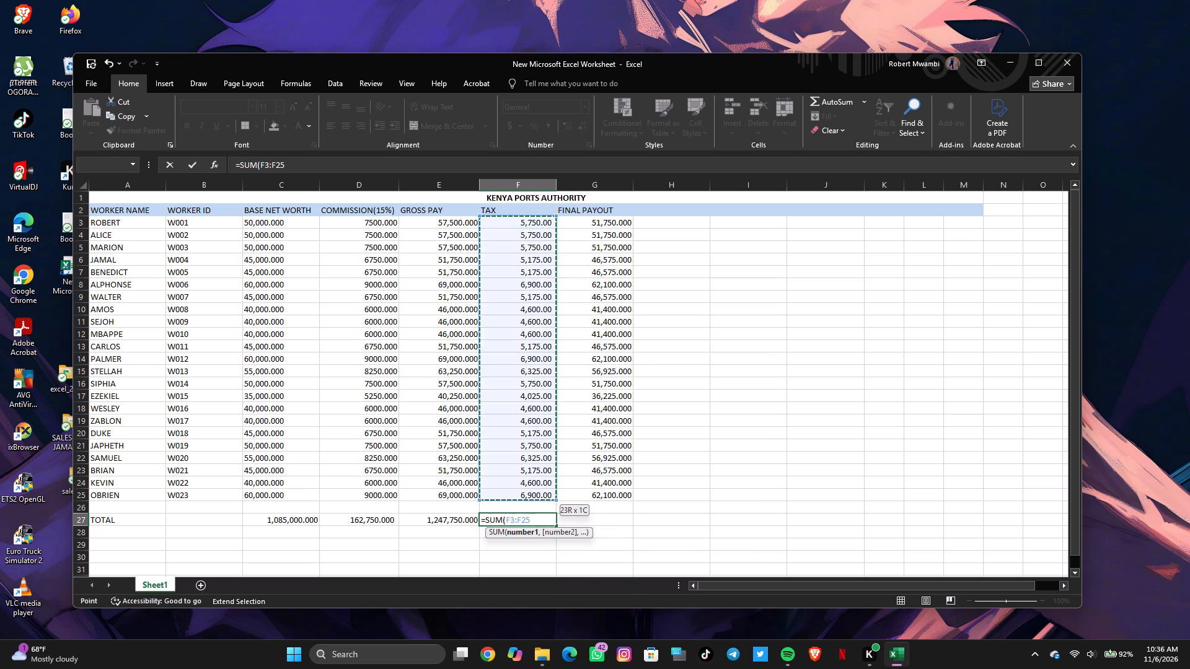
{"action": "key", "text": "Return"}
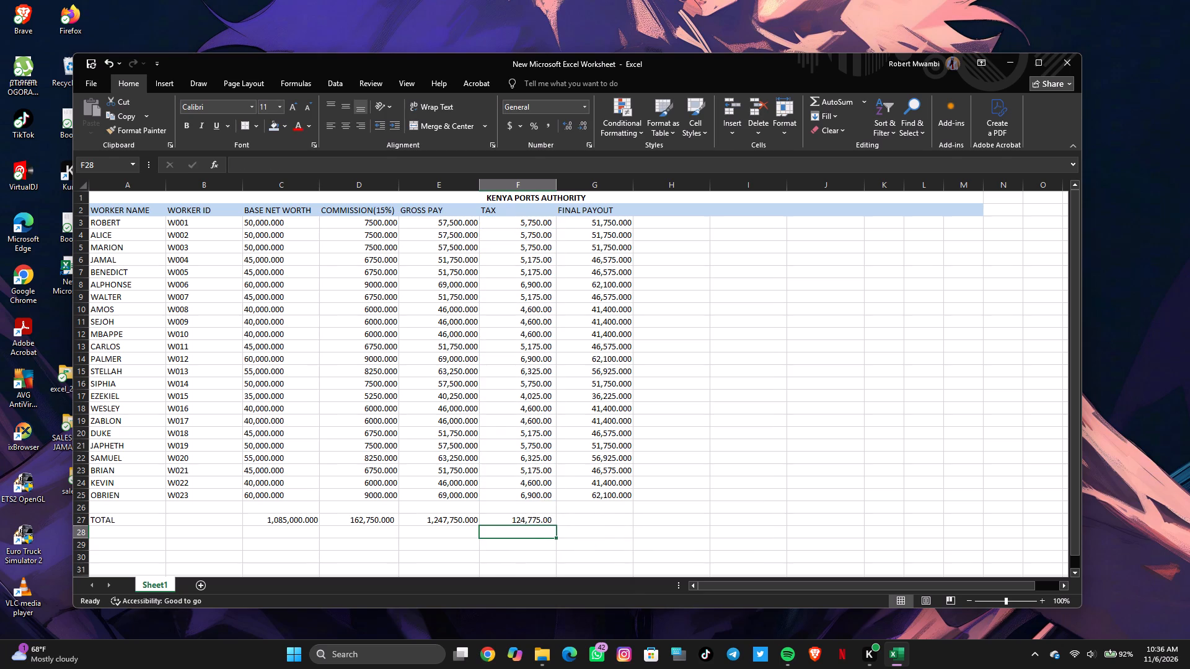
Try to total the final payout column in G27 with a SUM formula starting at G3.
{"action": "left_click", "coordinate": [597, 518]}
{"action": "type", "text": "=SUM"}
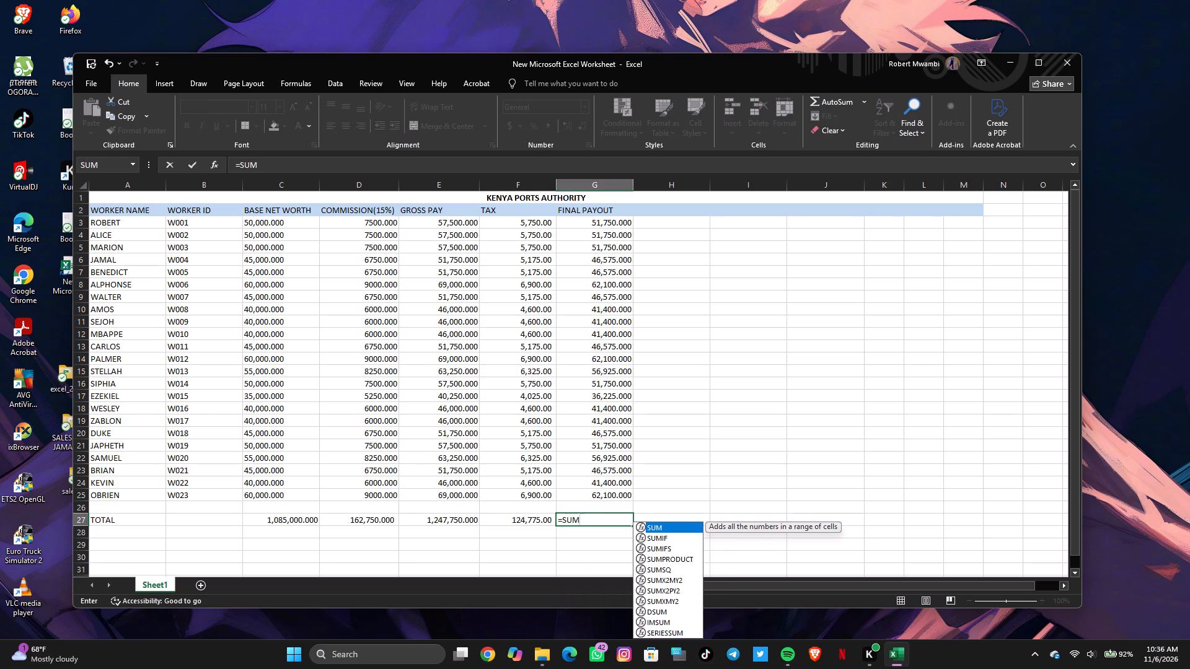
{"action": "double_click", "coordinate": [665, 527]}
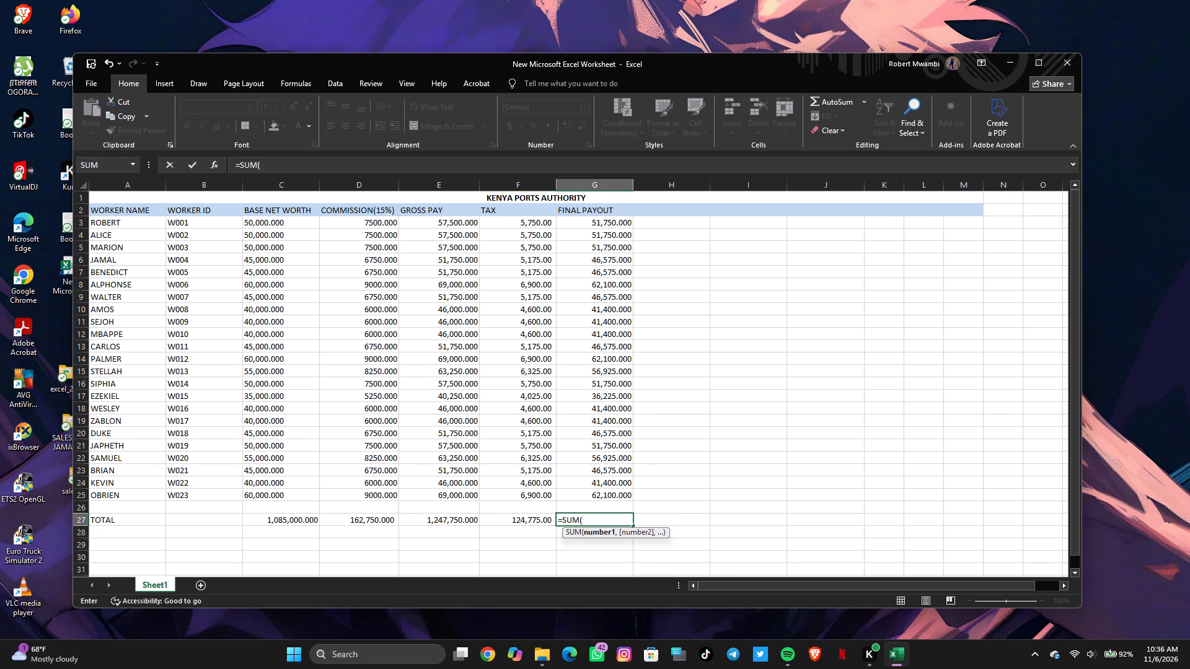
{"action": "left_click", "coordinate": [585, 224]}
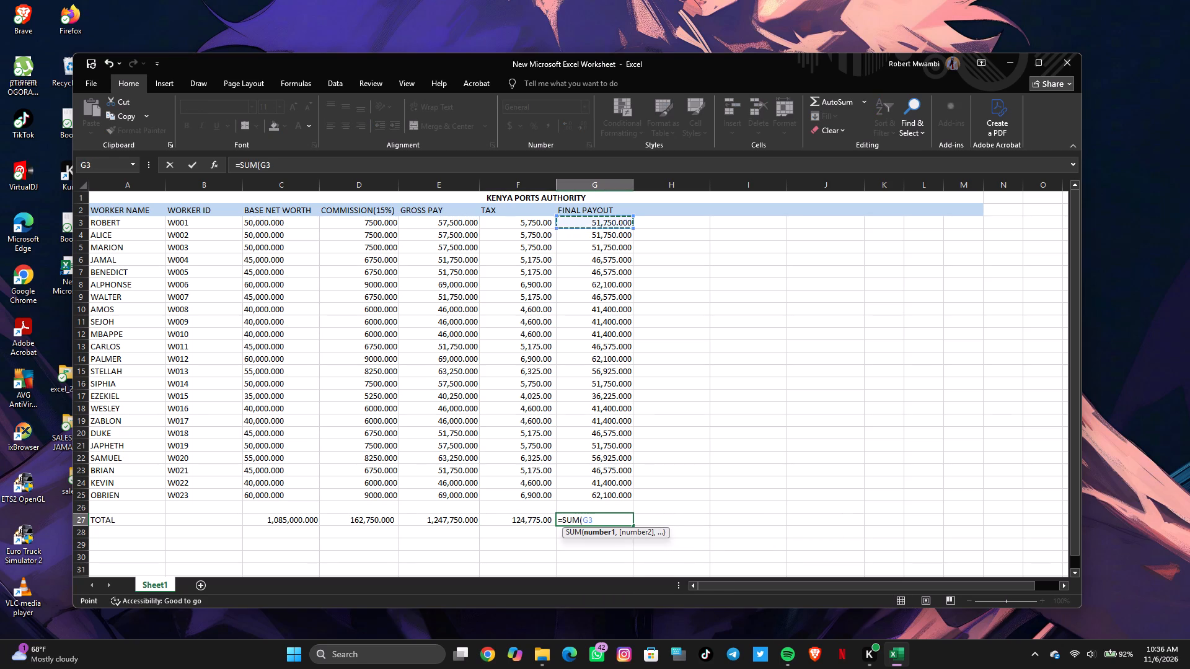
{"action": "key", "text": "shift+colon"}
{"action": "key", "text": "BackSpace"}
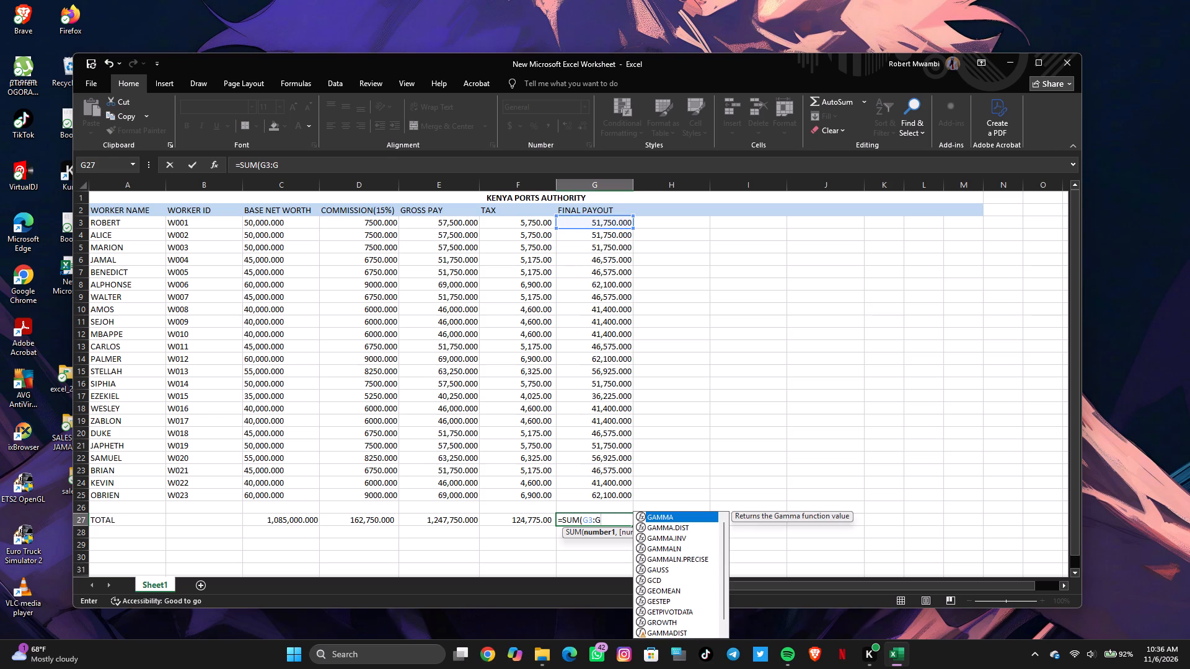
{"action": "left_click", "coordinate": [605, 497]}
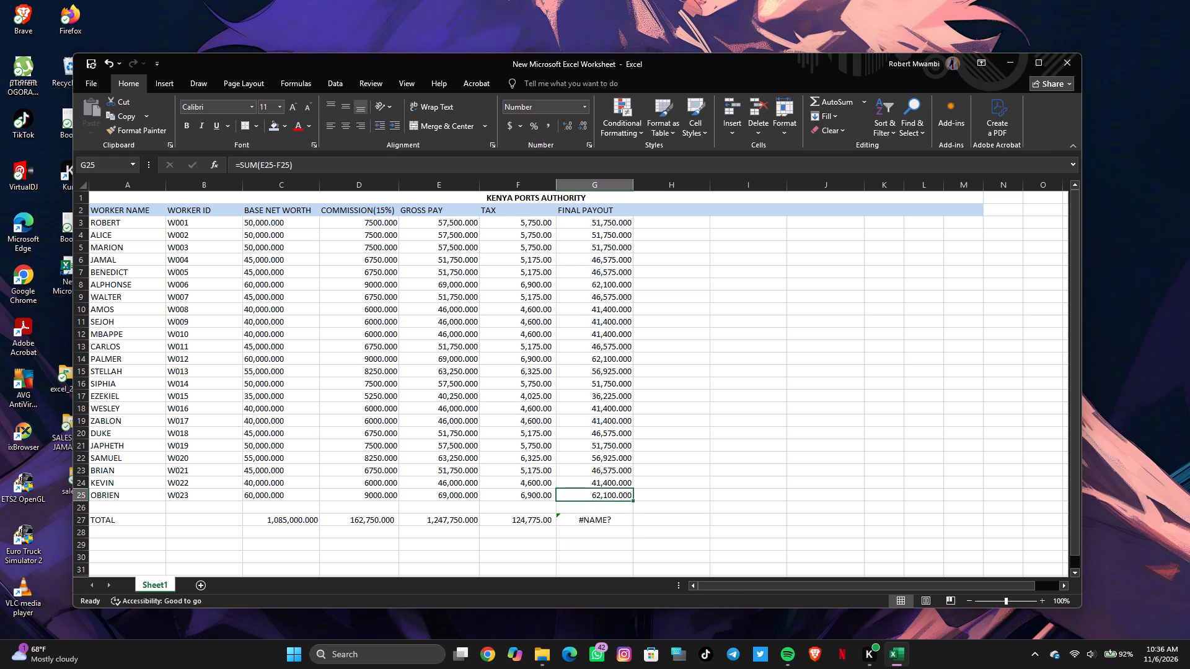
Replace the broken formula in G27 with a SUM over G3:G25 to total the final payout column.
{"action": "left_click", "coordinate": [611, 525]}
{"action": "key", "text": "BackSpace"}
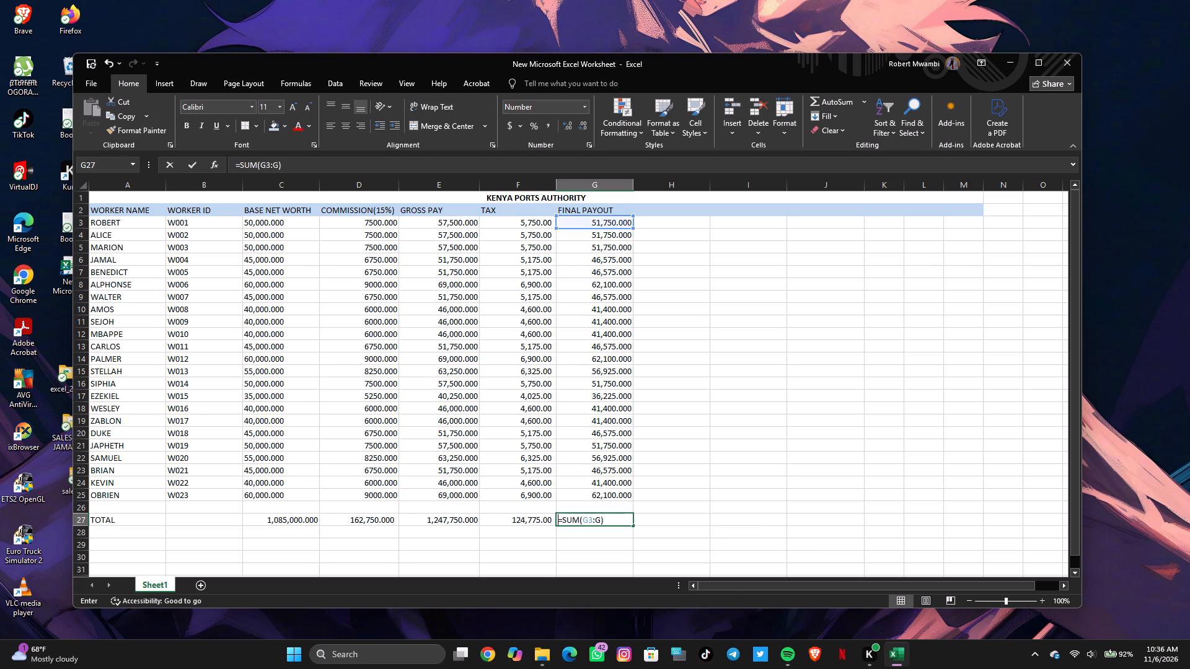
{"action": "type", "text": "=SU"}
{"action": "key", "text": "m"}
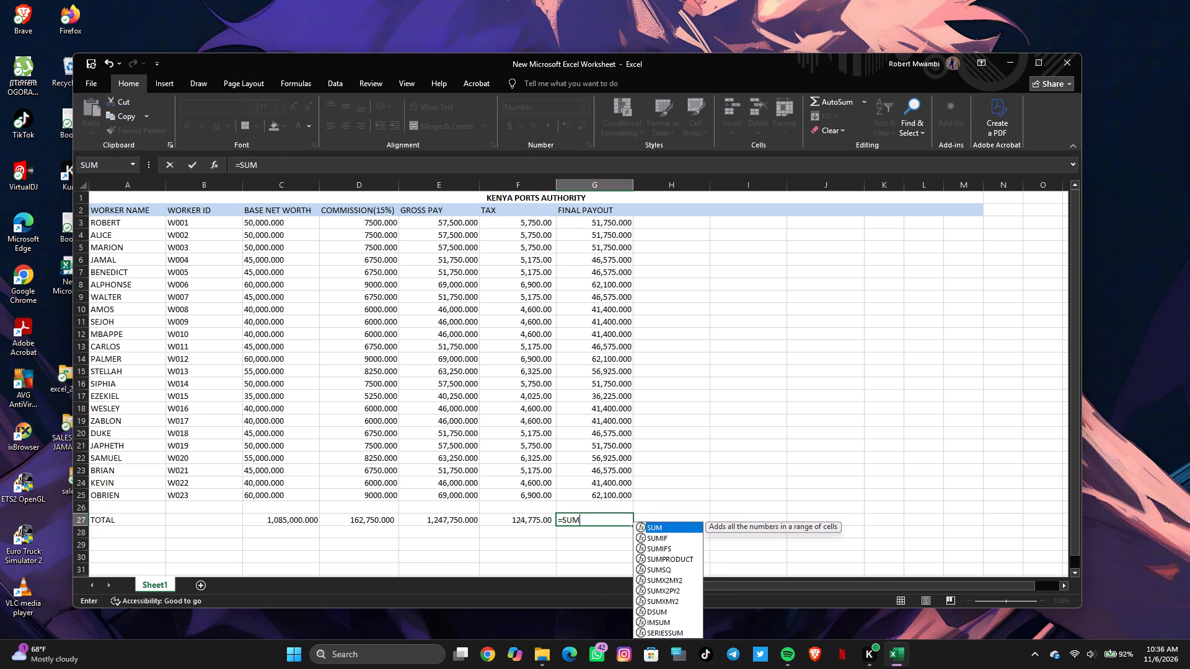
{"action": "left_click", "coordinate": [663, 525]}
{"action": "left_click", "coordinate": [663, 525]}
{"action": "left_click", "coordinate": [663, 525]}
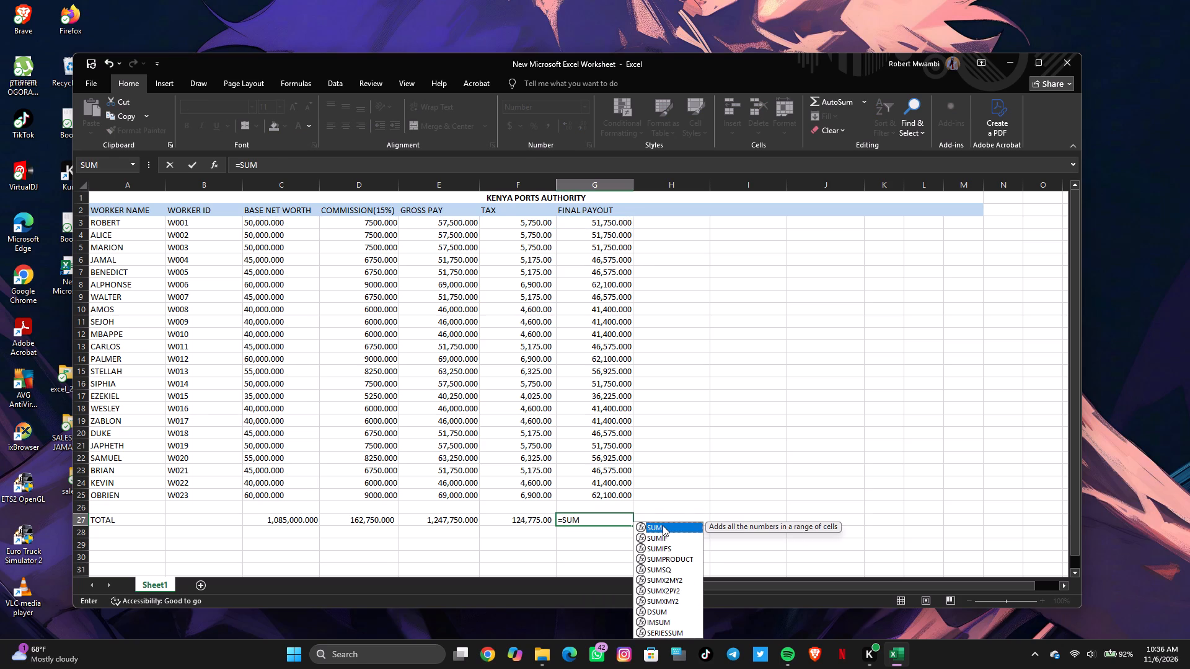
{"action": "left_click", "coordinate": [663, 525]}
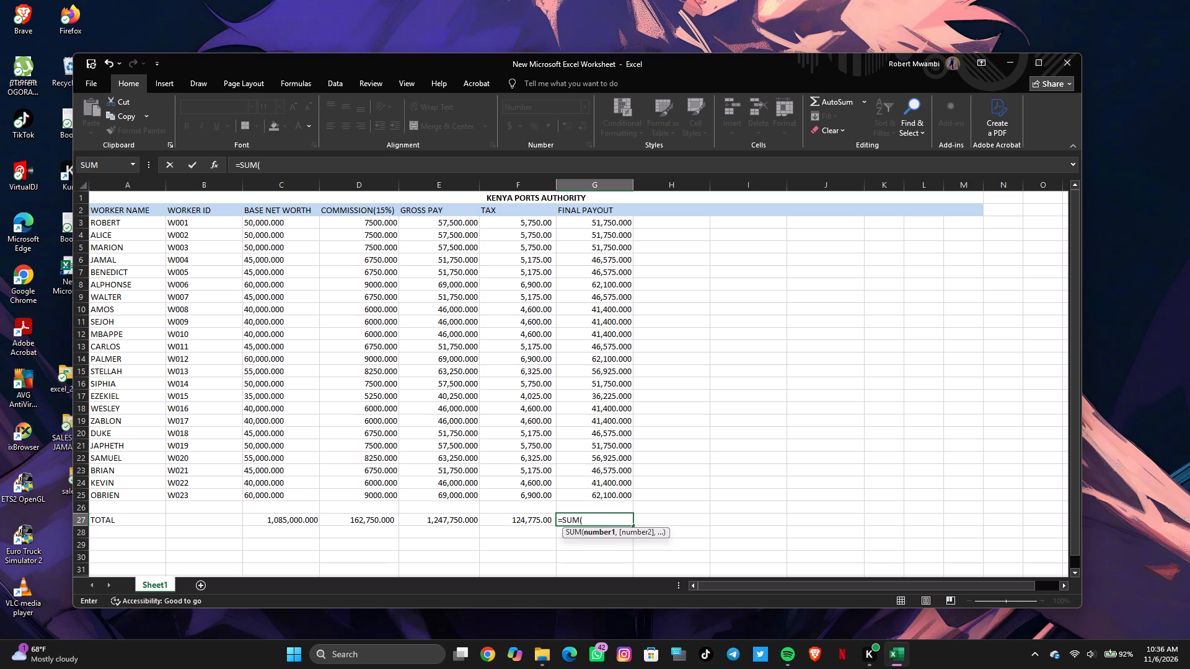
{"action": "left_click", "coordinate": [607, 225]}
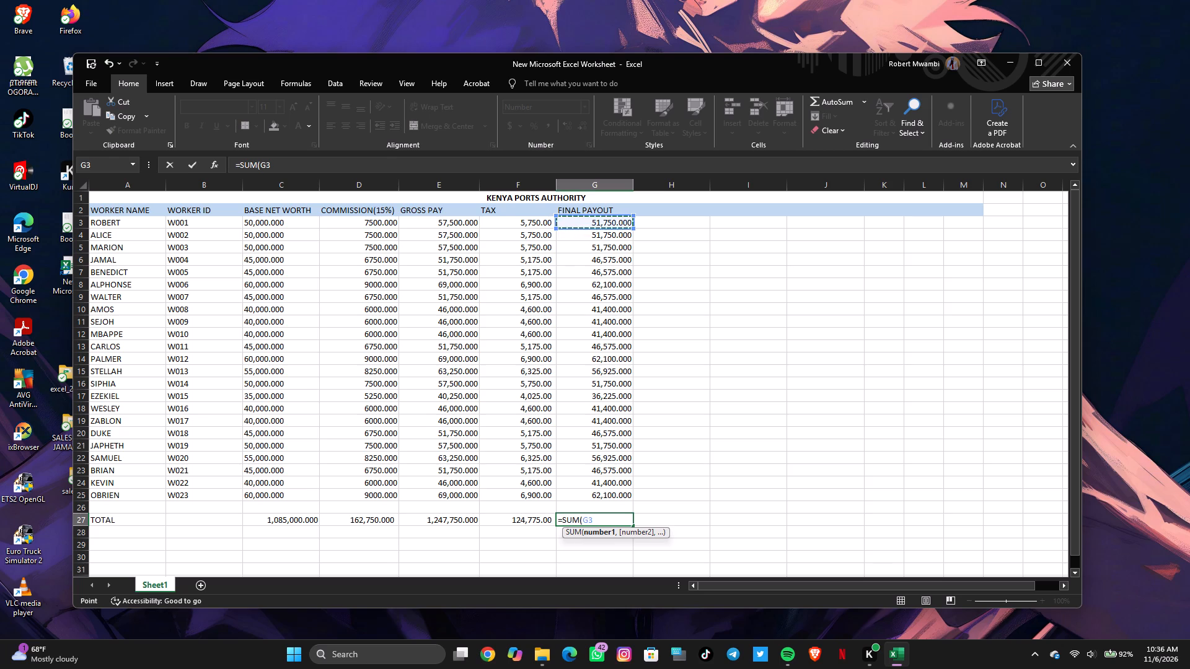
{"action": "key", "text": "shift+colon"}
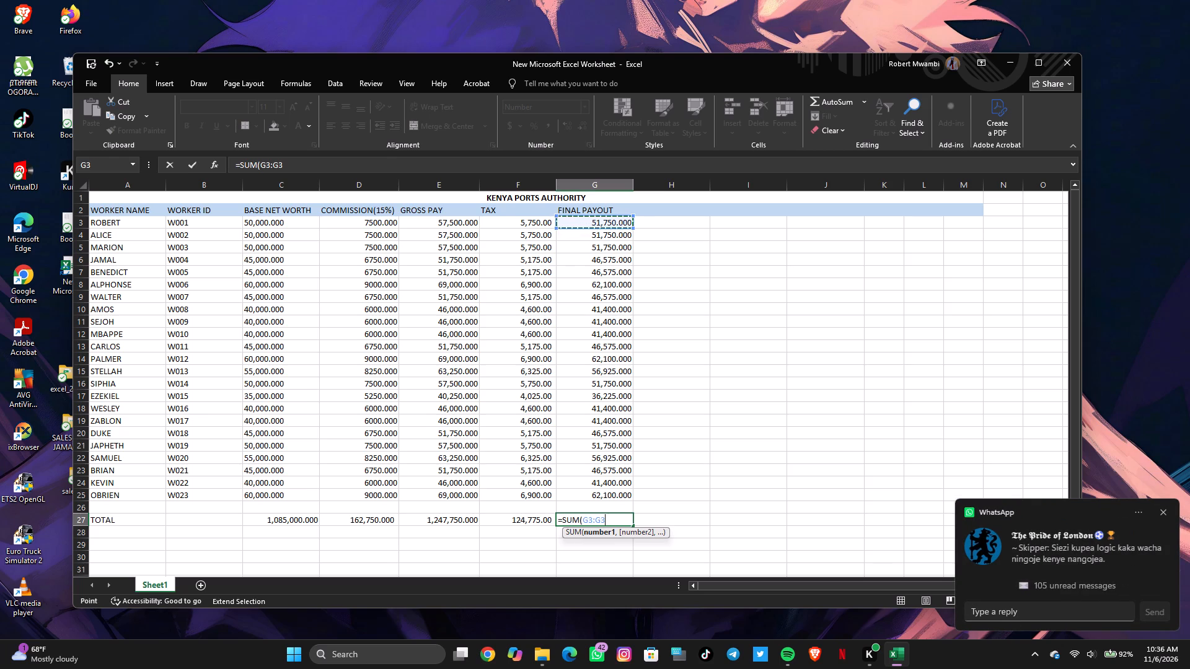
{"action": "key", "text": "BackSpace"}
{"action": "key", "text": "BackSpace"}
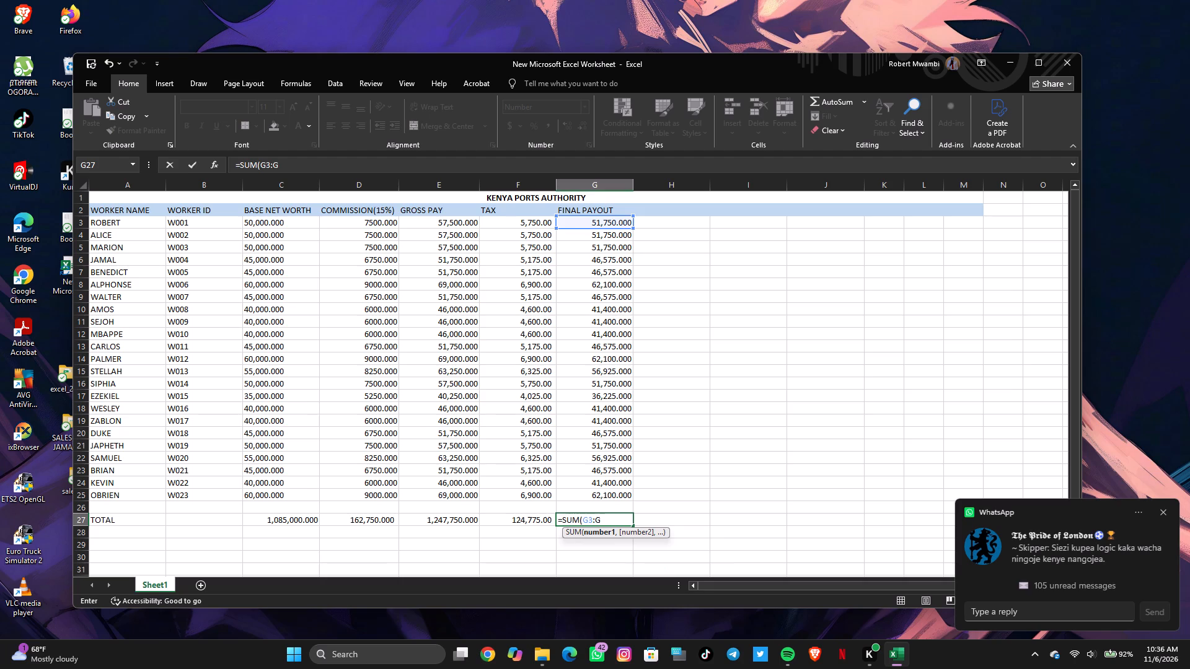
{"action": "left_click", "coordinate": [609, 499]}
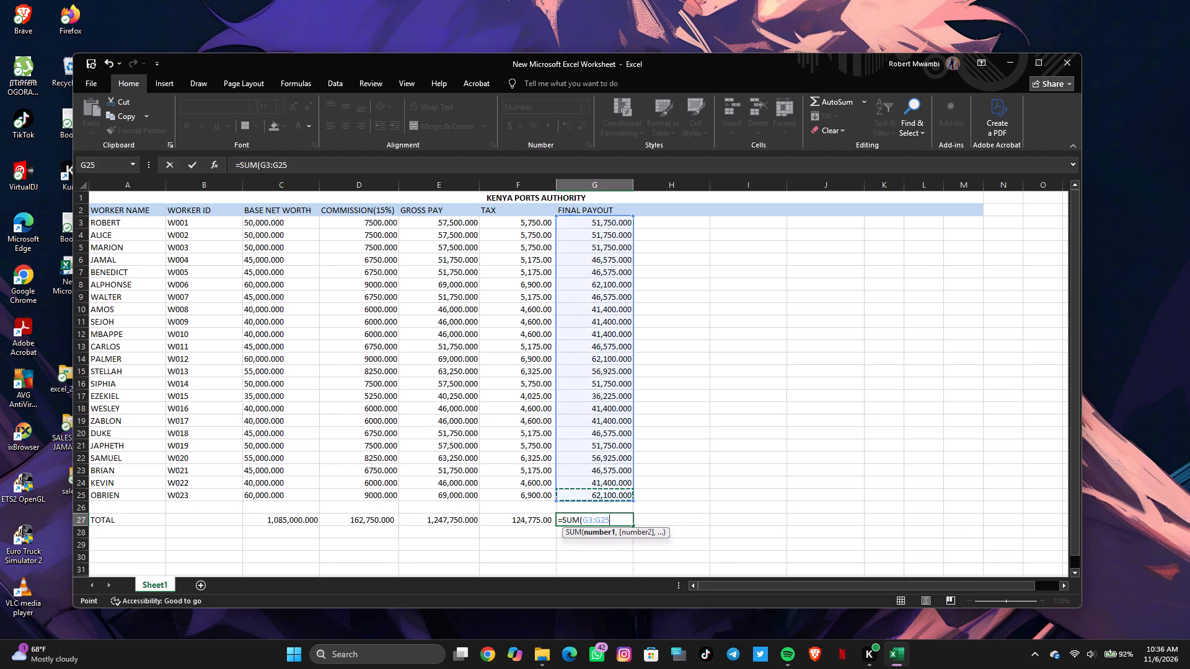
{"action": "key", "text": "Return"}
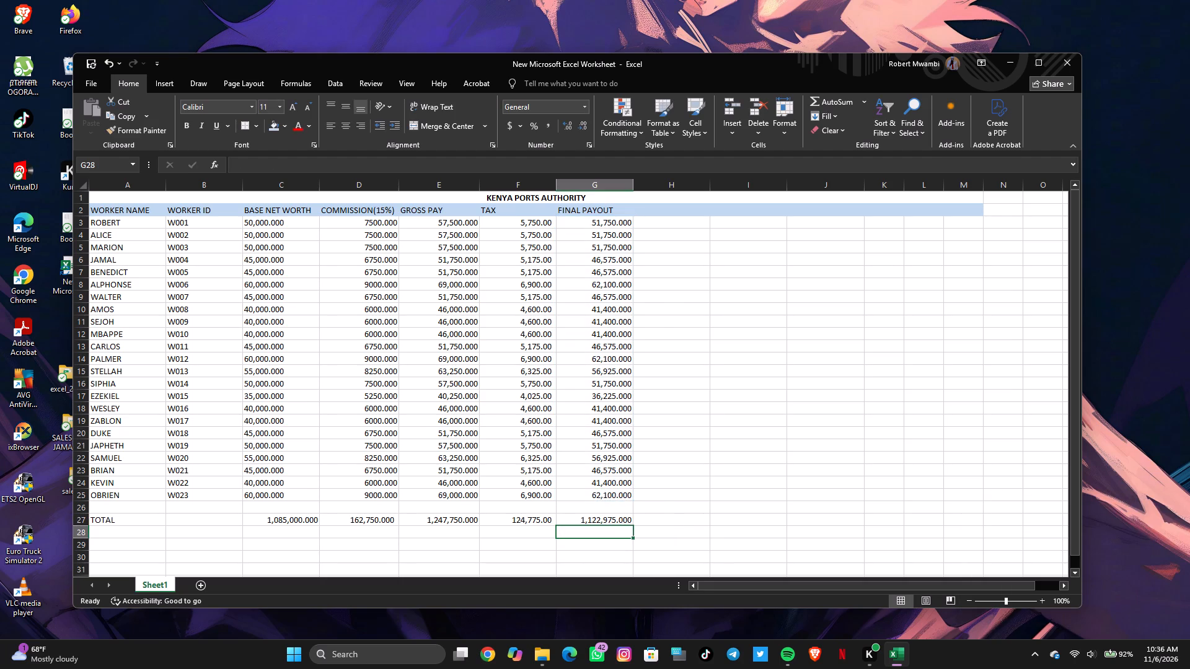
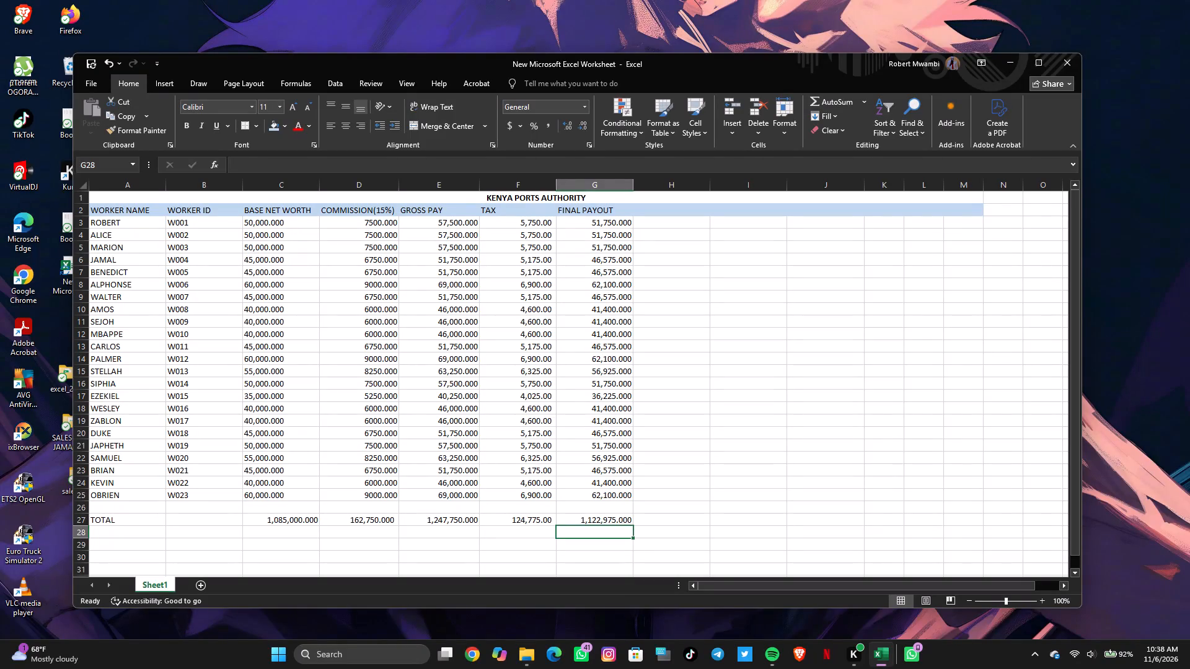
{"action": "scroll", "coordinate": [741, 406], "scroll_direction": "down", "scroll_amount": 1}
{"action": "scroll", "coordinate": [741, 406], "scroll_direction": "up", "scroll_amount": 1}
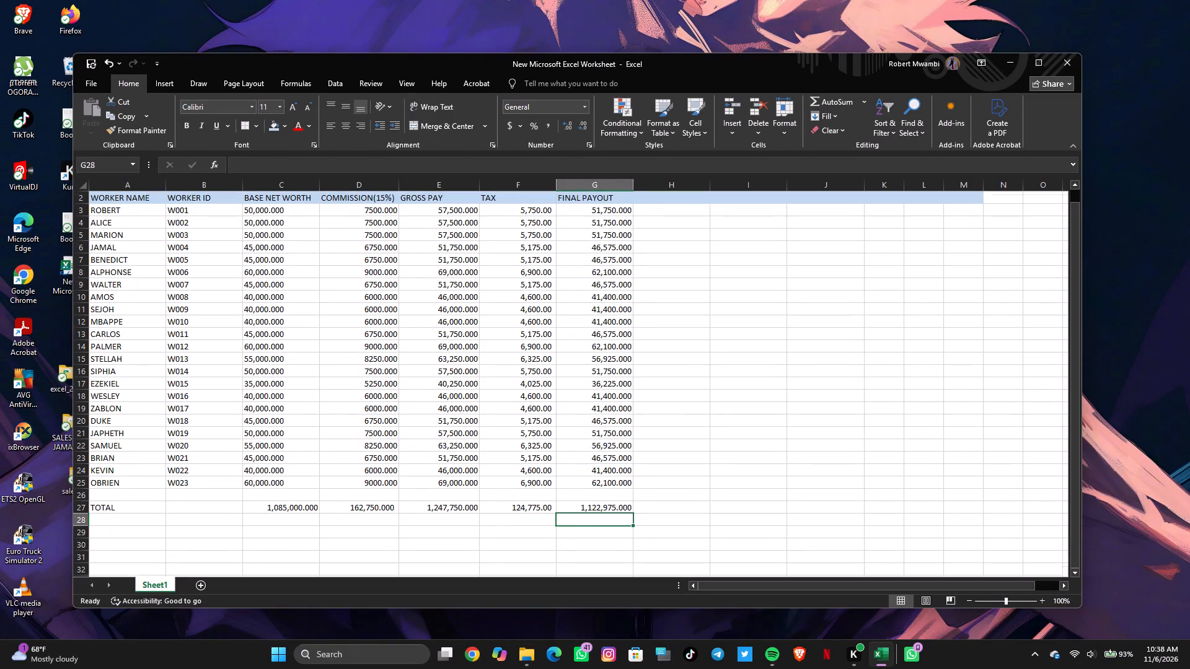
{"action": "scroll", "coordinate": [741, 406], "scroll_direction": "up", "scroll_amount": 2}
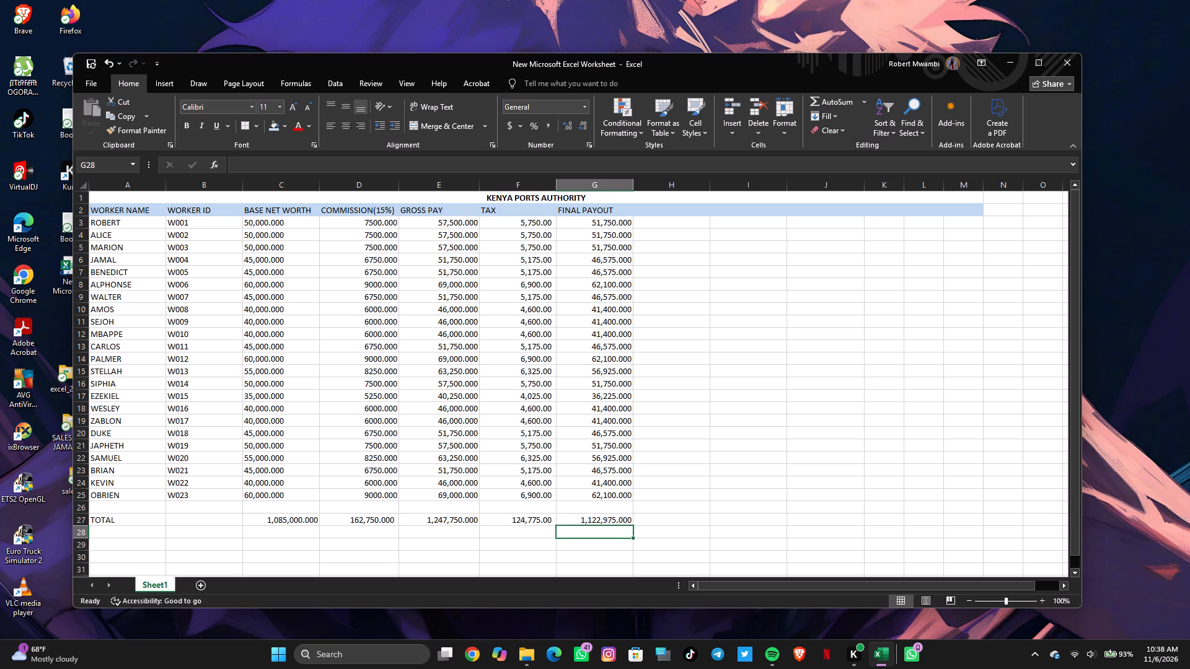
Select the worker pay table from the header row through the last worker, range A2:G25.
{"action": "left_click_drag", "start_coordinate": [119, 209], "coordinate": [332, 348]}
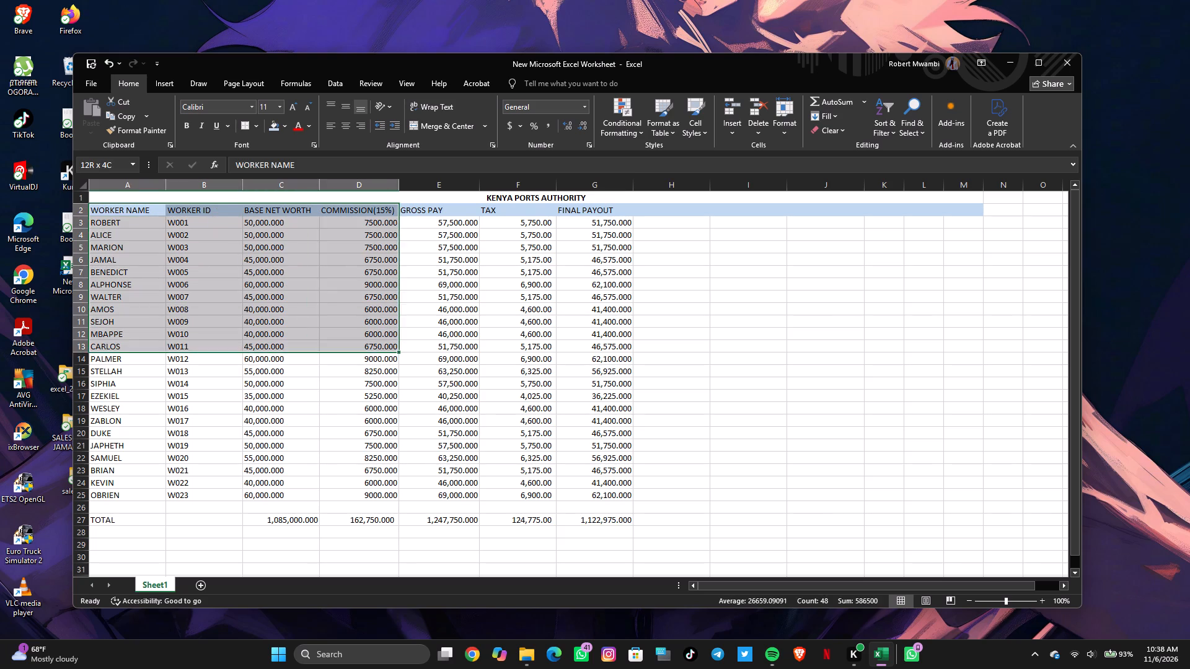
{"action": "left_click_drag", "start_coordinate": [332, 348], "coordinate": [598, 499]}
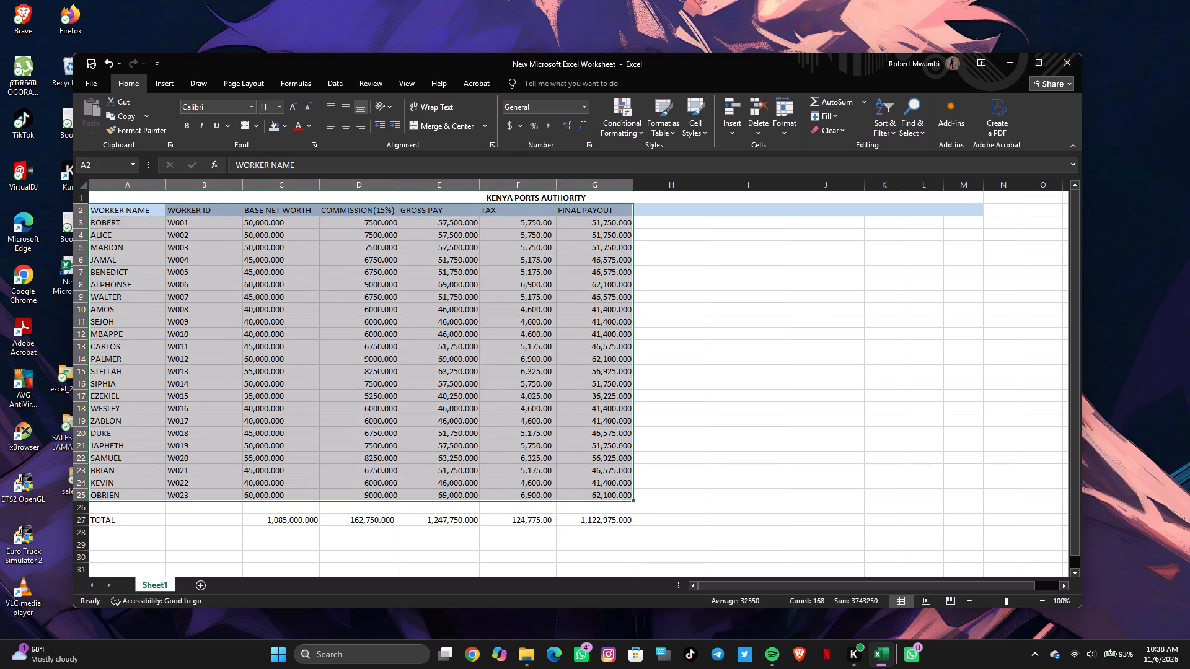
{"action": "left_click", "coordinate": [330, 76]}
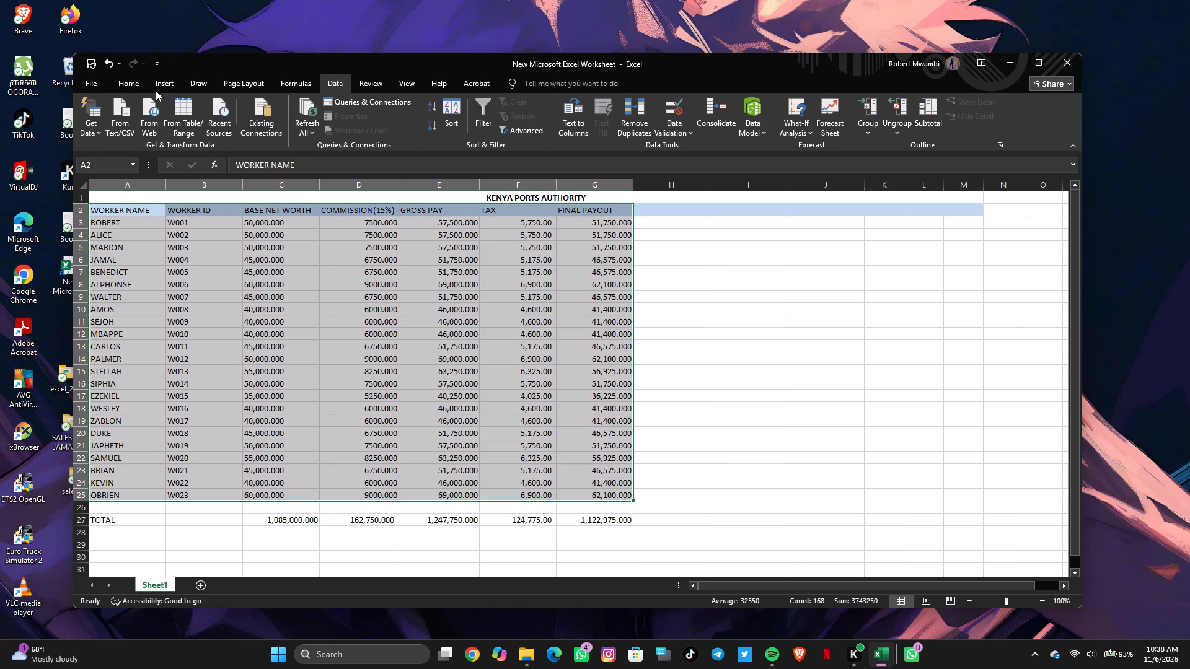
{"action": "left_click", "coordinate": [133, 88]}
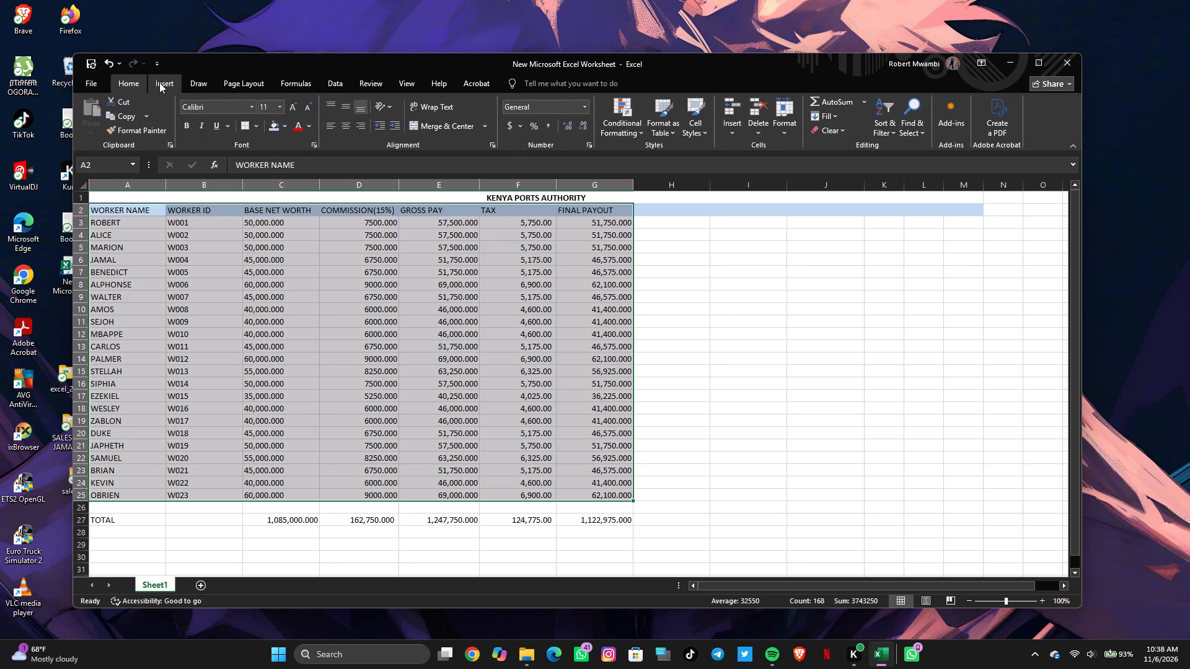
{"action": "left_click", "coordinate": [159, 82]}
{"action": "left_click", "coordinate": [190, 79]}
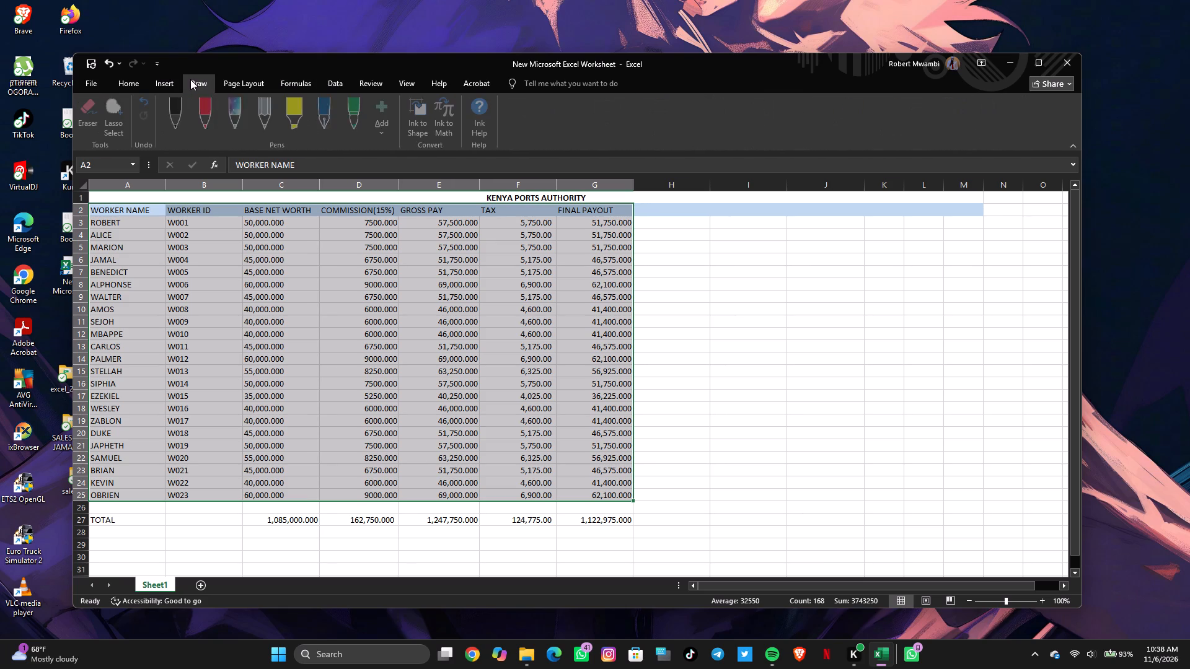
Set the worksheet's page orientation to Landscape.
{"action": "left_click", "coordinate": [244, 74]}
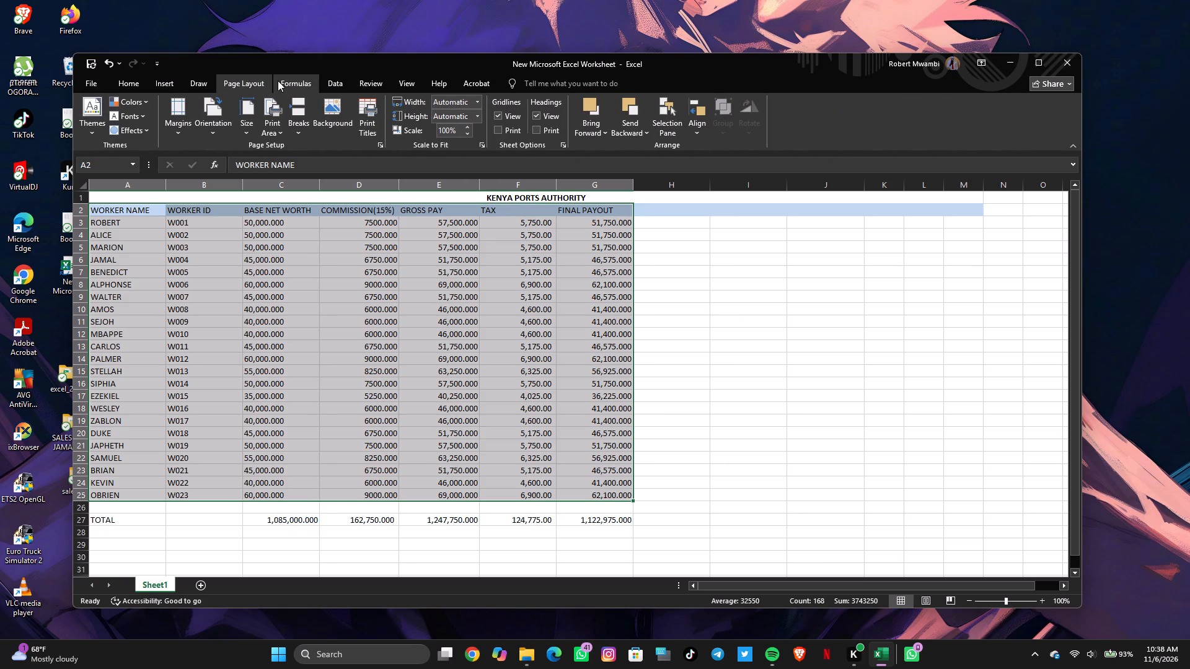
{"action": "left_click", "coordinate": [202, 115]}
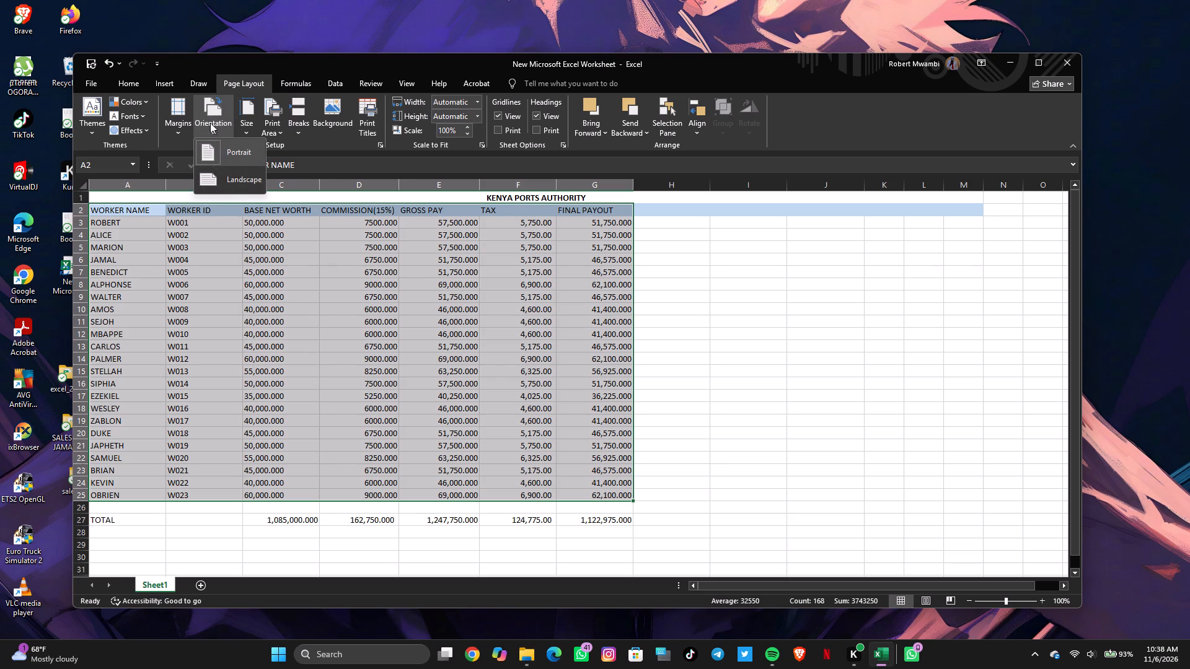
{"action": "left_click", "coordinate": [247, 185]}
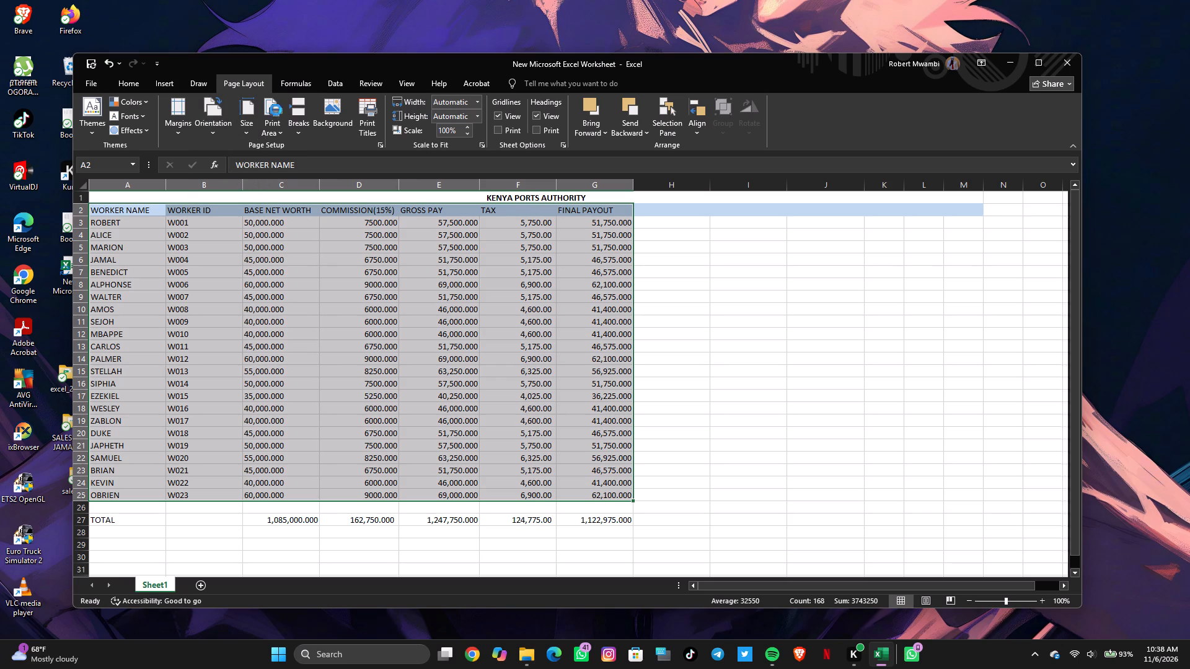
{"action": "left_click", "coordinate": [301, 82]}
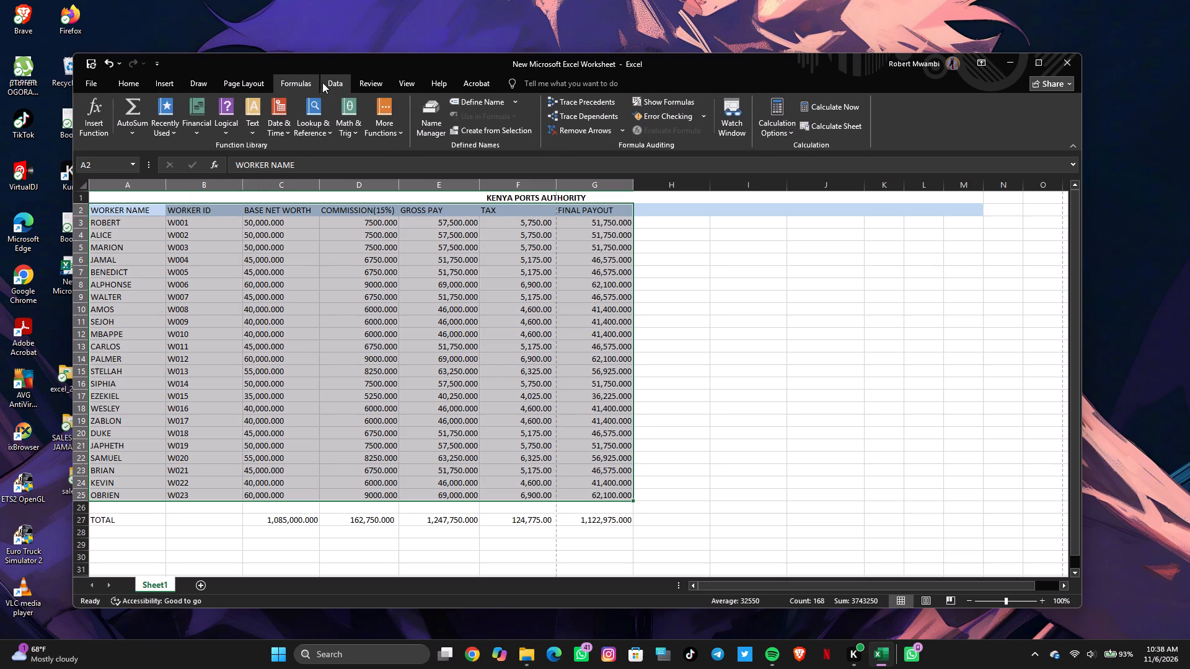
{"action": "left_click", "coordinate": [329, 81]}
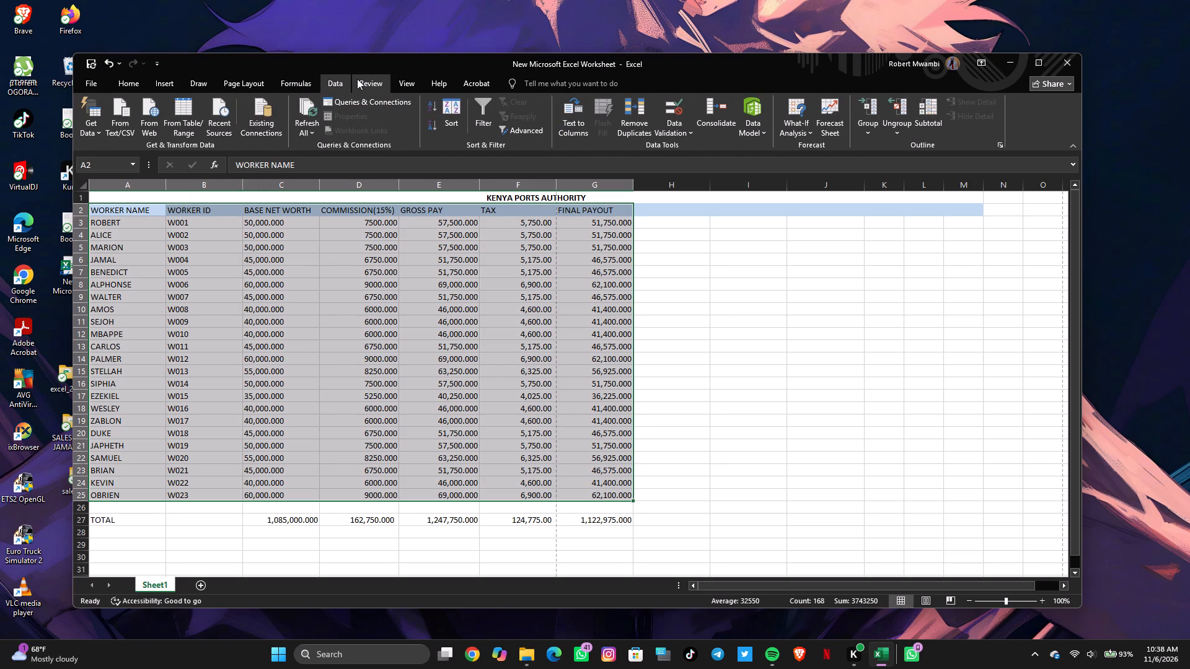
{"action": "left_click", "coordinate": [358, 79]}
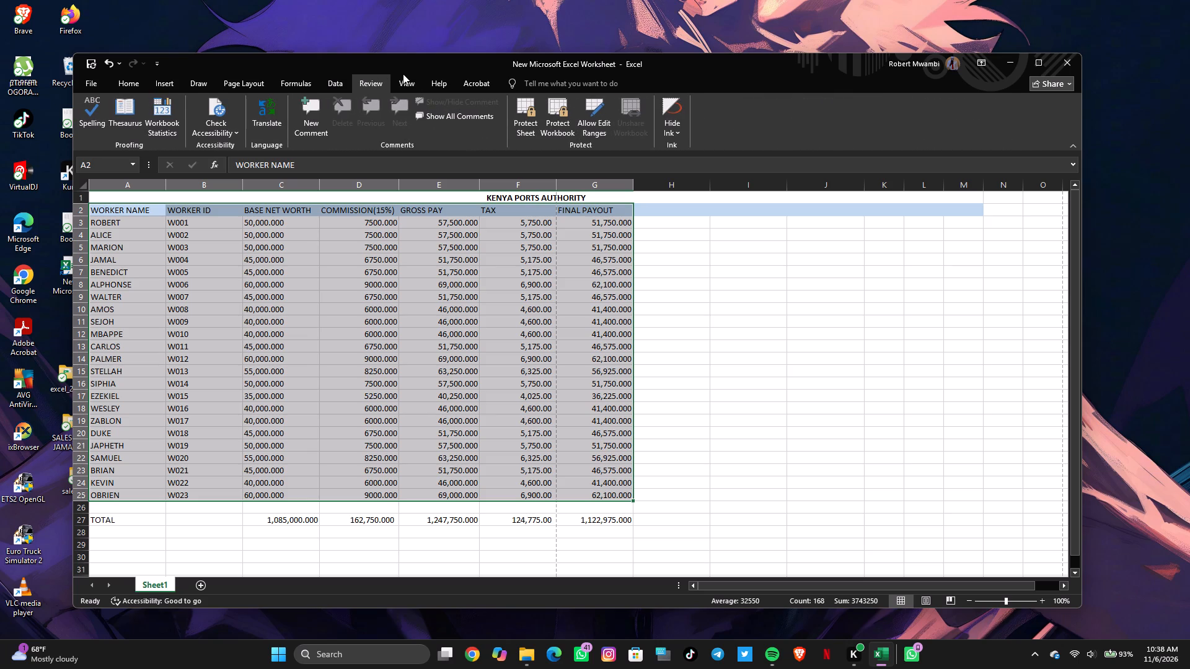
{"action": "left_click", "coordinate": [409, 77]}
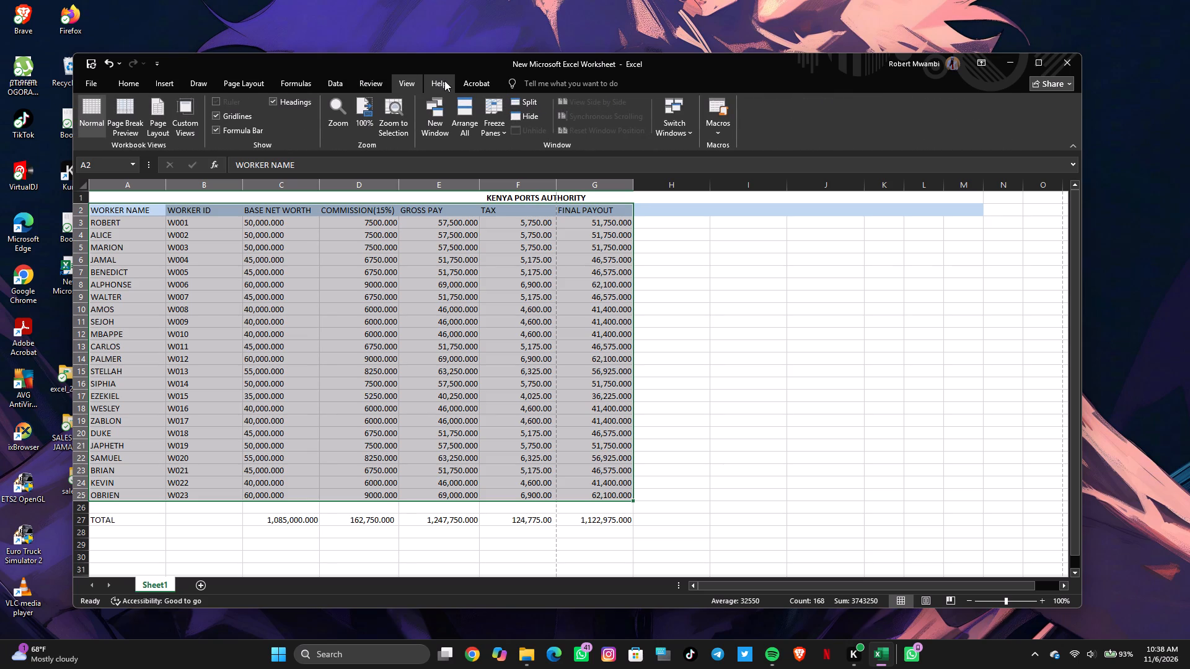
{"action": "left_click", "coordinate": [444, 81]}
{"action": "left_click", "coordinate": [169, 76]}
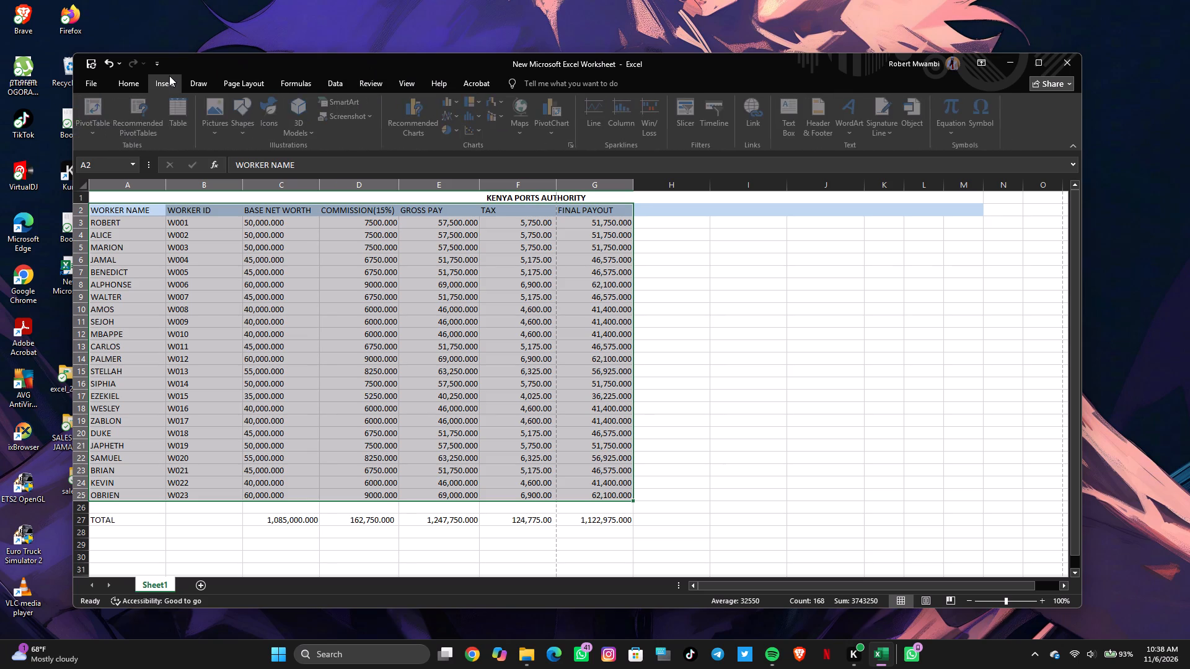
Open the sort and filter options for the selected worker table A2:G25.
{"action": "left_click", "coordinate": [136, 81]}
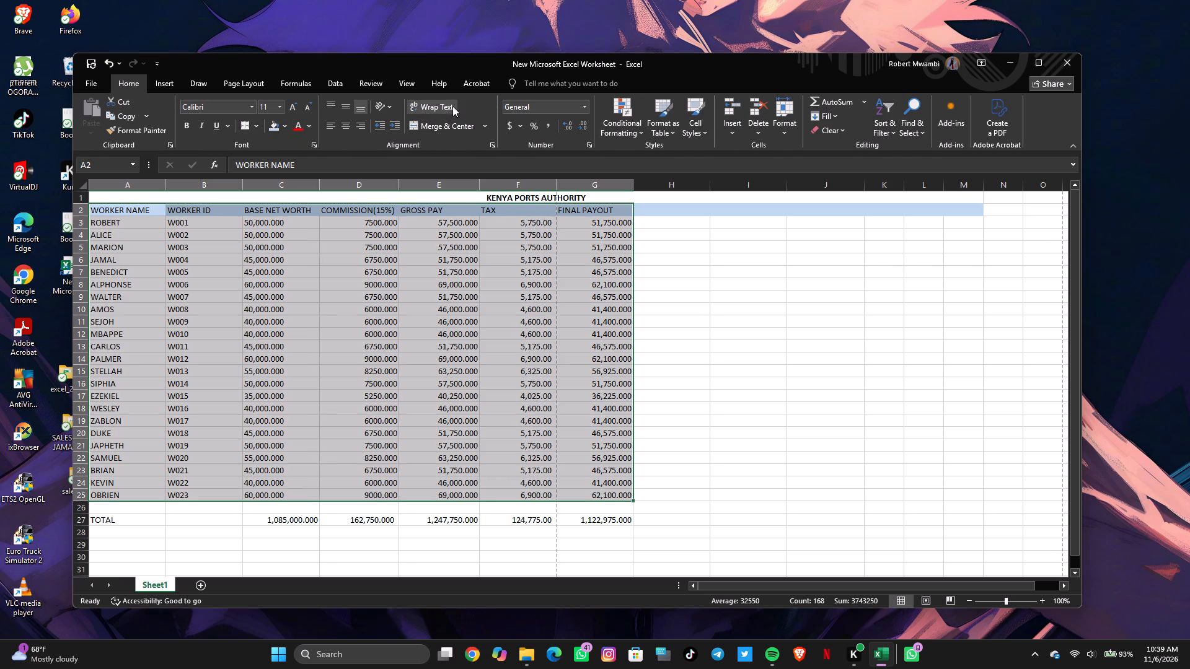
{"action": "left_click", "coordinate": [884, 104]}
{"action": "left_click", "coordinate": [909, 146]}
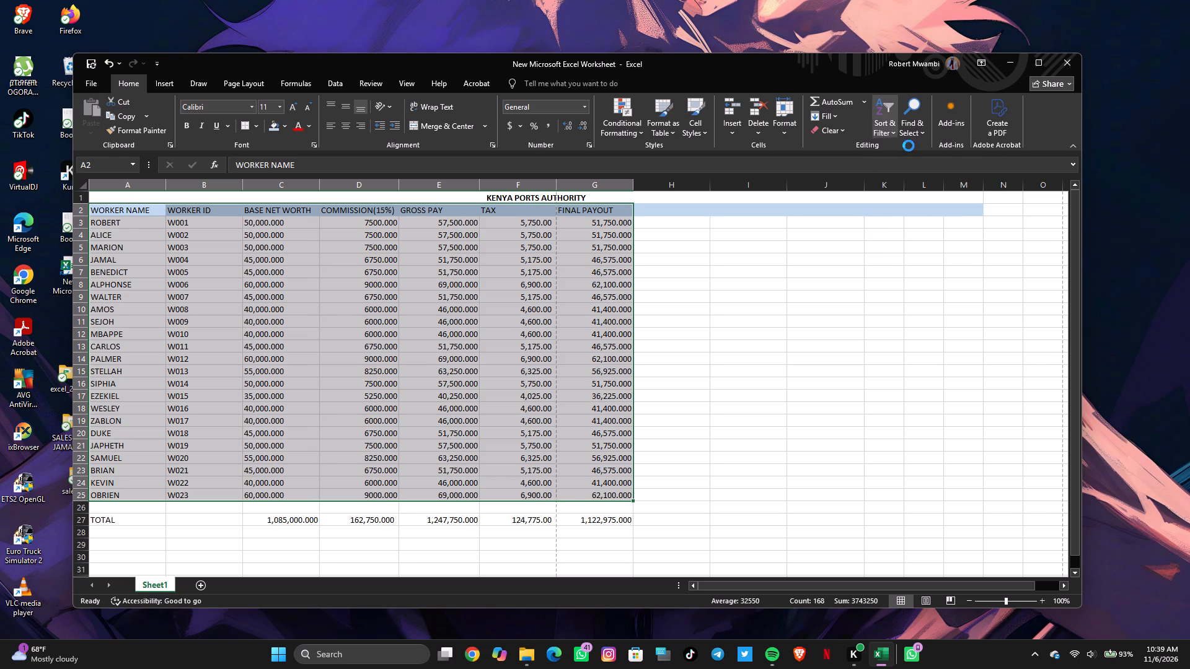
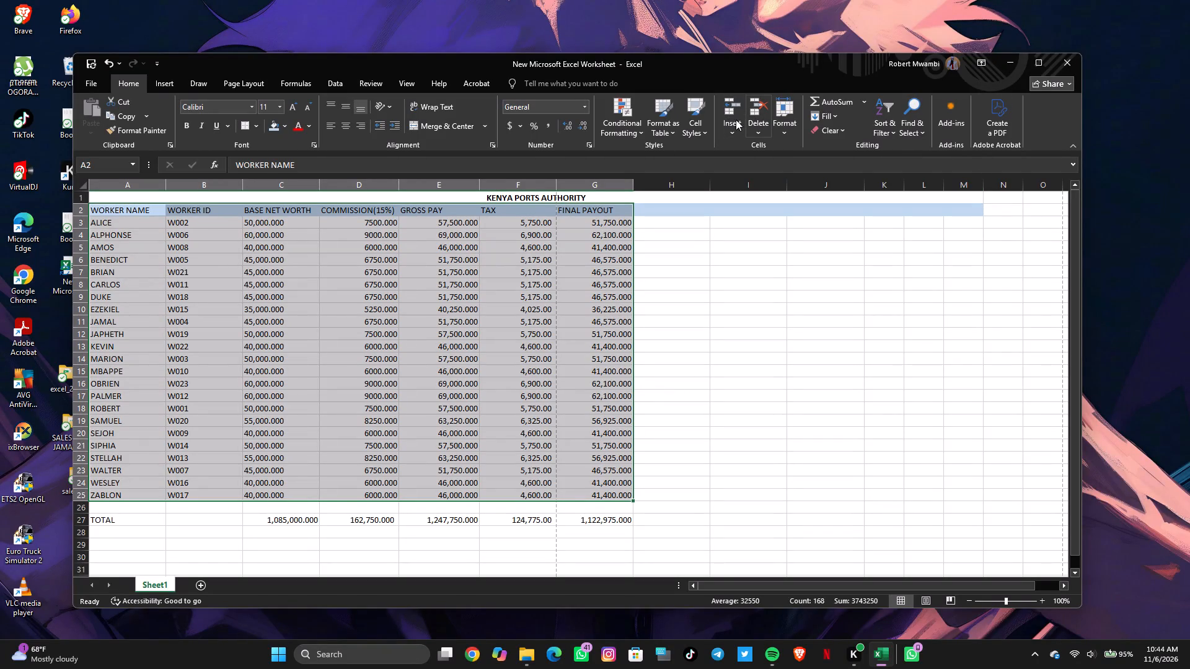
Clear the worker table selection by selecting the empty cell H2 beside the FINAL PAYOUT header.
{"action": "left_click", "coordinate": [658, 209]}
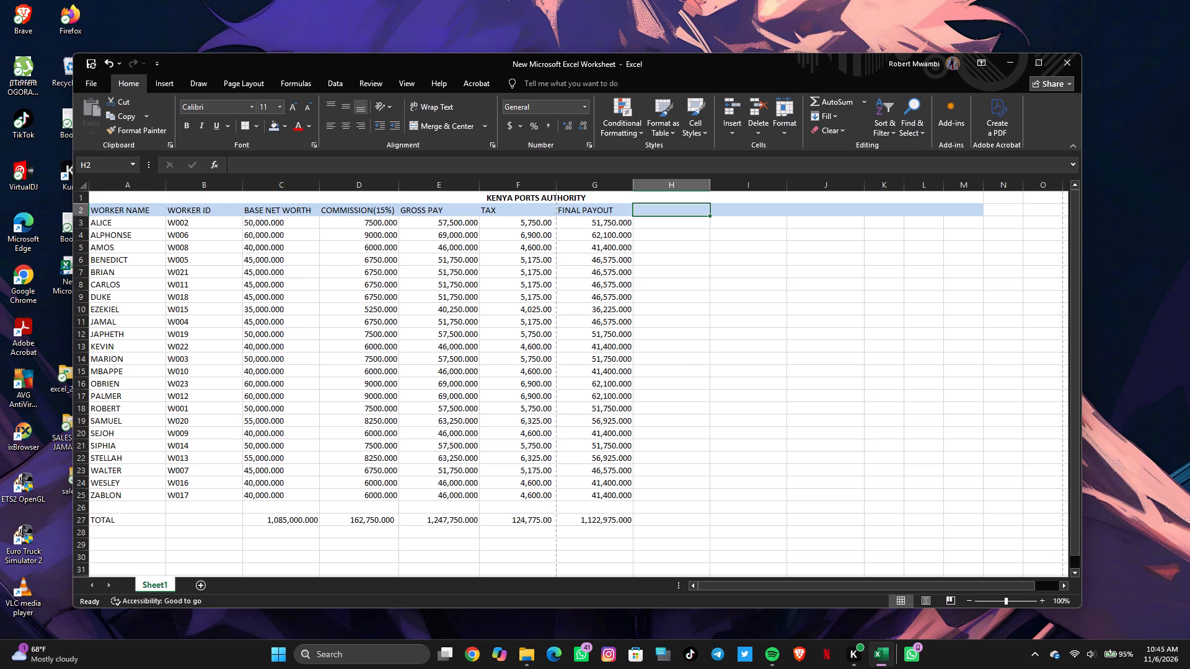
Switch to WhatsApp, resuming it from the phone on this PC.
{"action": "left_click", "coordinate": [912, 658]}
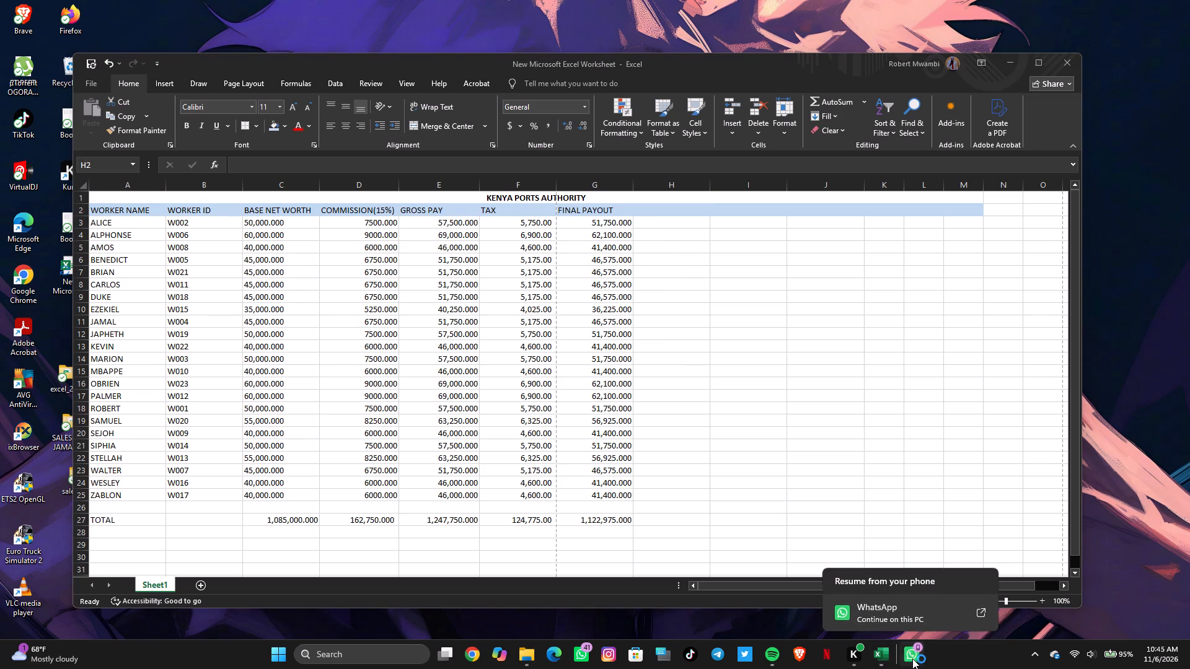
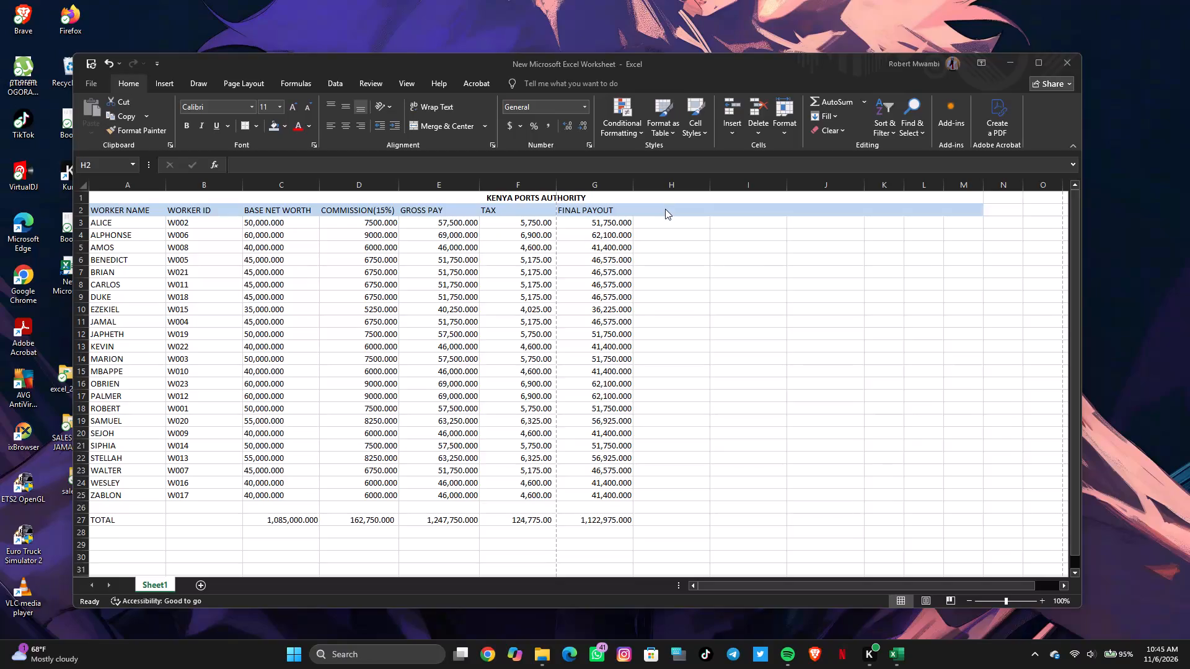
Add a PAYMENT STATUS column header in H2 beside FINAL PAYOUT.
{"action": "left_click", "coordinate": [665, 209]}
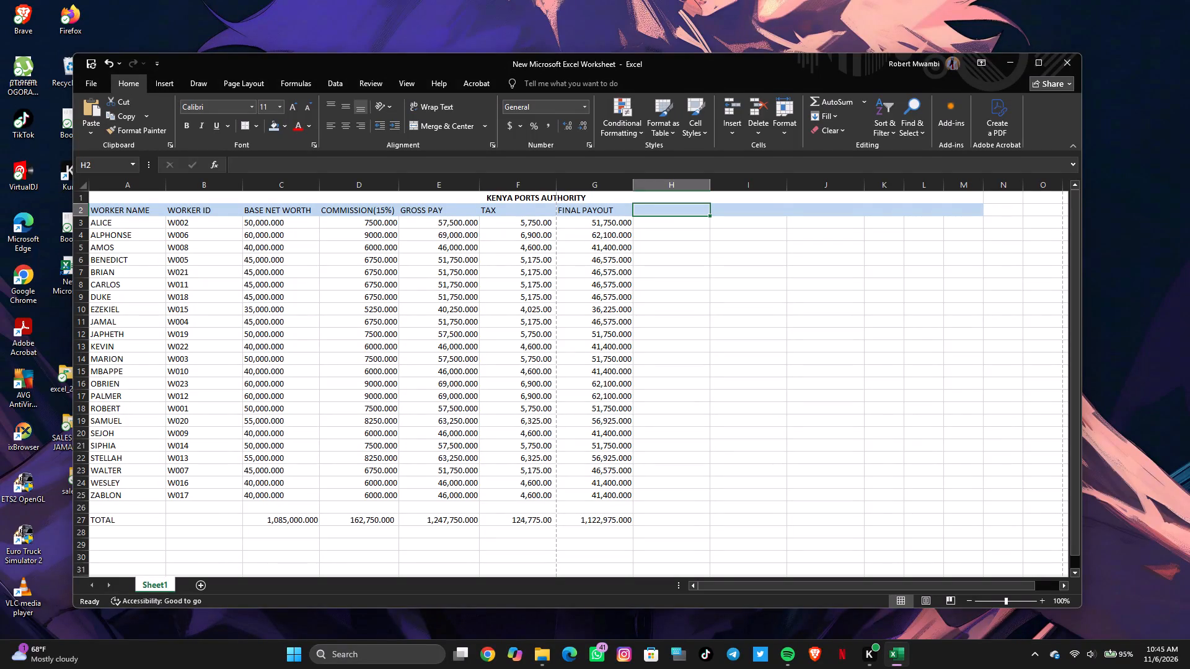
{"action": "type", "text": "PAYMENT STATUS"}
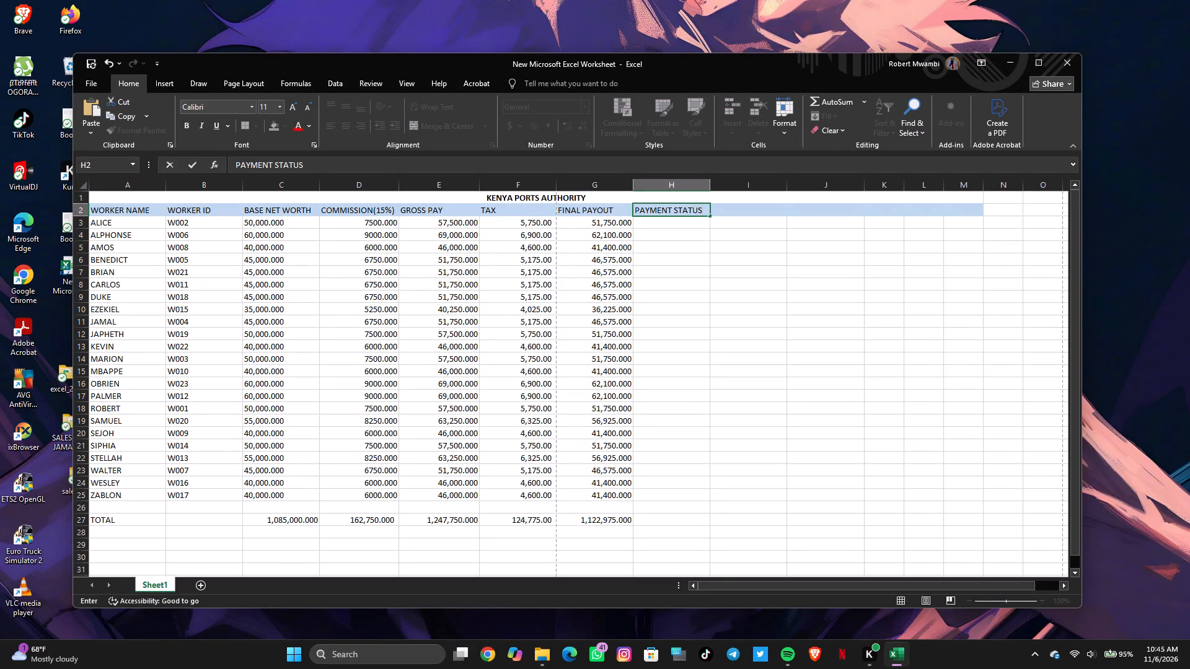
{"action": "left_click", "coordinate": [645, 222]}
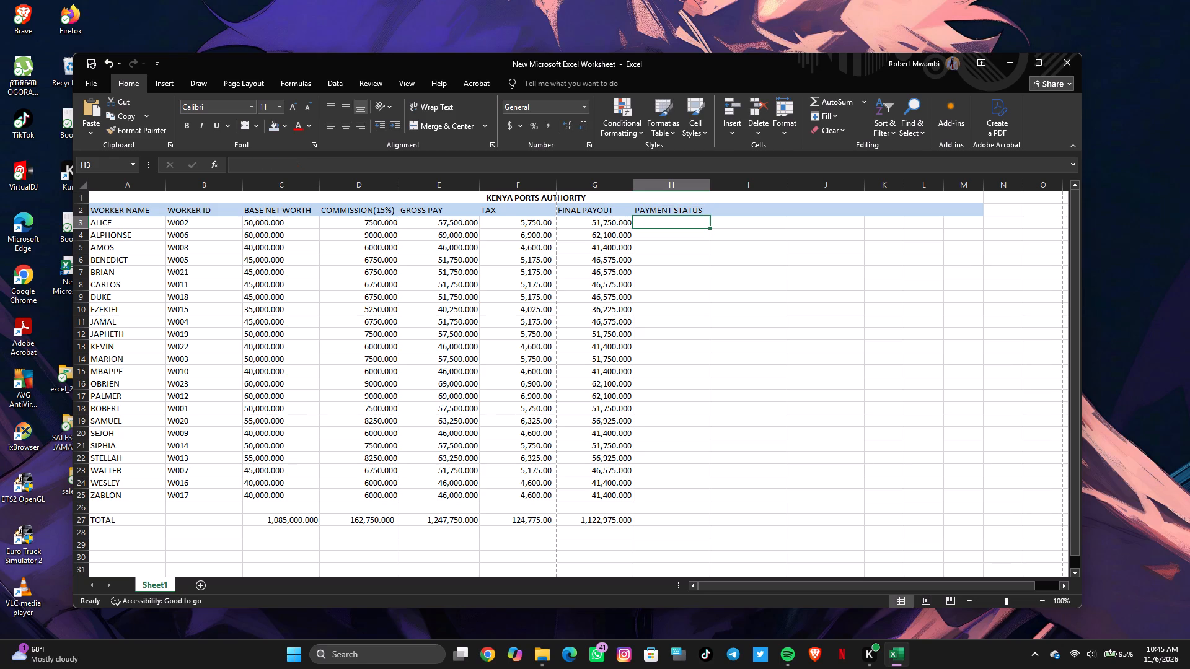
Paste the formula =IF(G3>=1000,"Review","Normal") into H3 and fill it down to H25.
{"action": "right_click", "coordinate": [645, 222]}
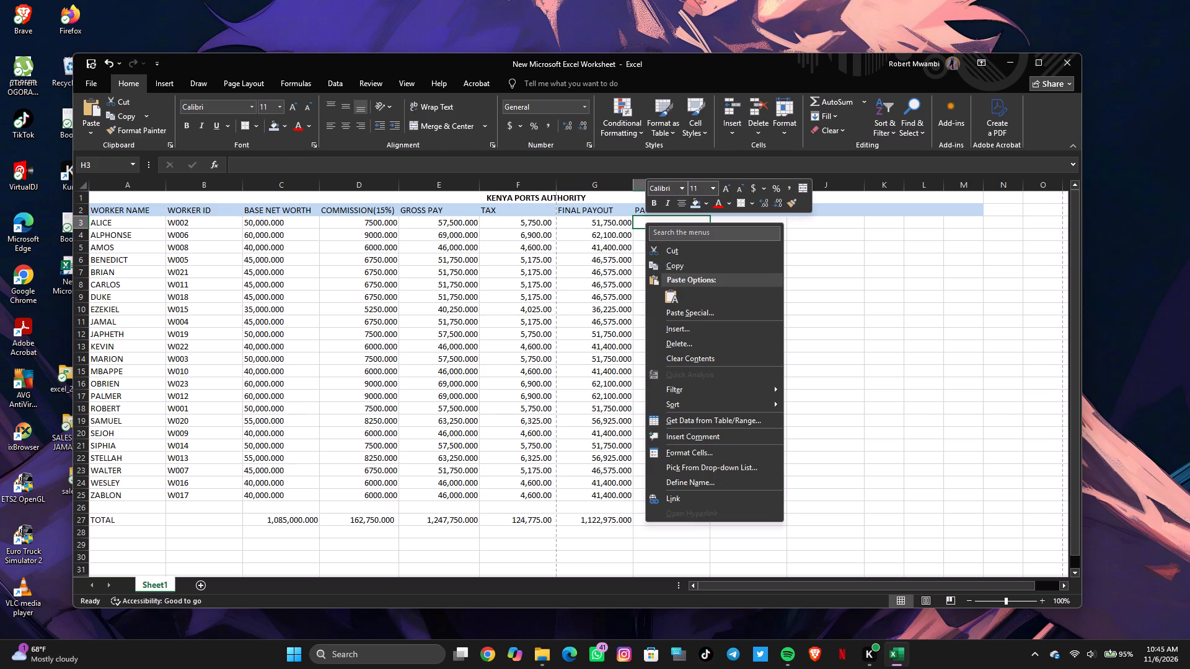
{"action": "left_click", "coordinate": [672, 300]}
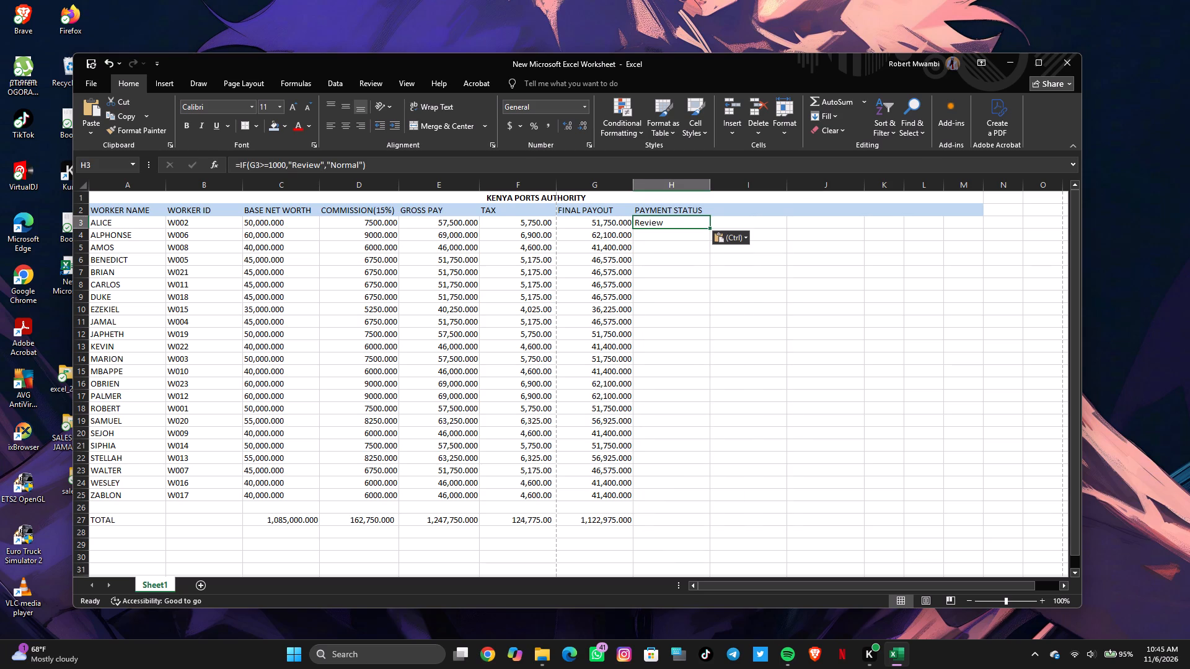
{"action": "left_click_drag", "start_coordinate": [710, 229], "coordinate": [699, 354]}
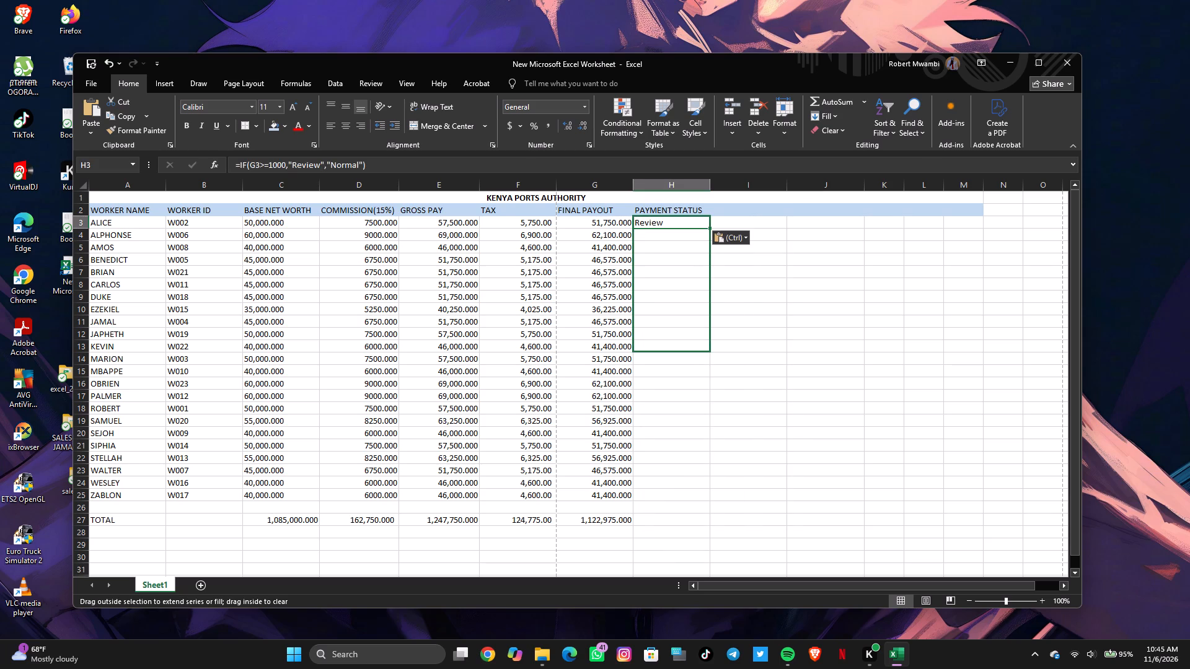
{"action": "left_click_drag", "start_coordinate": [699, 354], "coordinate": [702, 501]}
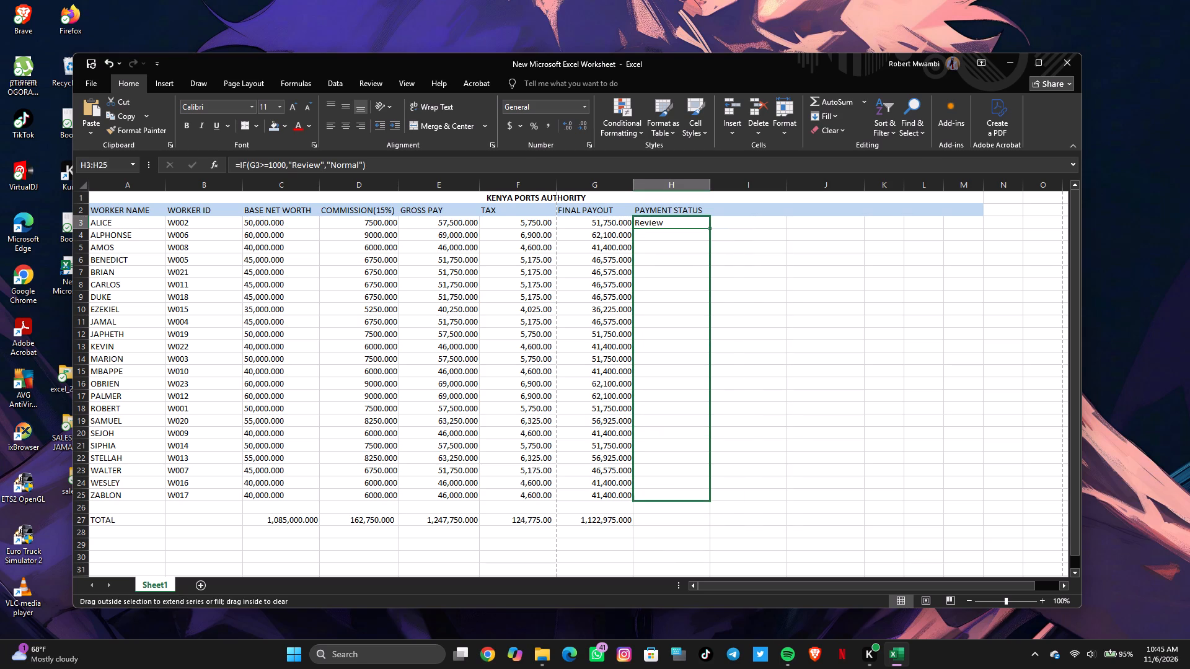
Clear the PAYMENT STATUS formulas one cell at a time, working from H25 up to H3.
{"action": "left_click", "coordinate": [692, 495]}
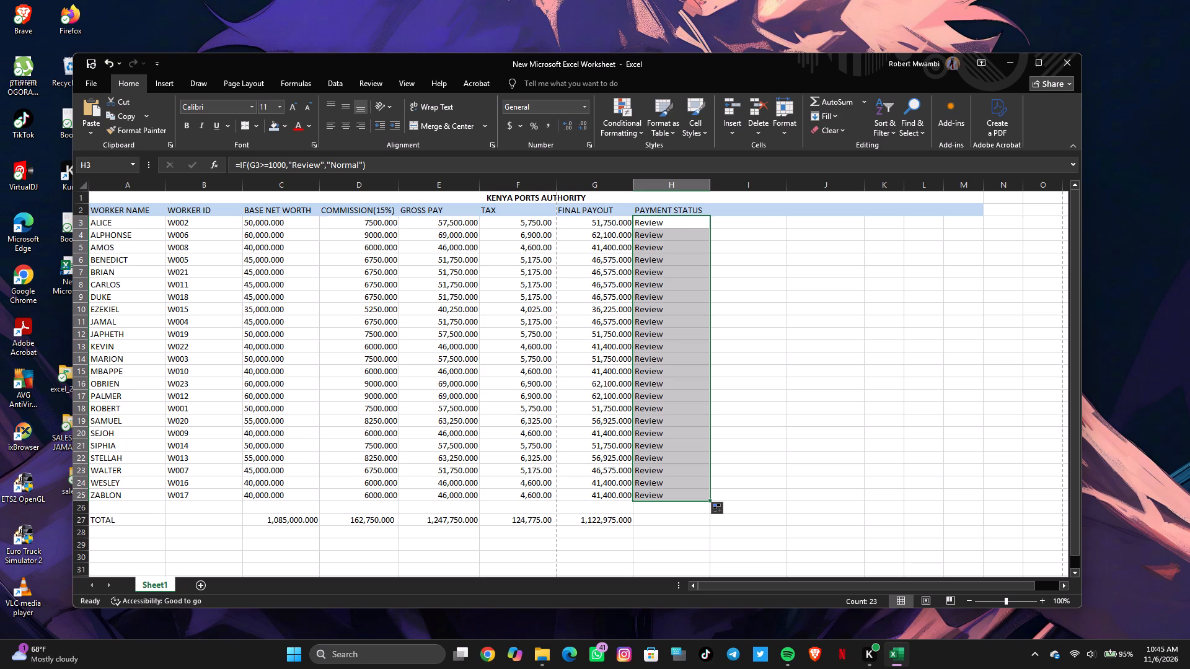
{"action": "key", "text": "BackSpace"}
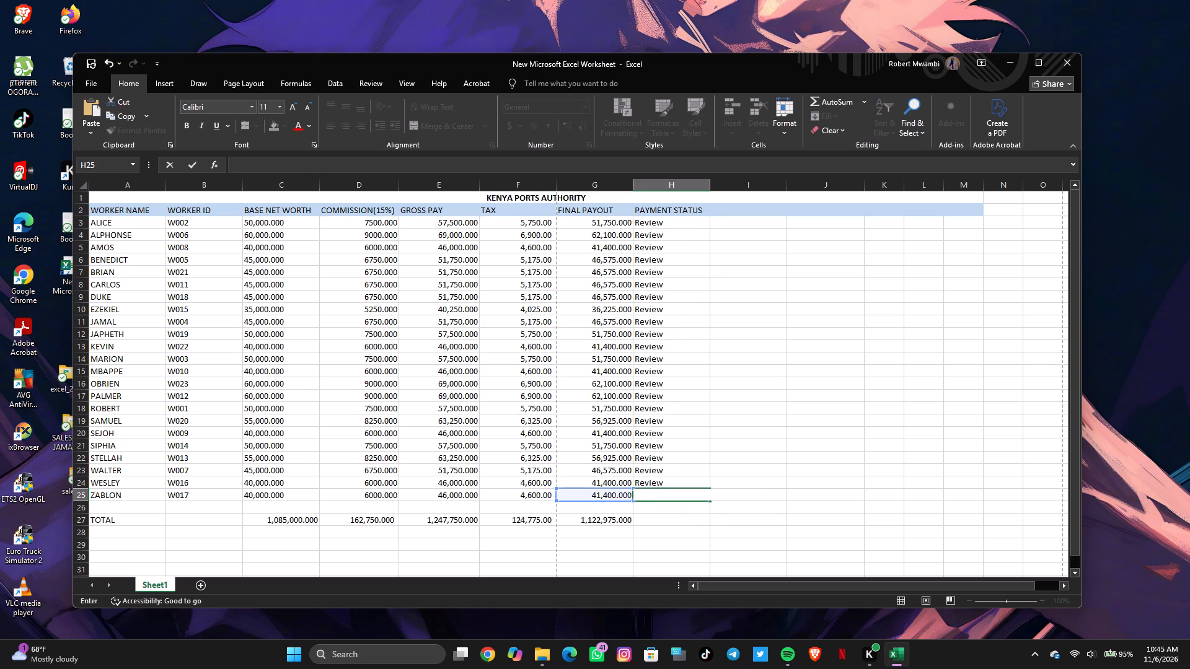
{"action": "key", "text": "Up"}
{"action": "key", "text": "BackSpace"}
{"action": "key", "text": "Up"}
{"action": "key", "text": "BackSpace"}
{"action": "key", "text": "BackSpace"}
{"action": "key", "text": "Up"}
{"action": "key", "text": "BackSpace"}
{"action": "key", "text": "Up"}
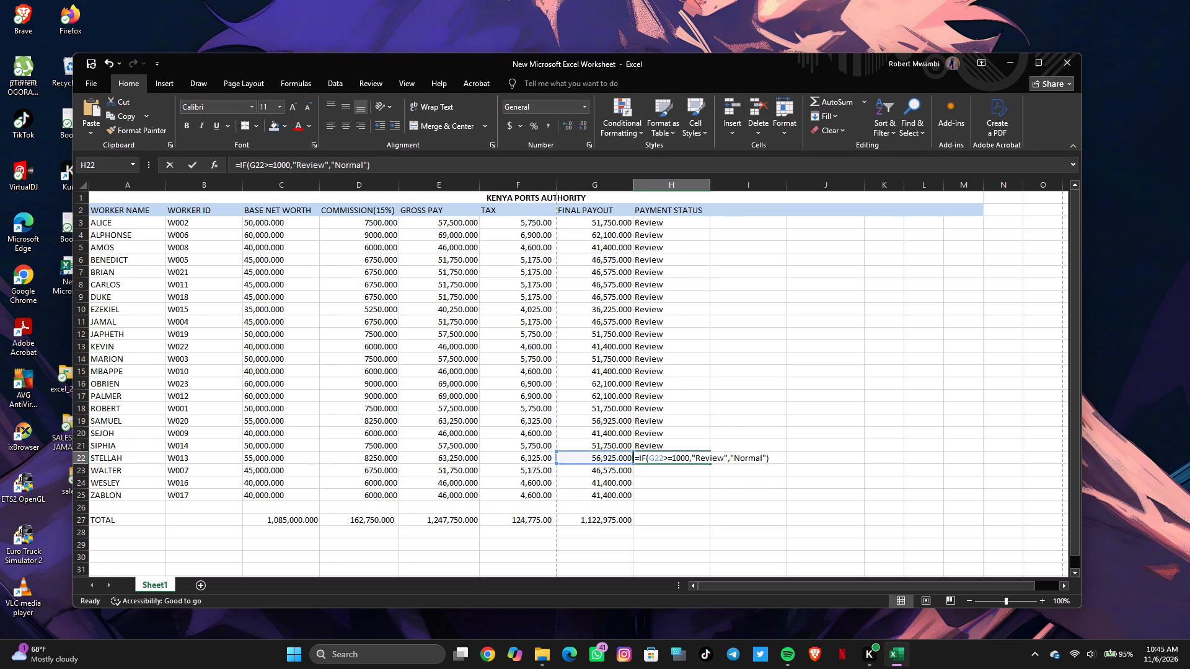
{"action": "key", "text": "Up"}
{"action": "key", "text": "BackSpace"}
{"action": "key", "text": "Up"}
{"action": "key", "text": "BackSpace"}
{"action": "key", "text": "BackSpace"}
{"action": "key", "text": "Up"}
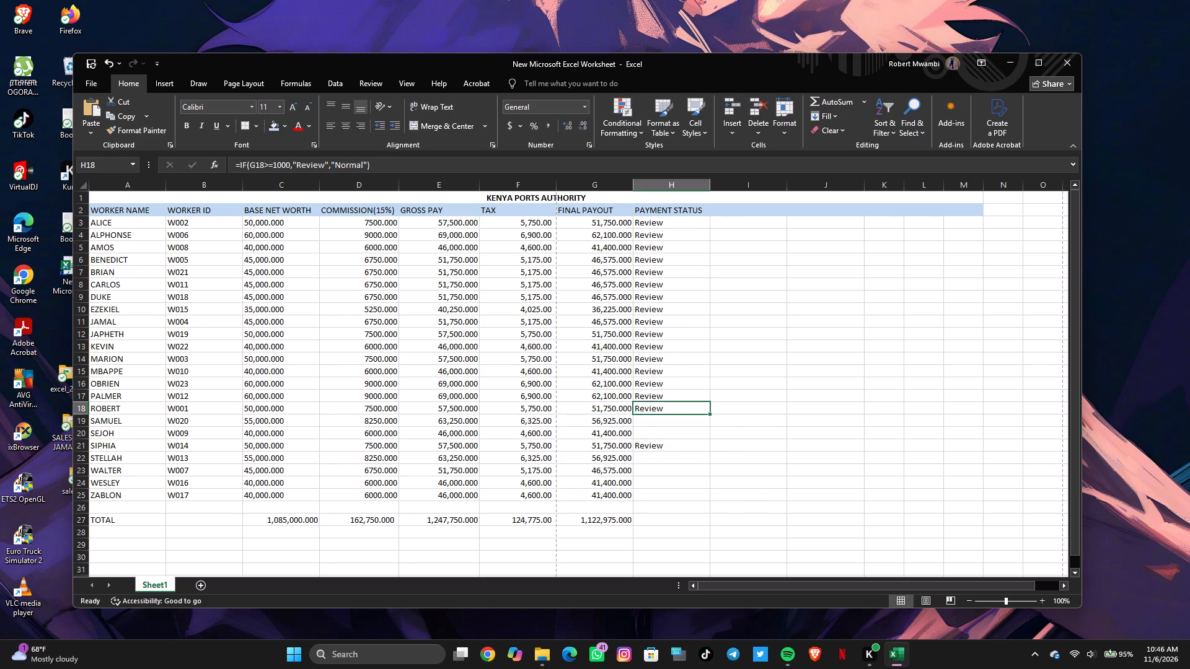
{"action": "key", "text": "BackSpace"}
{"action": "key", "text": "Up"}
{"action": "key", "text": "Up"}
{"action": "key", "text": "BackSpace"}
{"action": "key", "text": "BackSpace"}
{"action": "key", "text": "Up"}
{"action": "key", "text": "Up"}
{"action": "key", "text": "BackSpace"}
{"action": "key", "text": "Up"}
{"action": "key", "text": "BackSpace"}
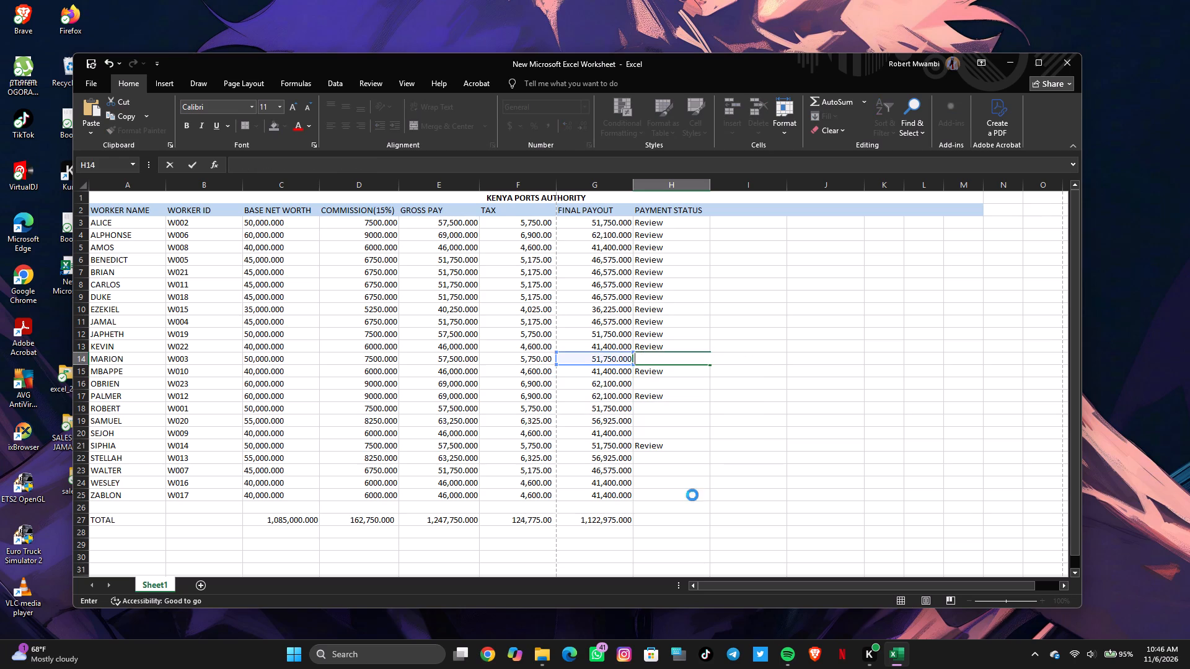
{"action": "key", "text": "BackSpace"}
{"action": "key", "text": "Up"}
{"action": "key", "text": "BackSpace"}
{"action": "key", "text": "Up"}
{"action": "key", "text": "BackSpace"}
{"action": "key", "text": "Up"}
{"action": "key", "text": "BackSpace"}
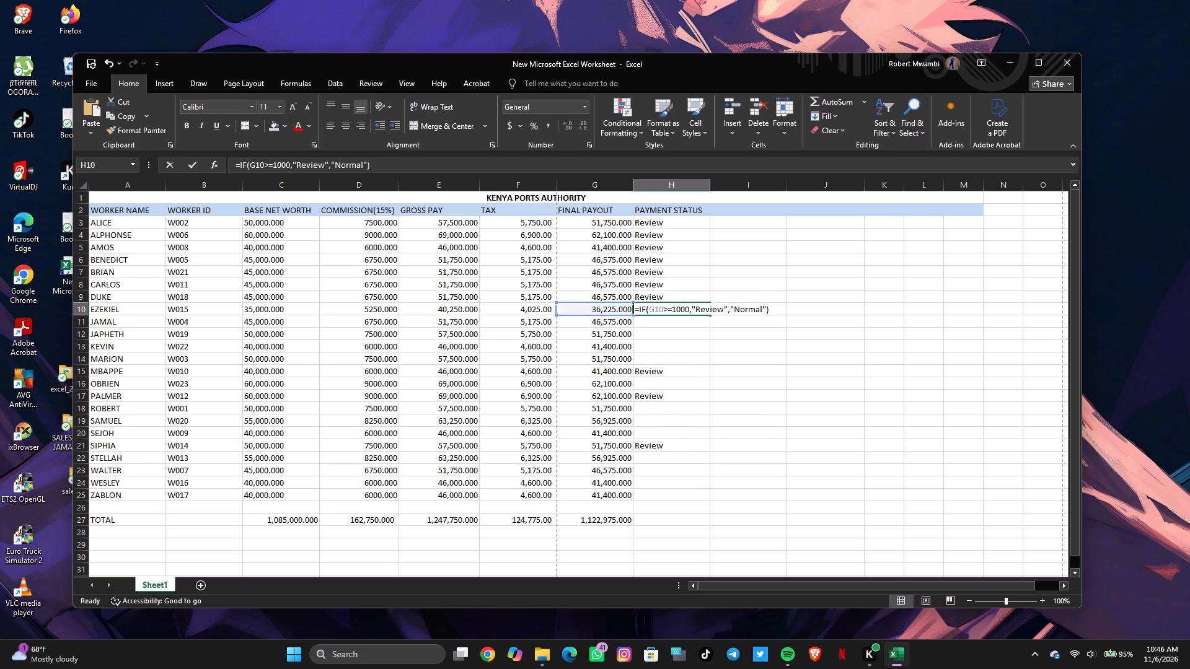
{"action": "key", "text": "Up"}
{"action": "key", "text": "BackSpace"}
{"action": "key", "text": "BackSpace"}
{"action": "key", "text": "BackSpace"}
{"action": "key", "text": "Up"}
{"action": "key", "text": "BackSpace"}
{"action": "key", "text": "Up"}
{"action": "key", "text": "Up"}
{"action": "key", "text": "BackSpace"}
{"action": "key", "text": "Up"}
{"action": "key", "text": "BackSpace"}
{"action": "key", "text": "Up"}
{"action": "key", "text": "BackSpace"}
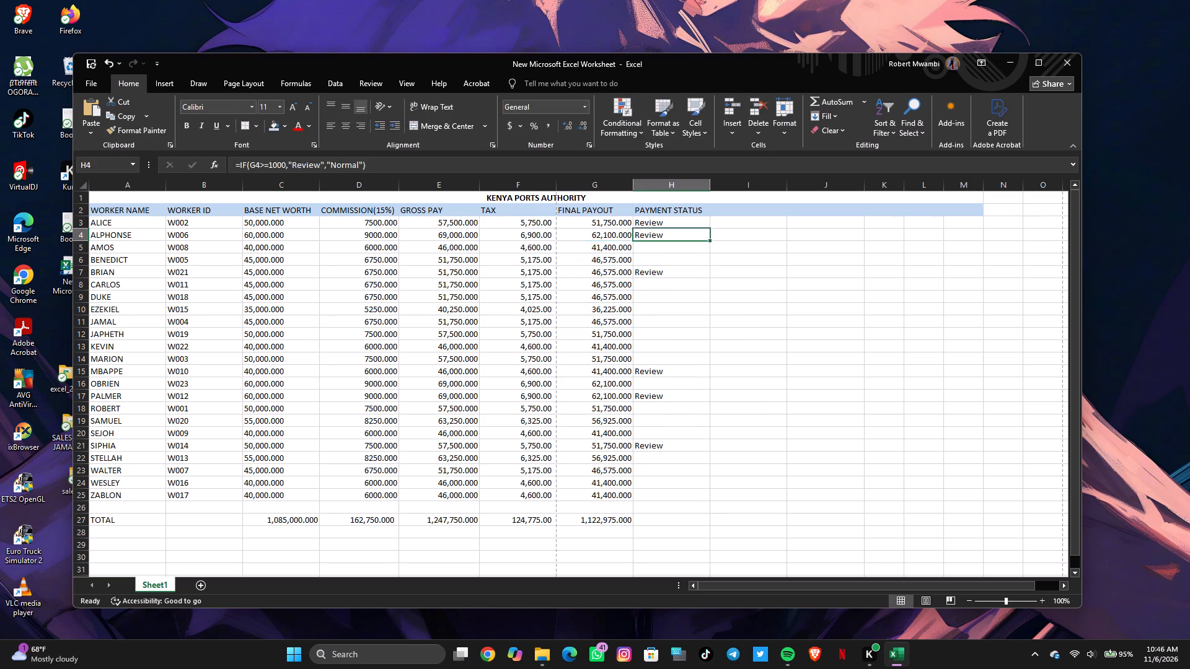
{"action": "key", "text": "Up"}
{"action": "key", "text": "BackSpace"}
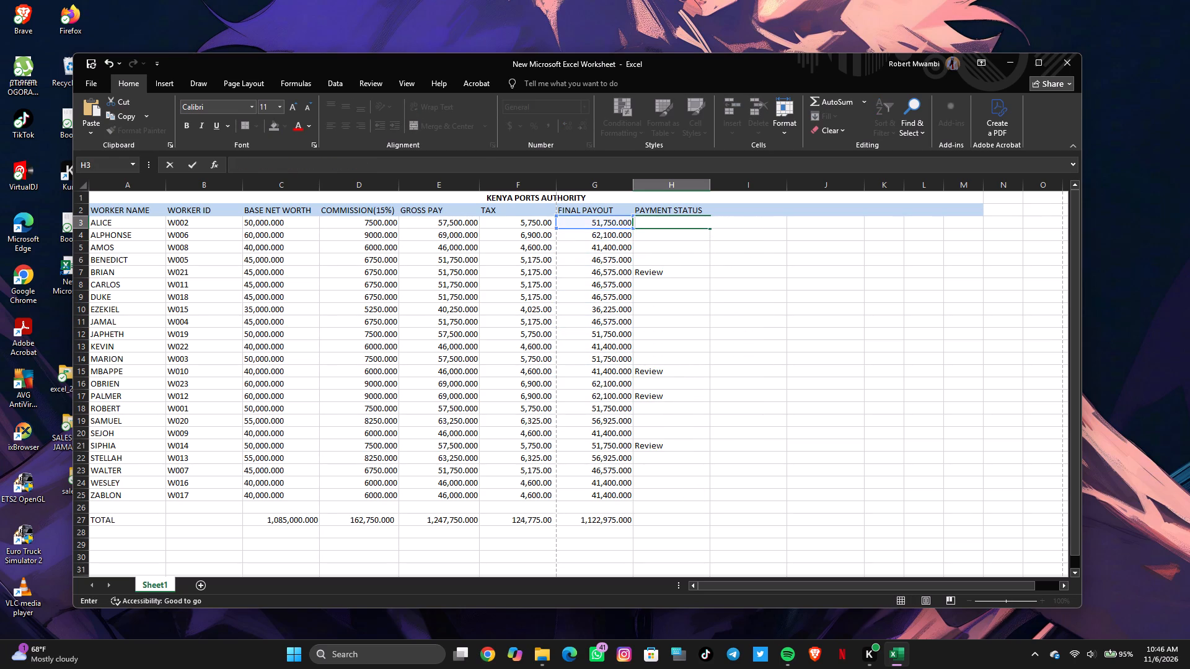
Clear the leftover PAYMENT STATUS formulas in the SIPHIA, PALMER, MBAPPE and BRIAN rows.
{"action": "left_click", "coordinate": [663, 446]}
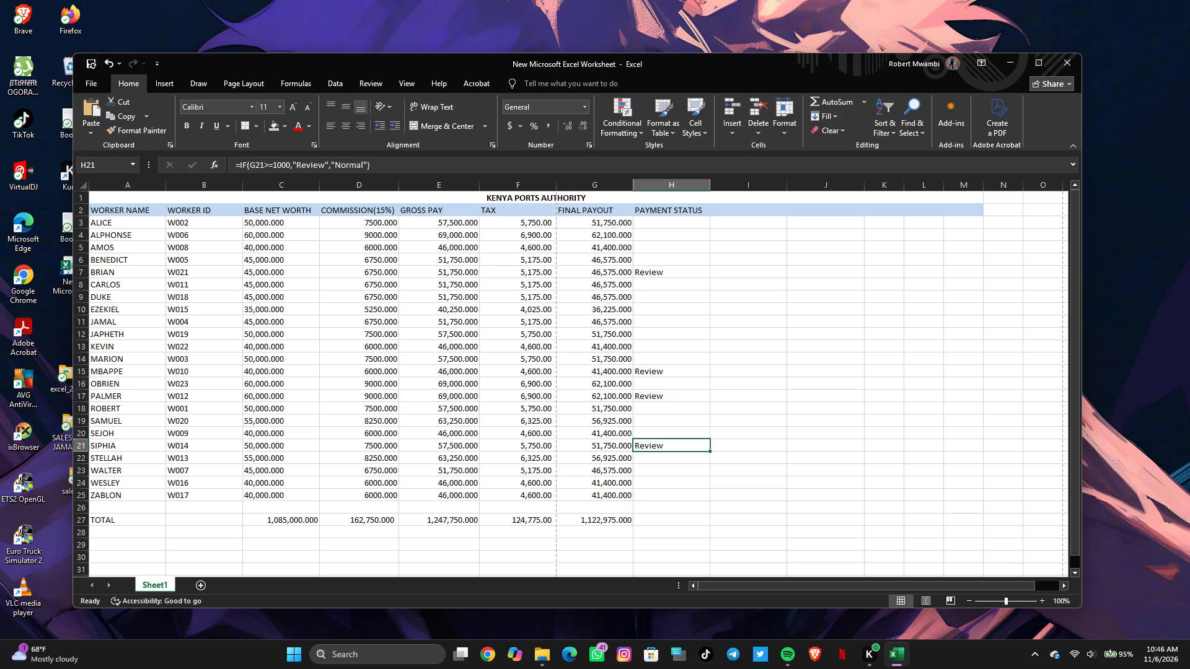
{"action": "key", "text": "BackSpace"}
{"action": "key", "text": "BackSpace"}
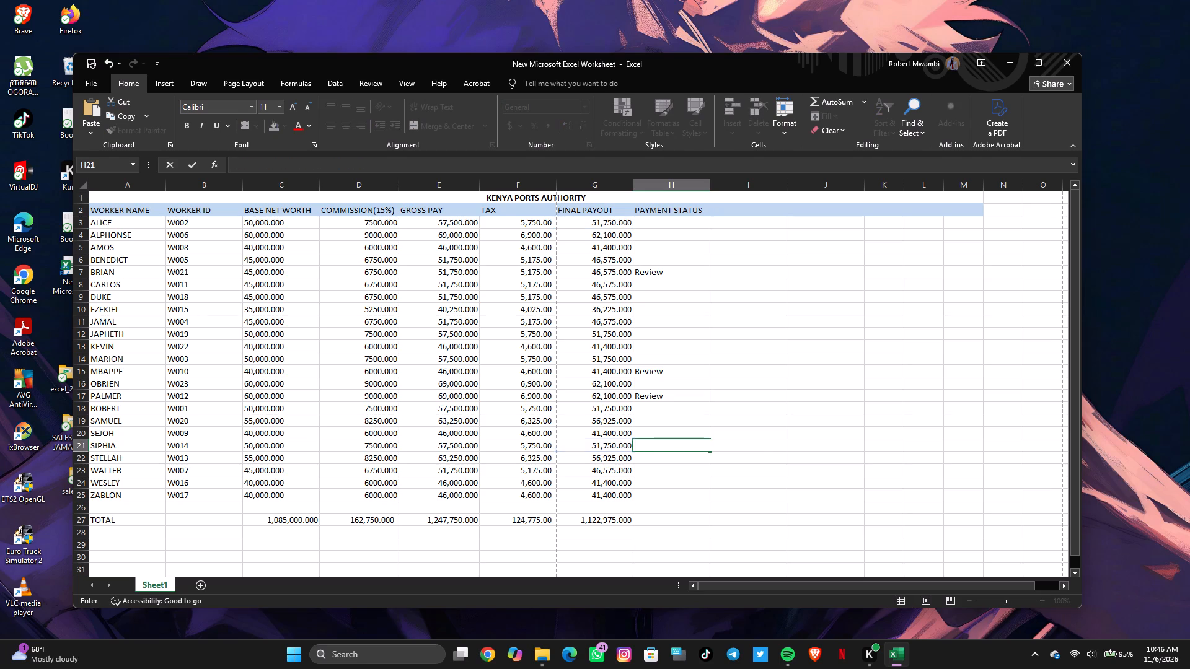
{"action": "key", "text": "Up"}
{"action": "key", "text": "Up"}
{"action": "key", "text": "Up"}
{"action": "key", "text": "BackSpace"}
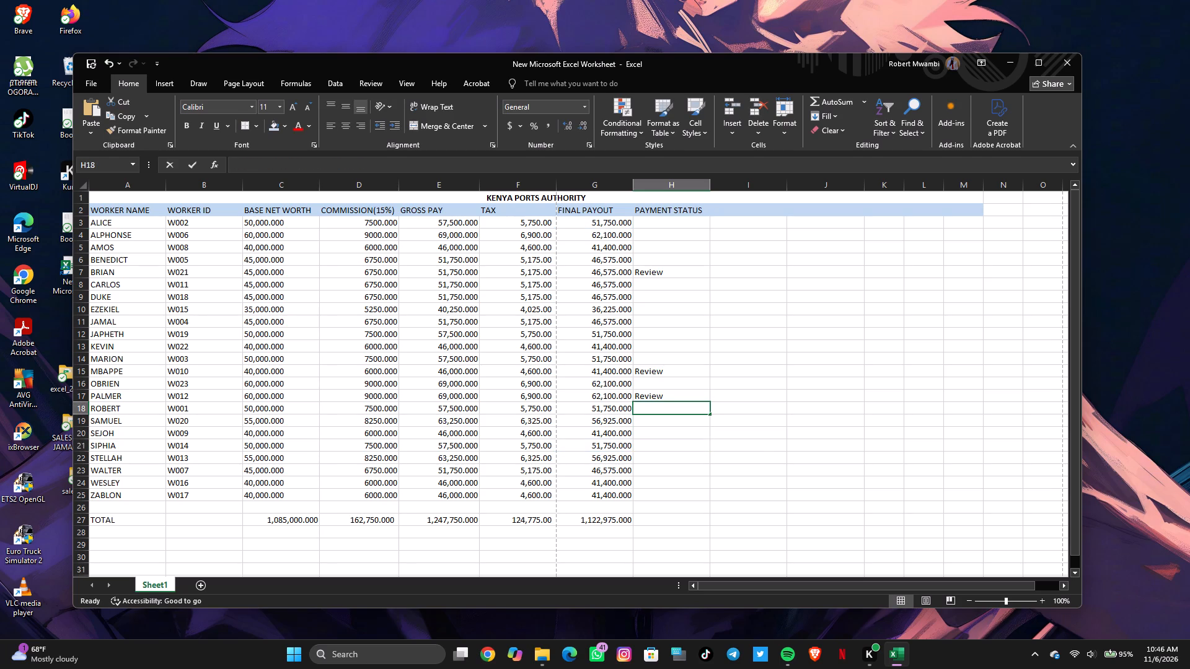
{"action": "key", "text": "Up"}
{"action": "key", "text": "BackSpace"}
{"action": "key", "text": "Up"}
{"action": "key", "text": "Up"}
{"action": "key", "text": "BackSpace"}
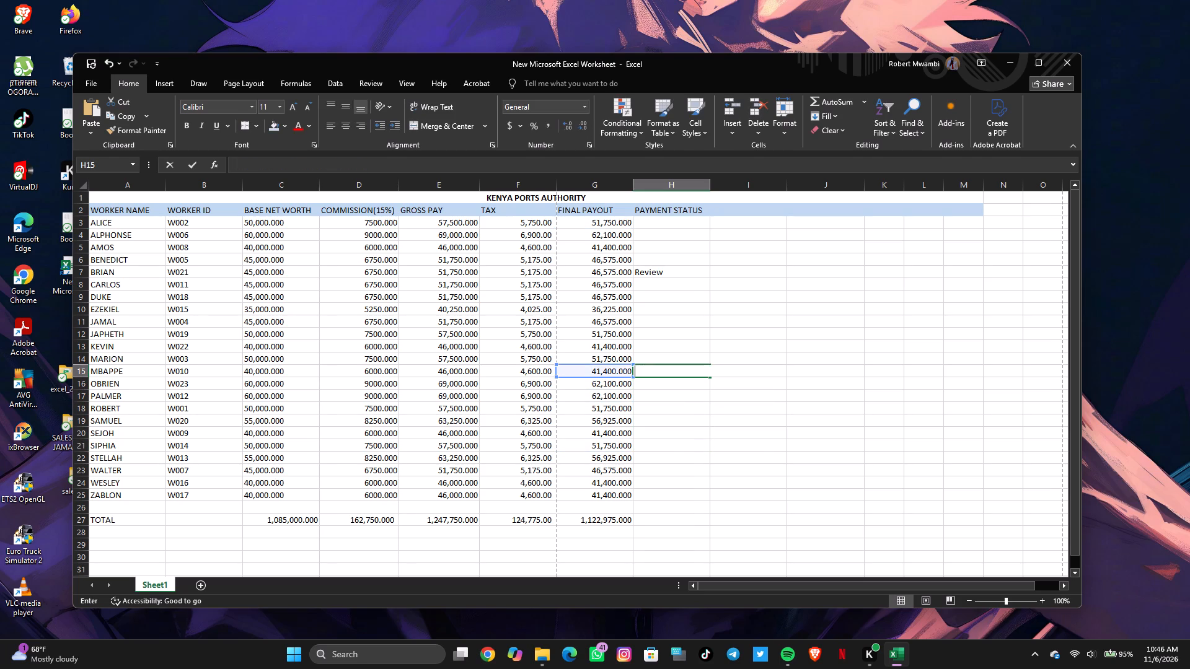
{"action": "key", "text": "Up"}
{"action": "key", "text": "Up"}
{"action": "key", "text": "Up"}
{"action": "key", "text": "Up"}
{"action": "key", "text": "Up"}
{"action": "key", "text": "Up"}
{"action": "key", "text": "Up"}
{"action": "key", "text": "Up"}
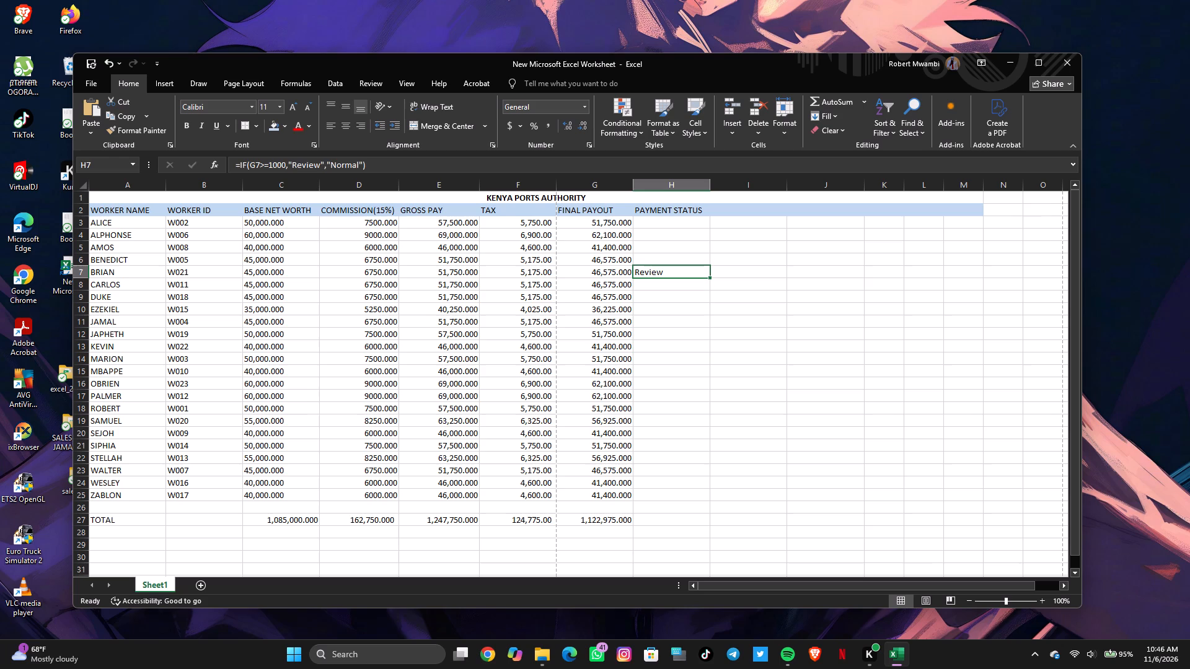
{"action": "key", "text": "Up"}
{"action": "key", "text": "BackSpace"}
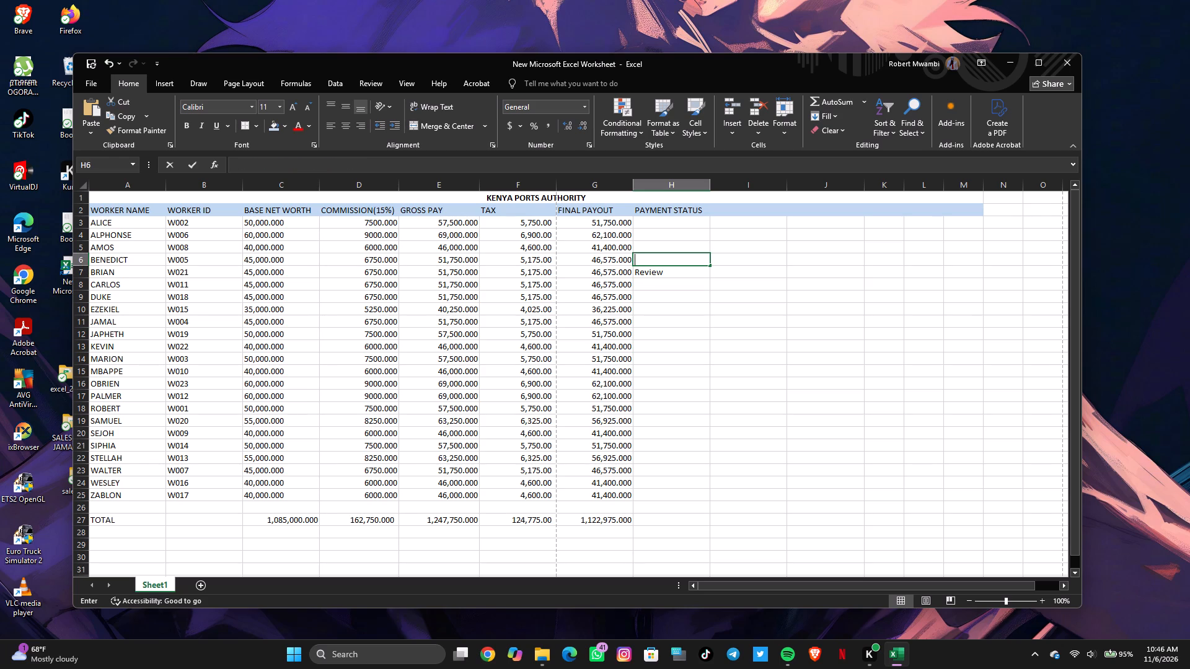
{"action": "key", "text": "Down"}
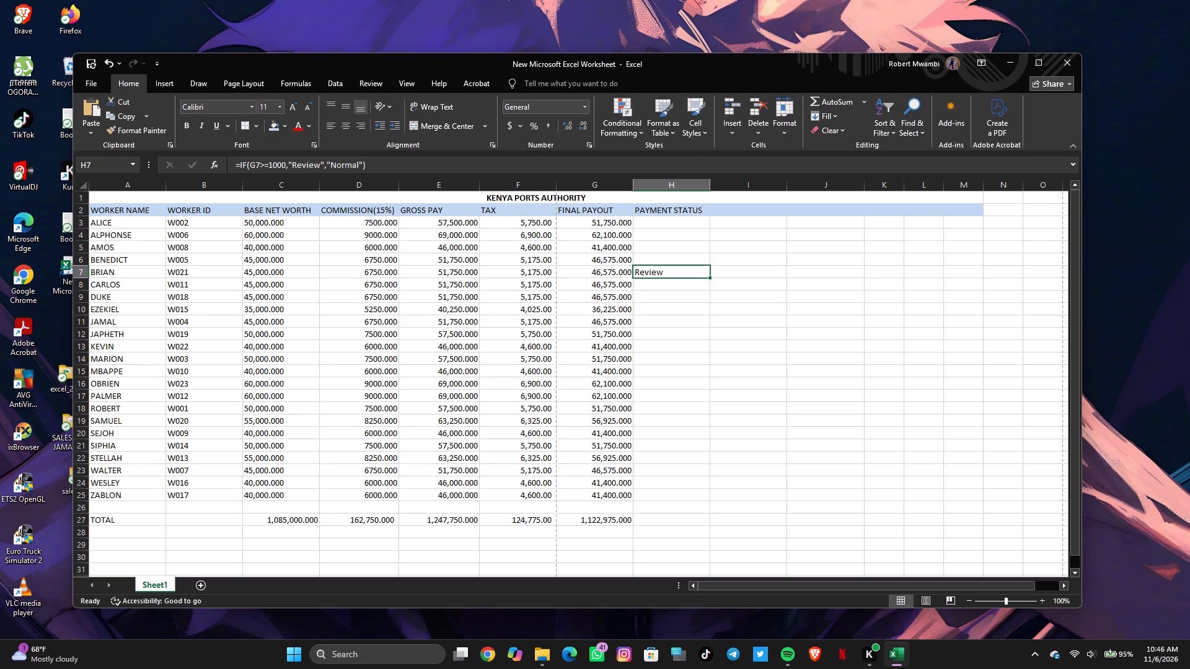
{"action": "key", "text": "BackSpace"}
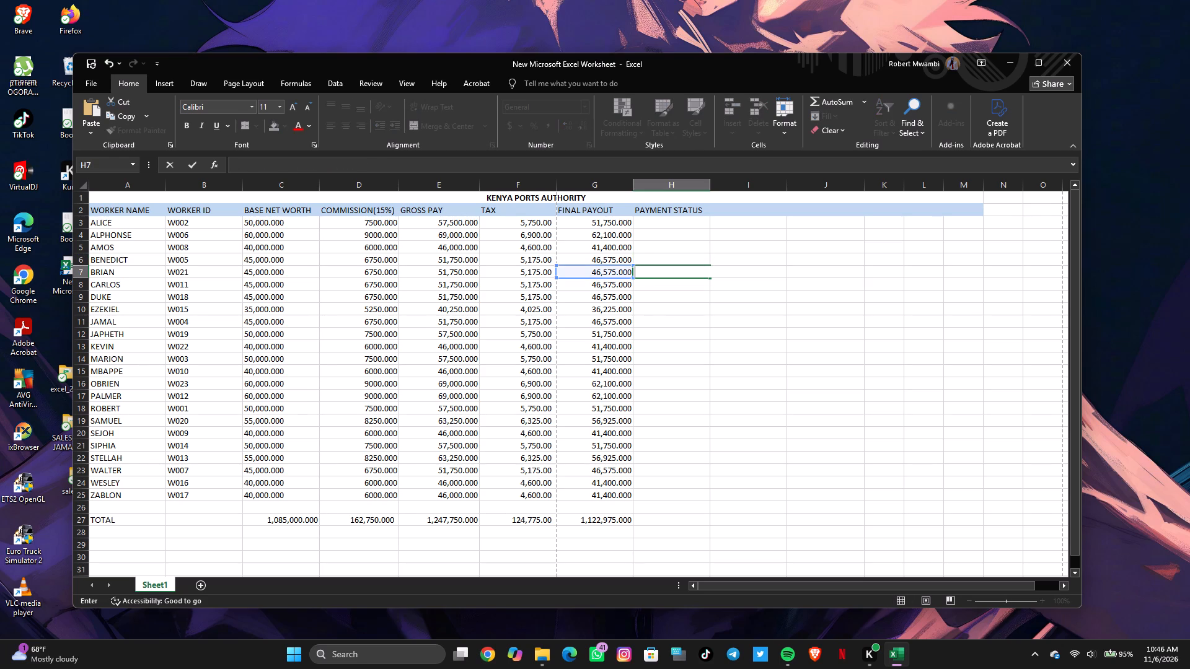
Paste the payment status IF formula into H3 and set its threshold so it reads =IF(G3>=51750,"Review","Normal").
{"action": "double_click", "coordinate": [659, 222]}
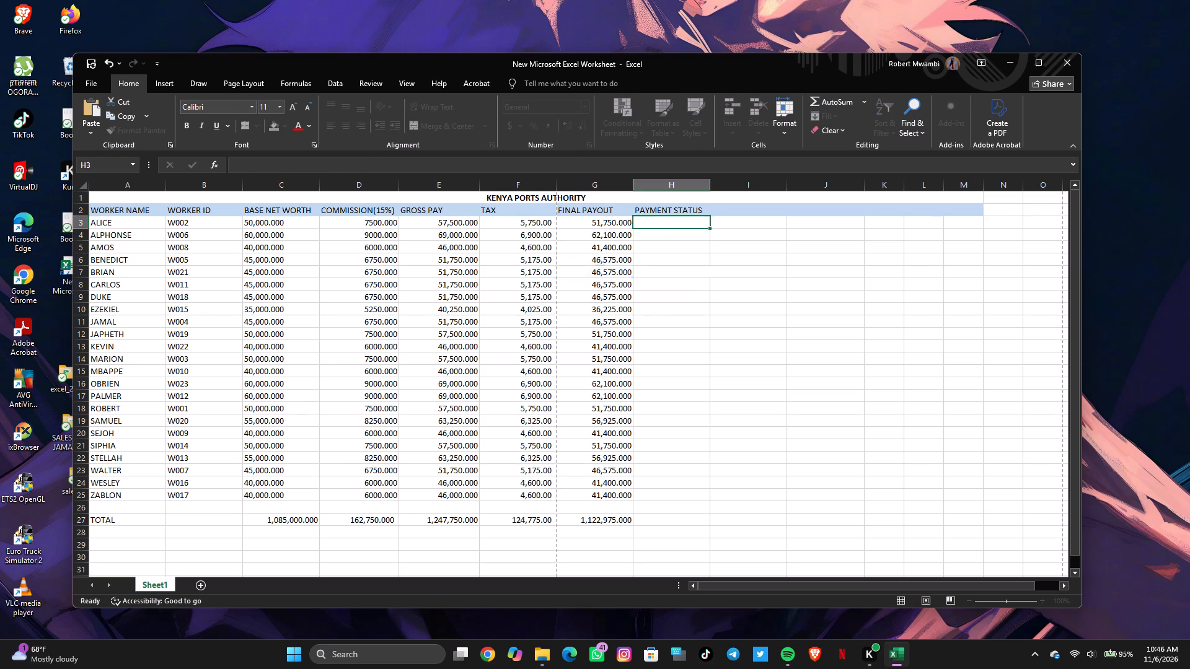
{"action": "right_click", "coordinate": [659, 222]}
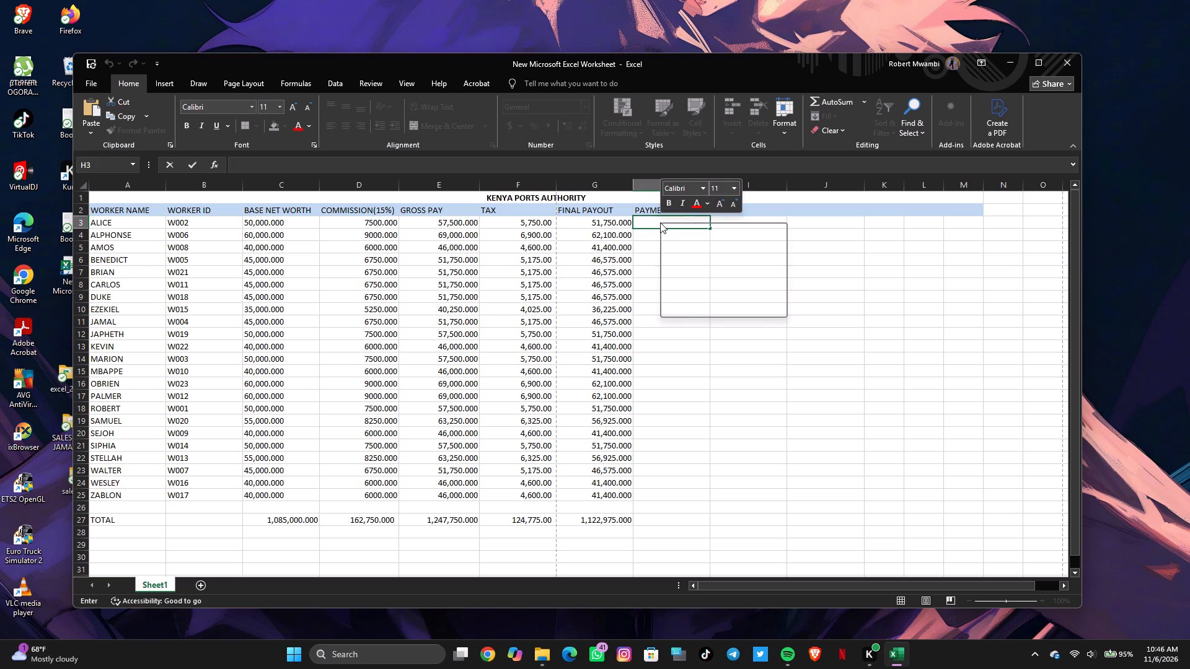
{"action": "left_click", "coordinate": [683, 273]}
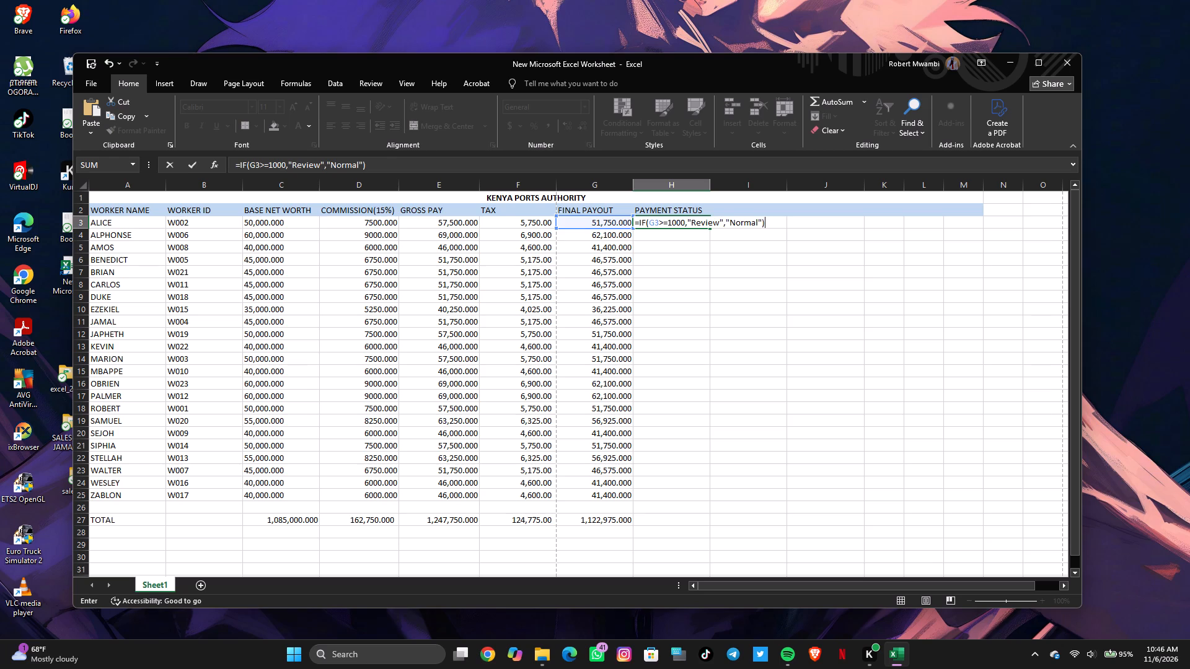
{"action": "left_click", "coordinate": [671, 221]}
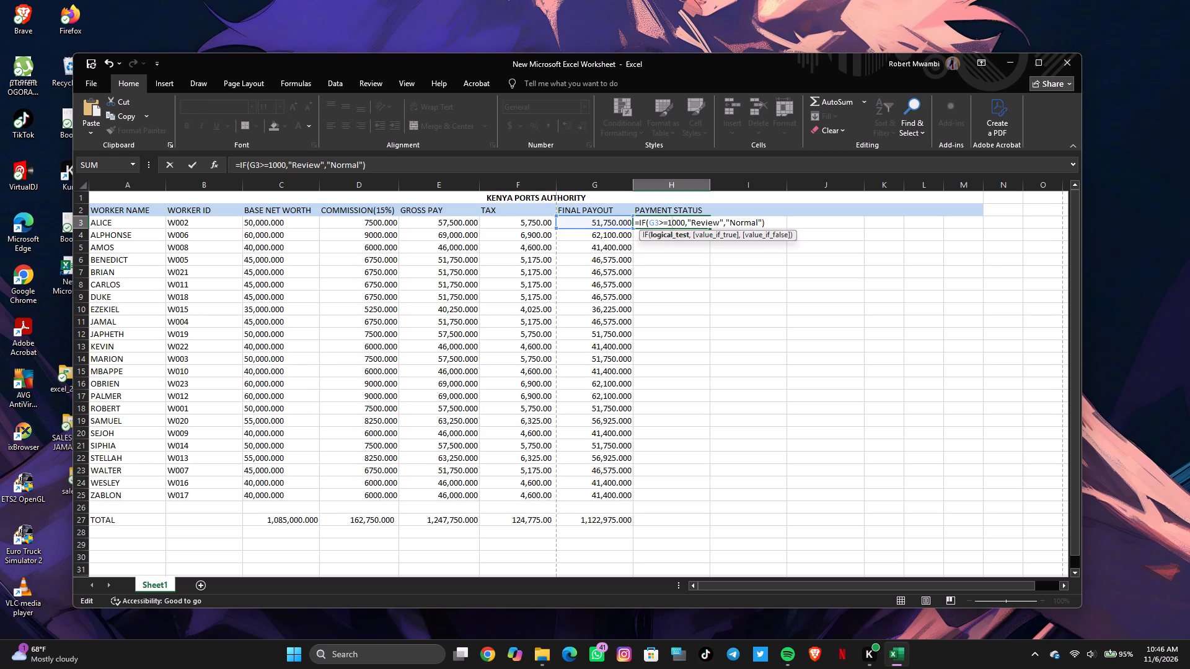
{"action": "key", "text": "BackSpace"}
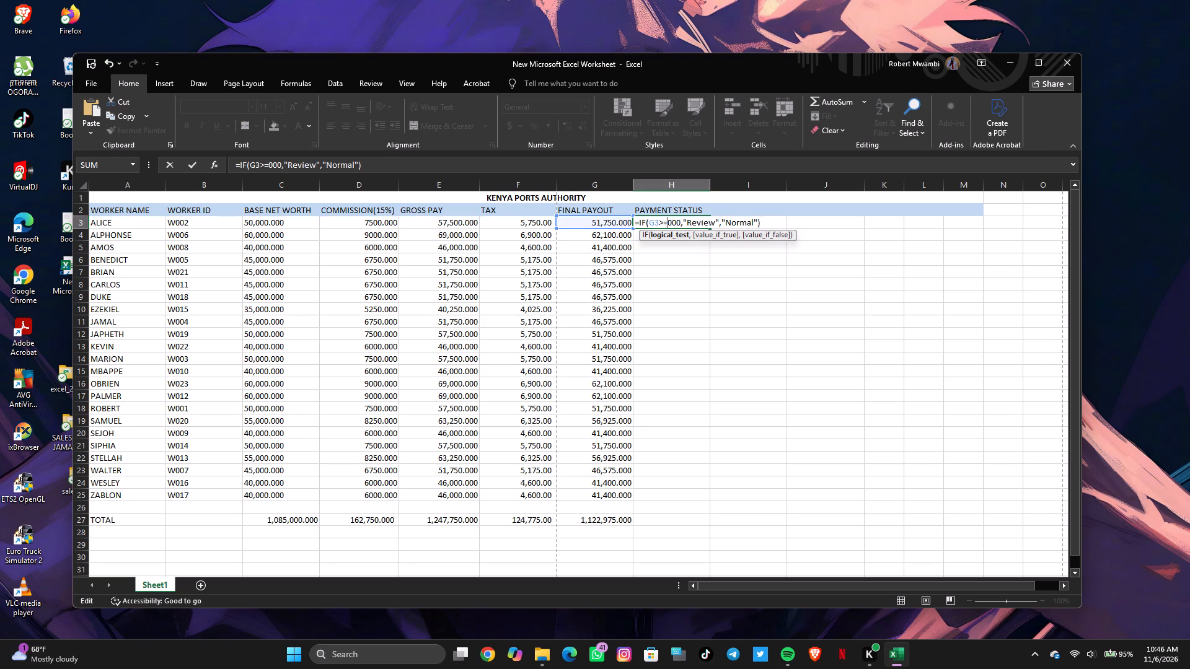
{"action": "left_click", "coordinate": [679, 220]}
{"action": "key", "text": "BackSpace"}
{"action": "key", "text": "BackSpace"}
{"action": "key", "text": "BackSpace"}
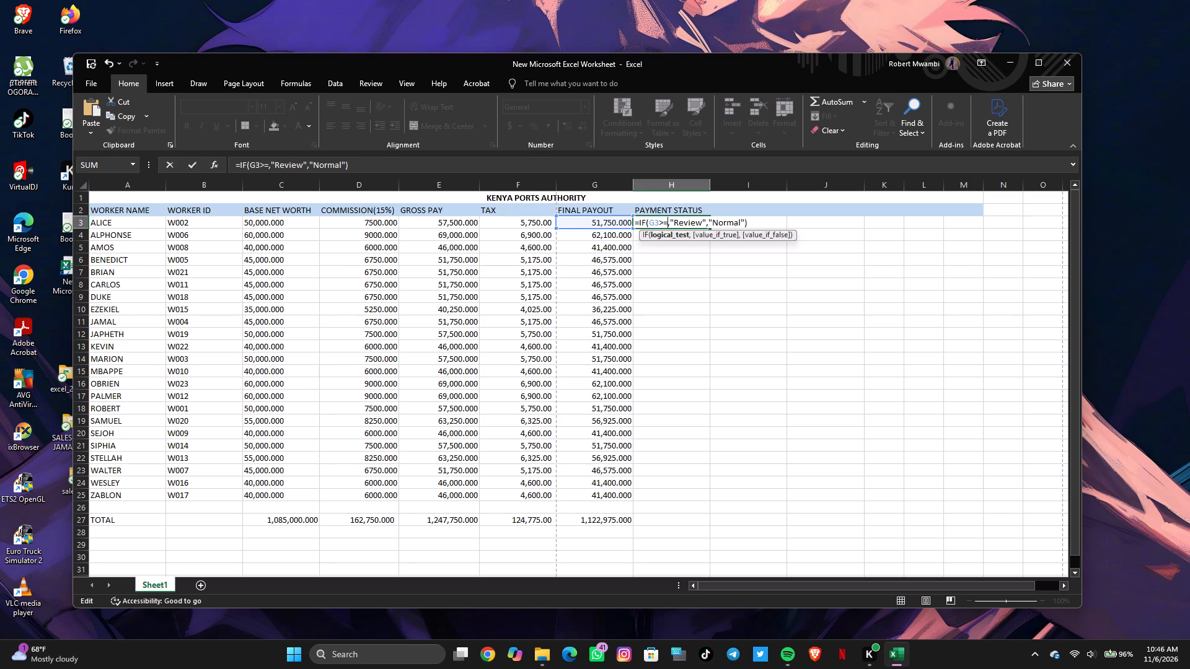
{"action": "type", "text": "51"}
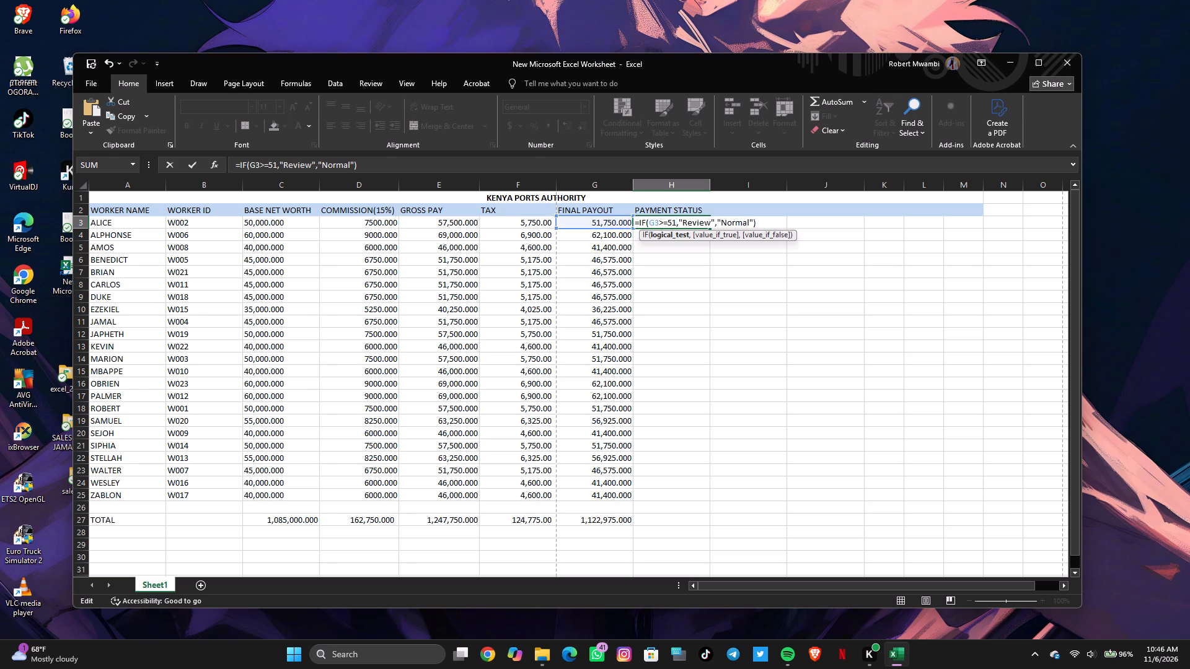
{"action": "key", "text": "comma"}
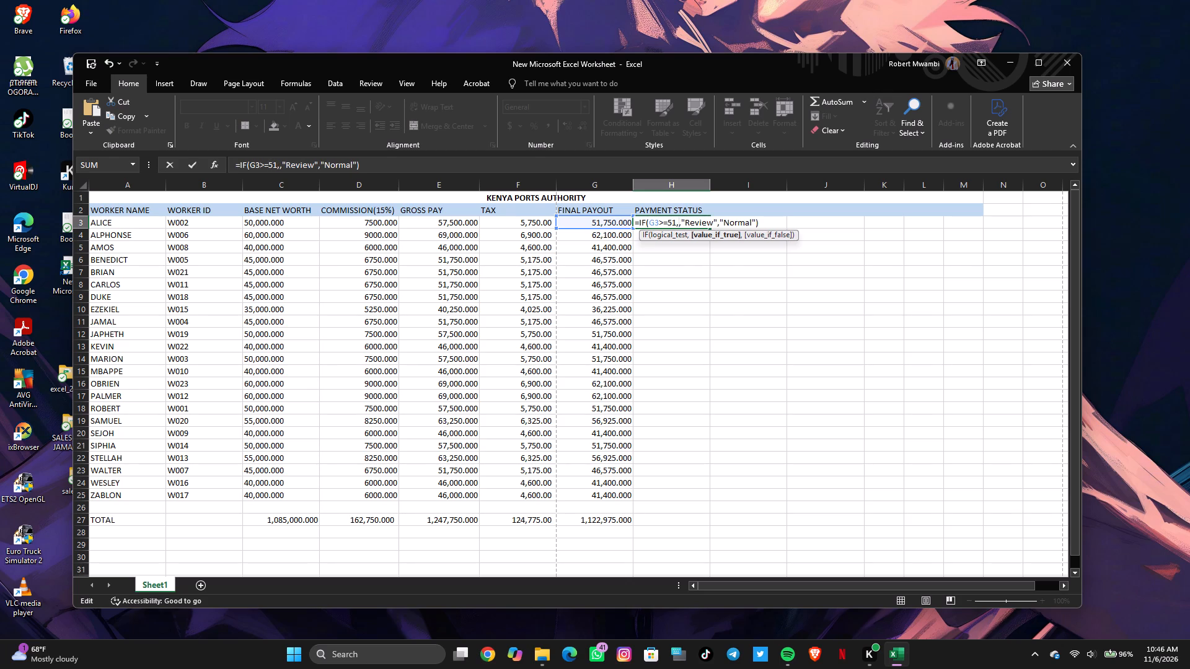
{"action": "key", "text": "BackSpace"}
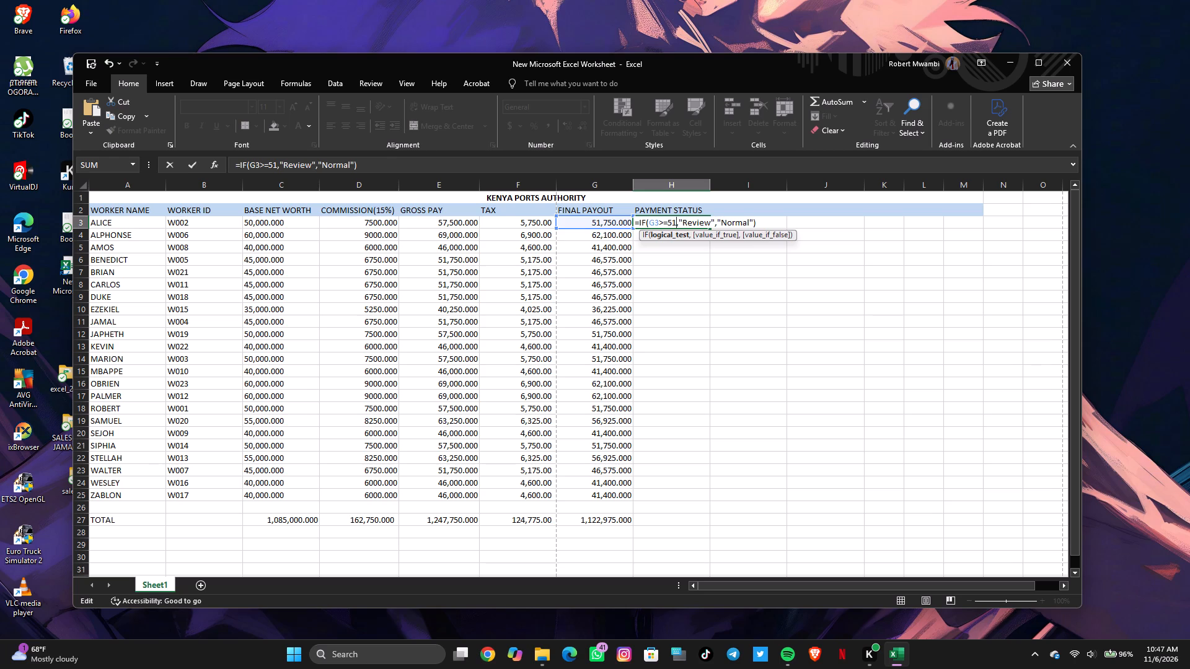
{"action": "type", "text": "750"}
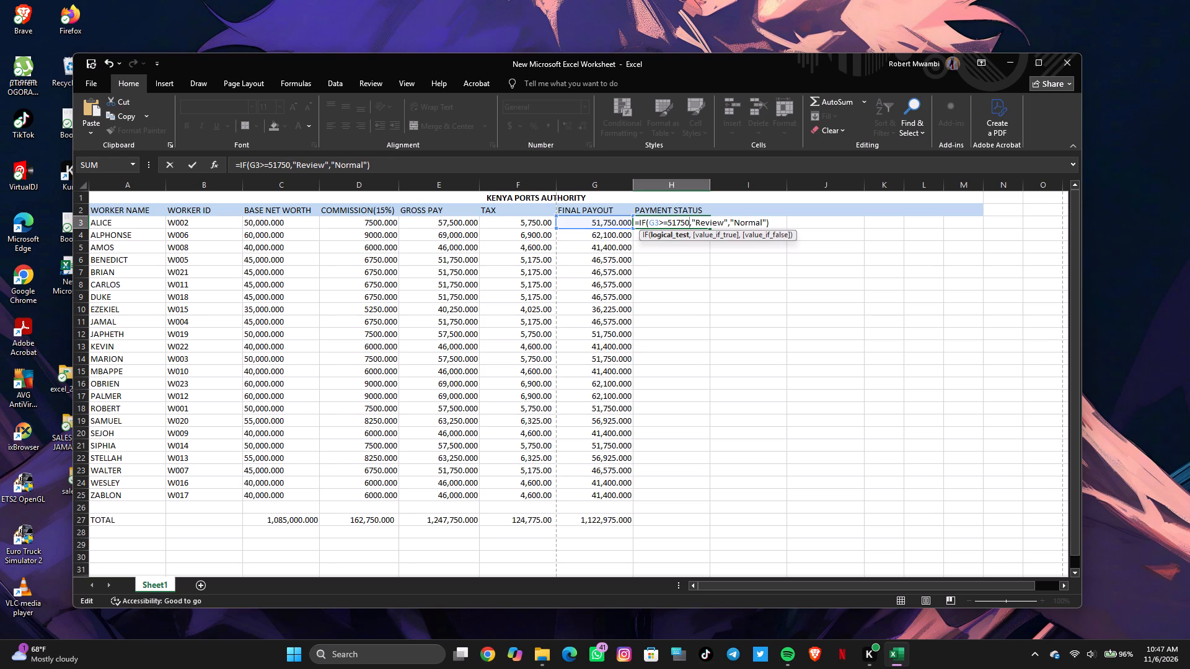
{"action": "key", "text": "Return"}
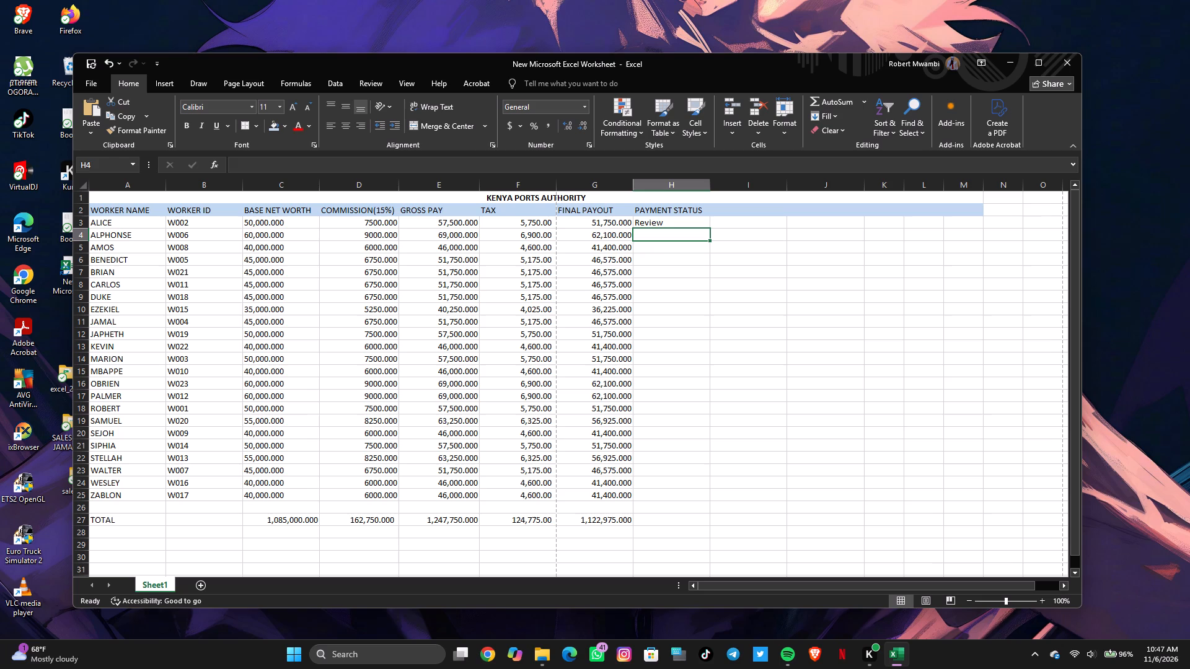
Fill the payment status formula from H3 down to H25 for all workers.
{"action": "left_click", "coordinate": [691, 222]}
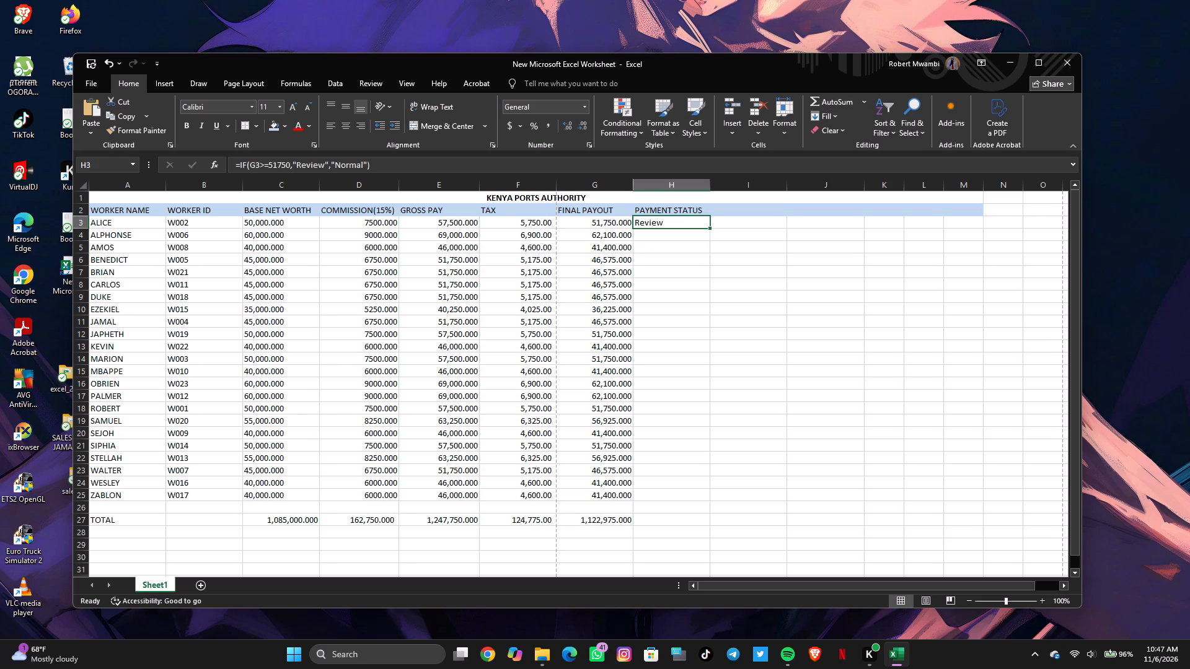
{"action": "left_click_drag", "start_coordinate": [708, 227], "coordinate": [713, 390]}
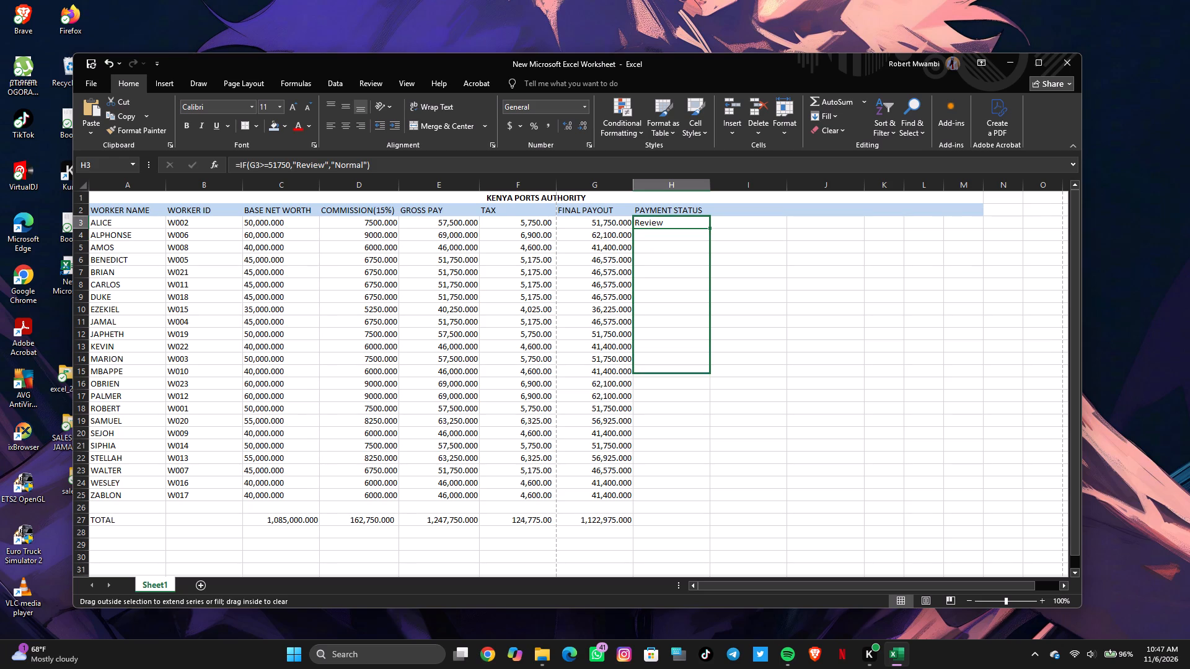
{"action": "left_click_drag", "start_coordinate": [713, 390], "coordinate": [701, 497]}
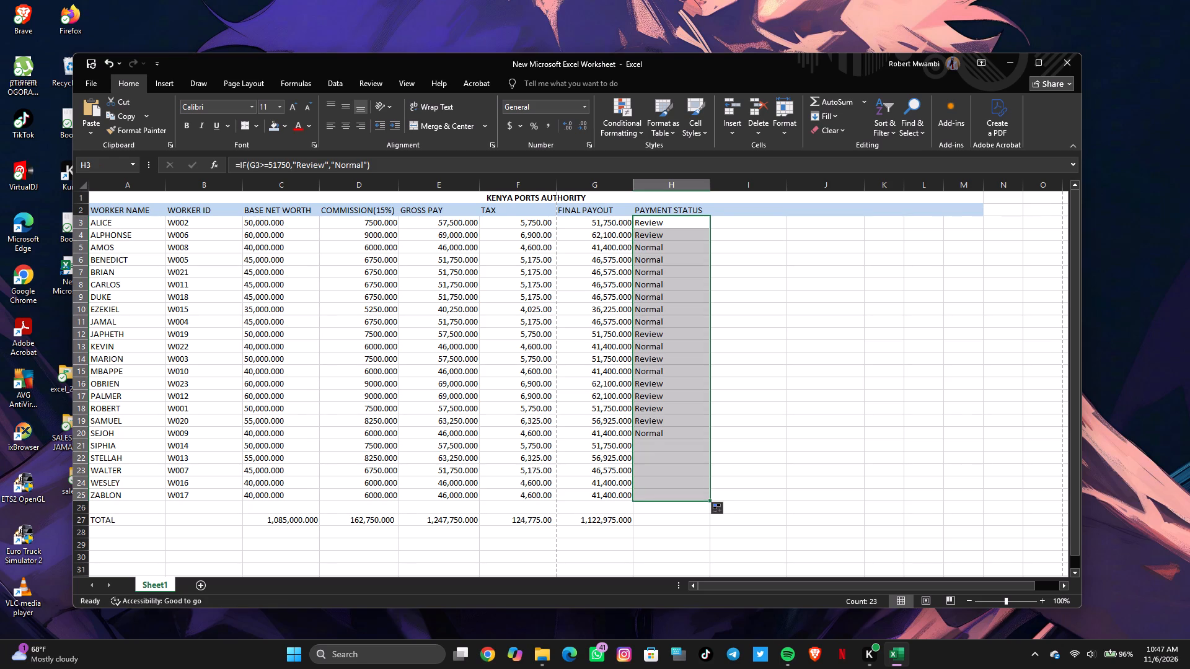
{"action": "left_click", "coordinate": [686, 261]}
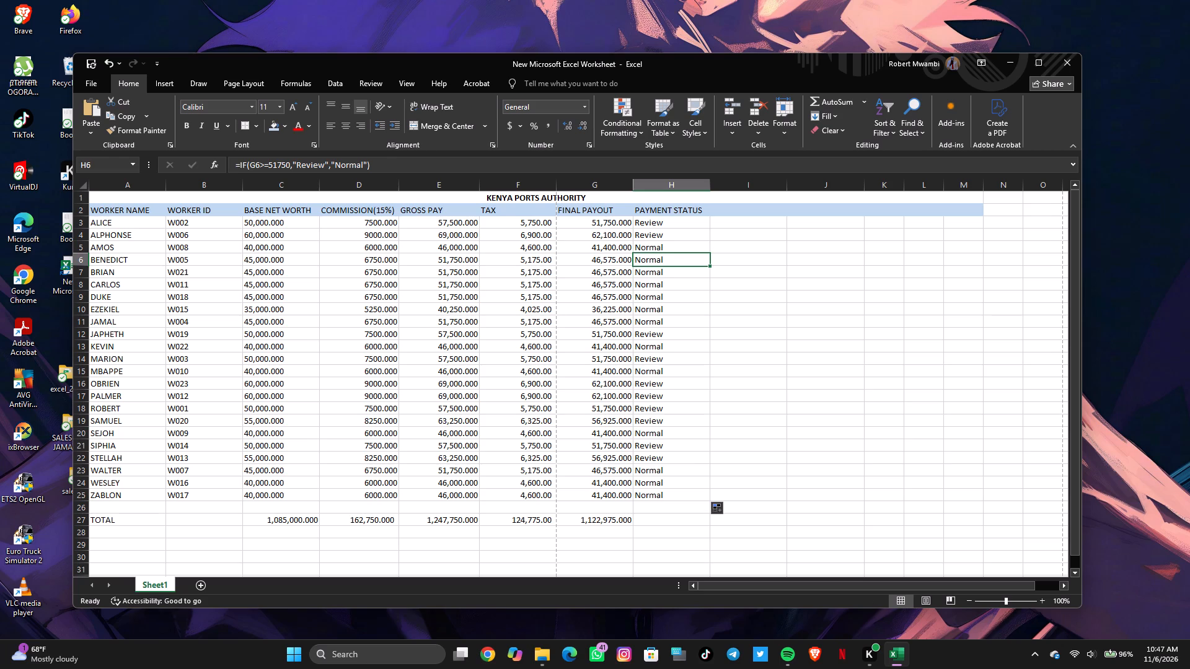
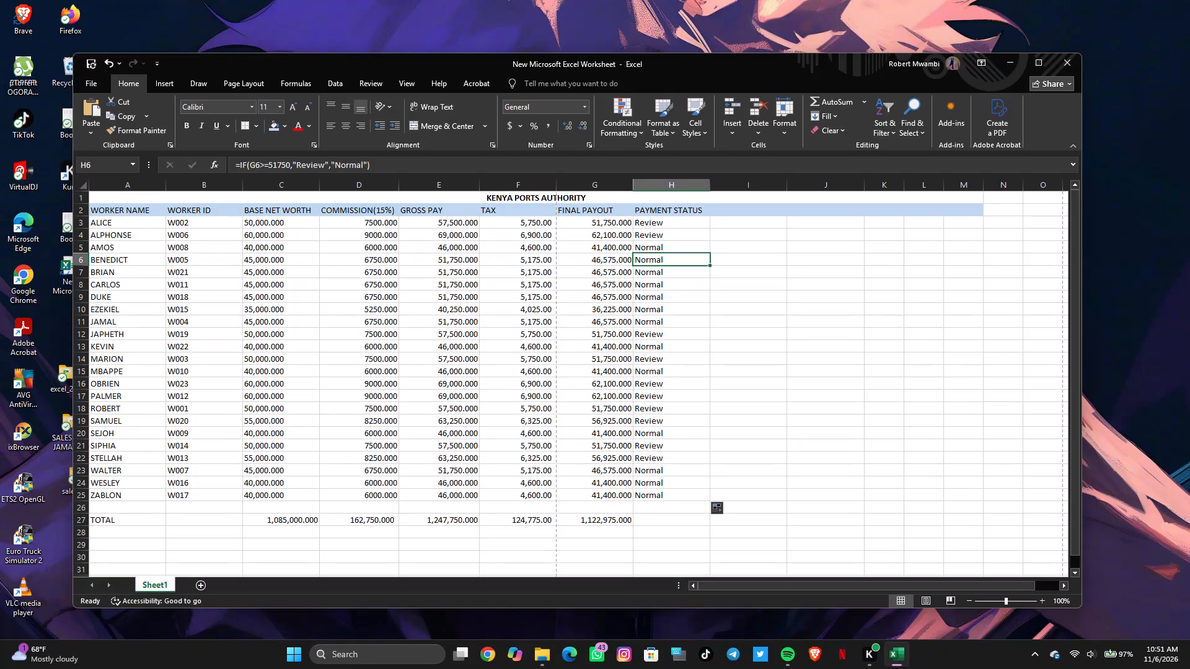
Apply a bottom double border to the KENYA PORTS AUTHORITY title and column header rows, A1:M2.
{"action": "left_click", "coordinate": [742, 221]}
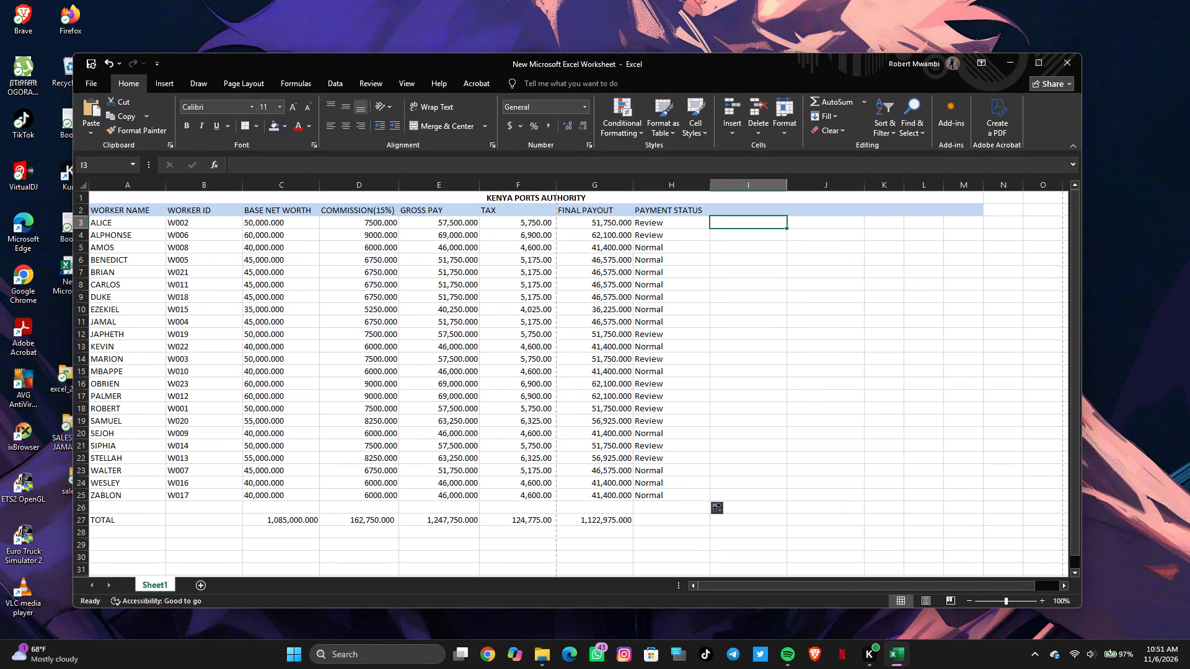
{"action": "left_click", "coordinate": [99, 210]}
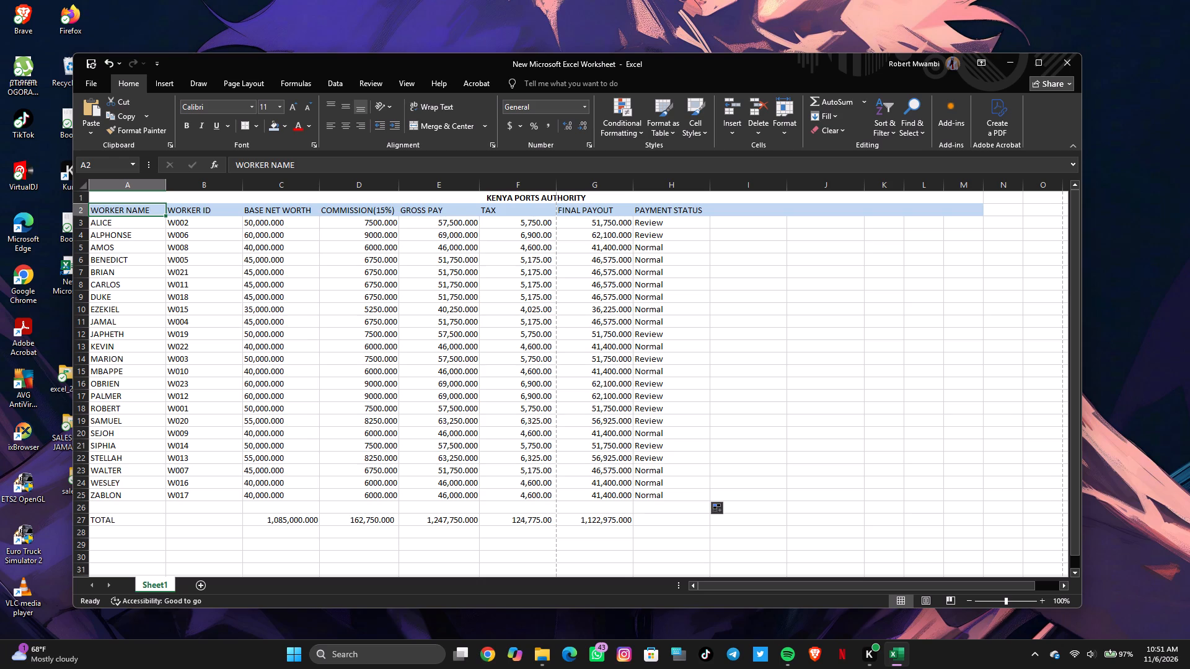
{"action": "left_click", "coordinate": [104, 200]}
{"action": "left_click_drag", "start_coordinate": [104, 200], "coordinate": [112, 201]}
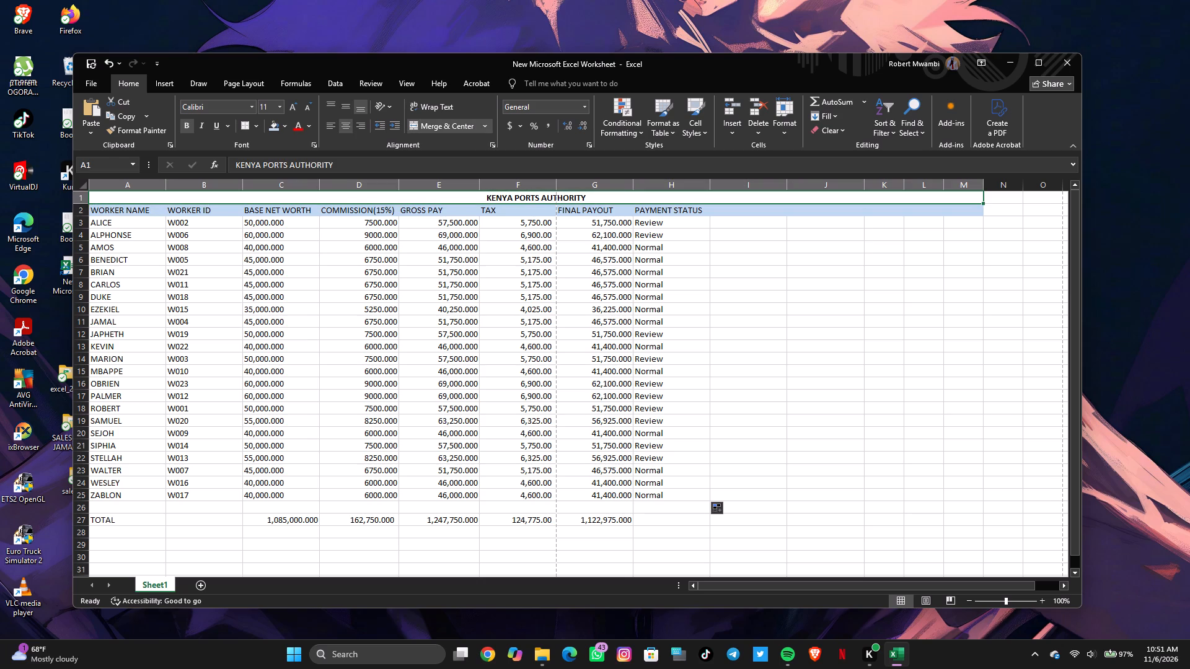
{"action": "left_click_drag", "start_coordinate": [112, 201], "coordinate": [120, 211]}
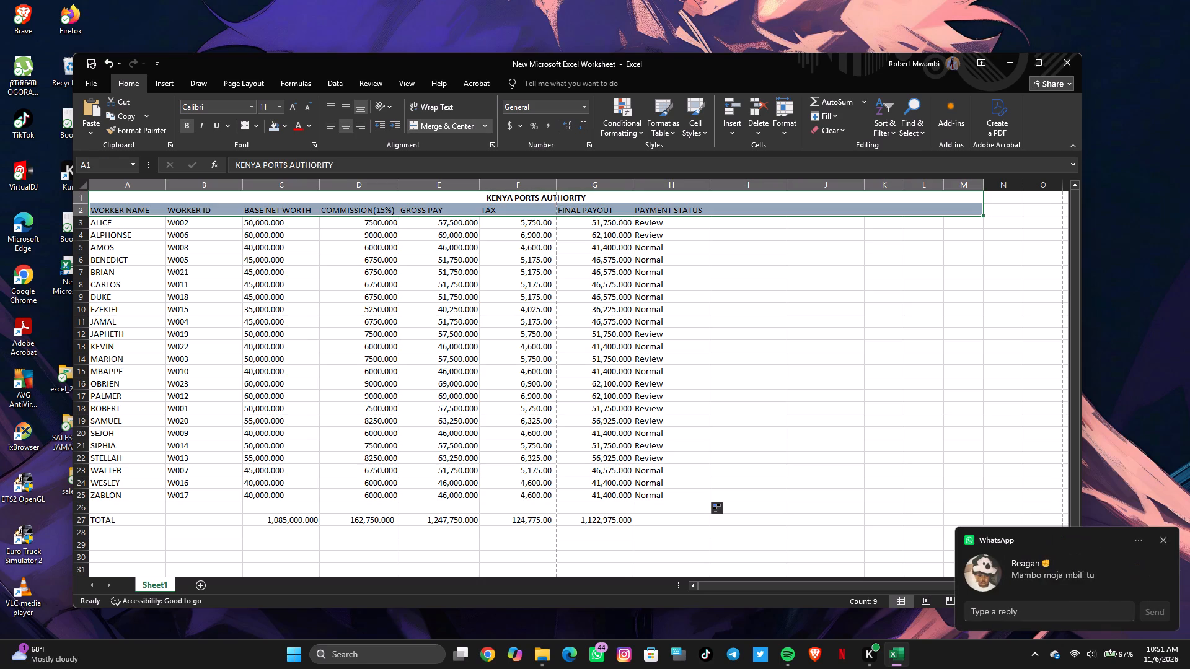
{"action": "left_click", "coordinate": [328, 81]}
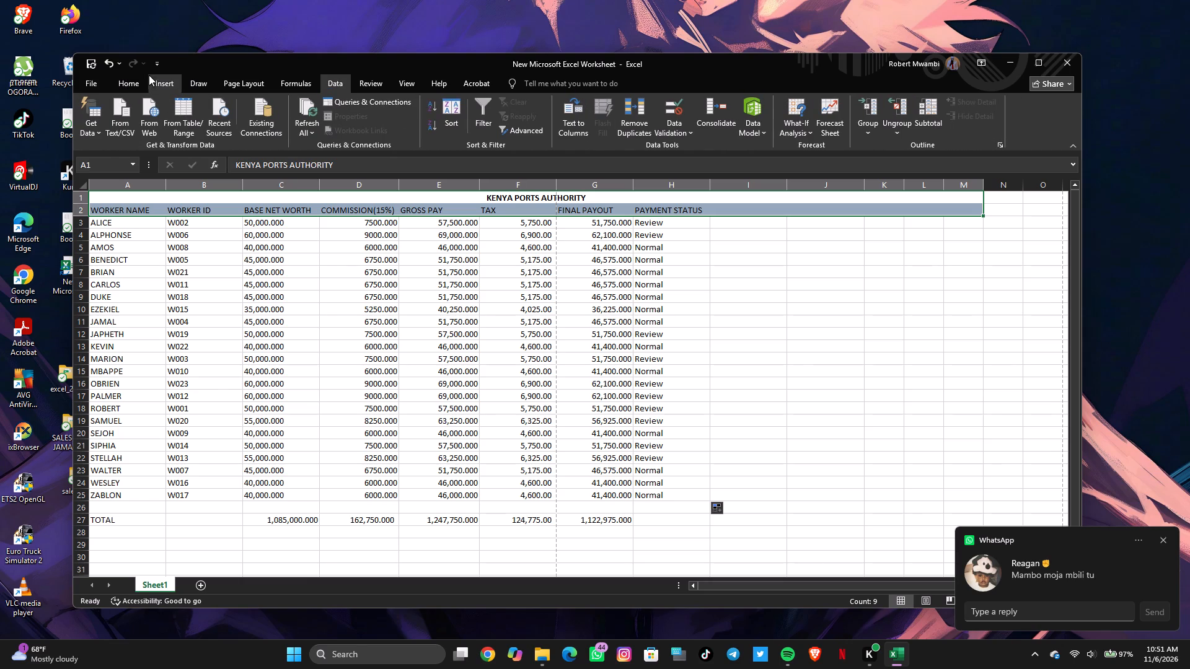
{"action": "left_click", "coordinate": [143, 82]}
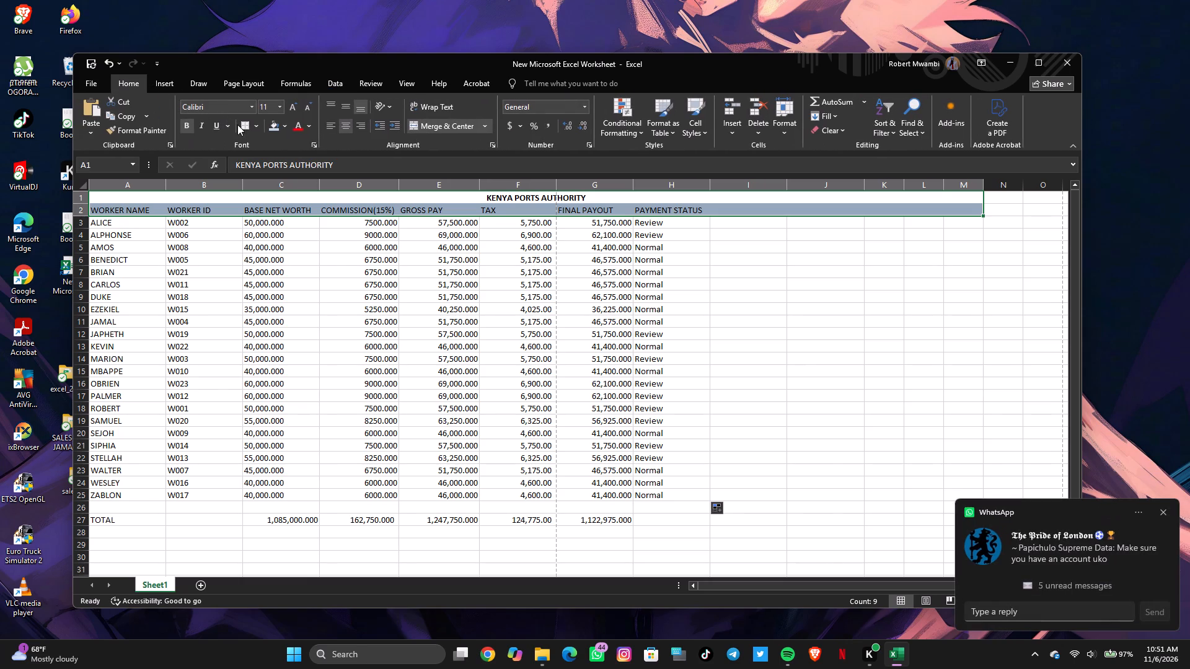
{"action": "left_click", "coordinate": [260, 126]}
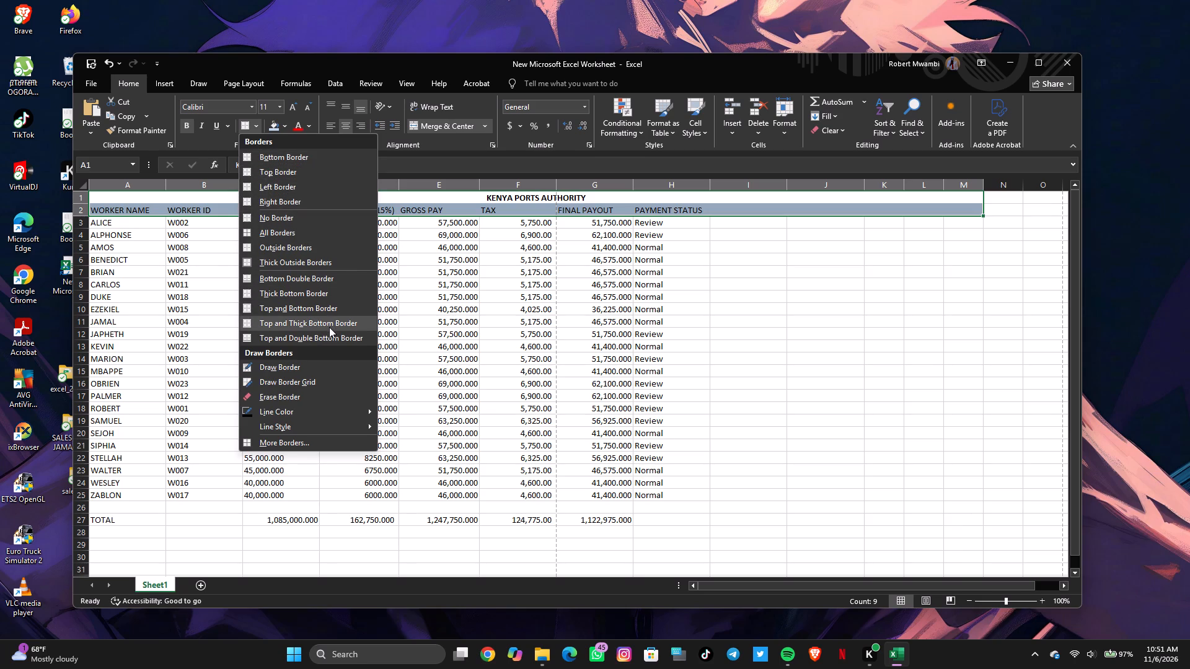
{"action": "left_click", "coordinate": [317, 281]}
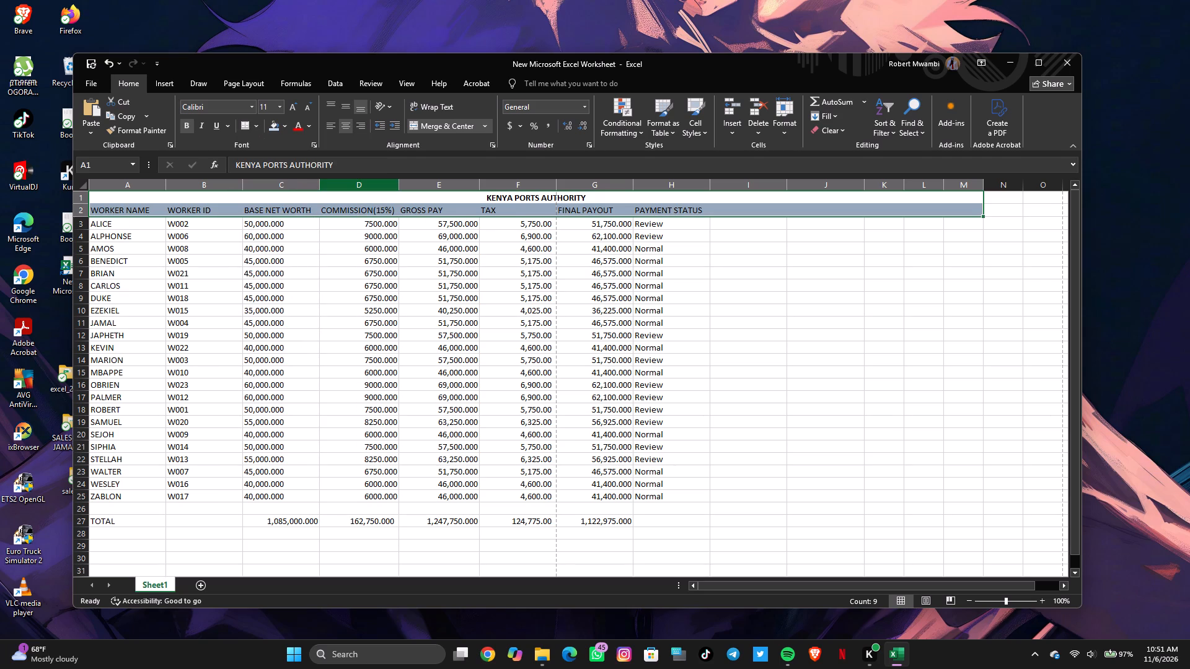
Apply thick outside borders around the KENYA PORTS AUTHORITY title and column header rows, A1:M2.
{"action": "left_click", "coordinate": [358, 287]}
{"action": "left_click_drag", "start_coordinate": [358, 287], "coordinate": [244, 185]}
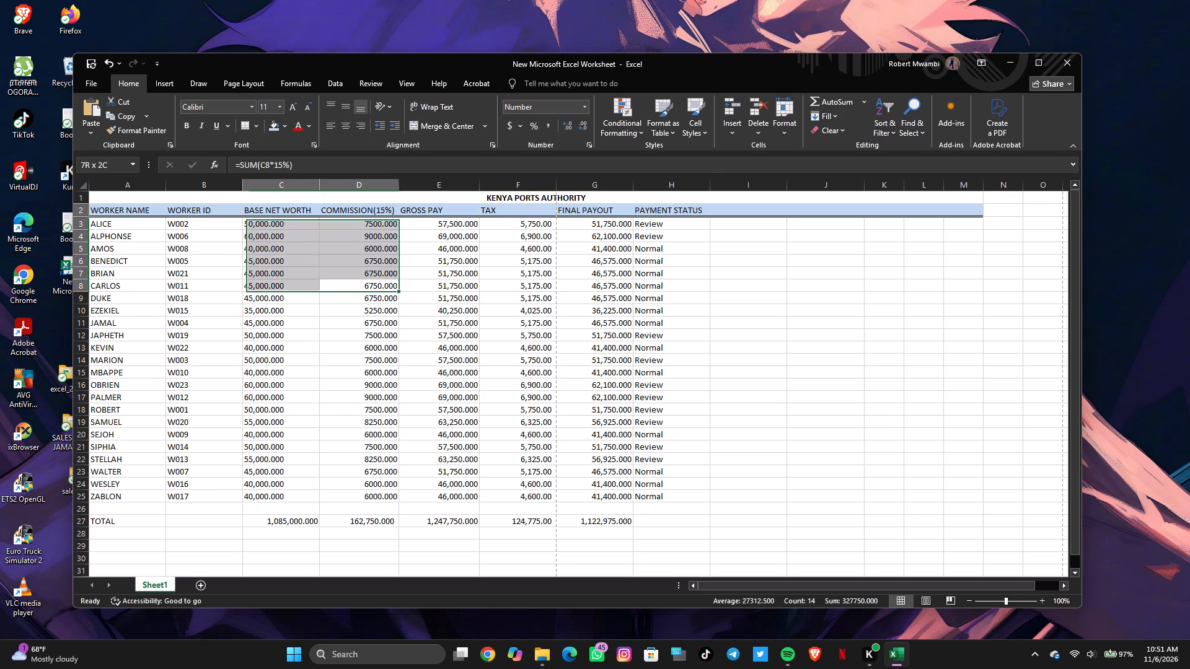
{"action": "left_click_drag", "start_coordinate": [244, 185], "coordinate": [280, 281]}
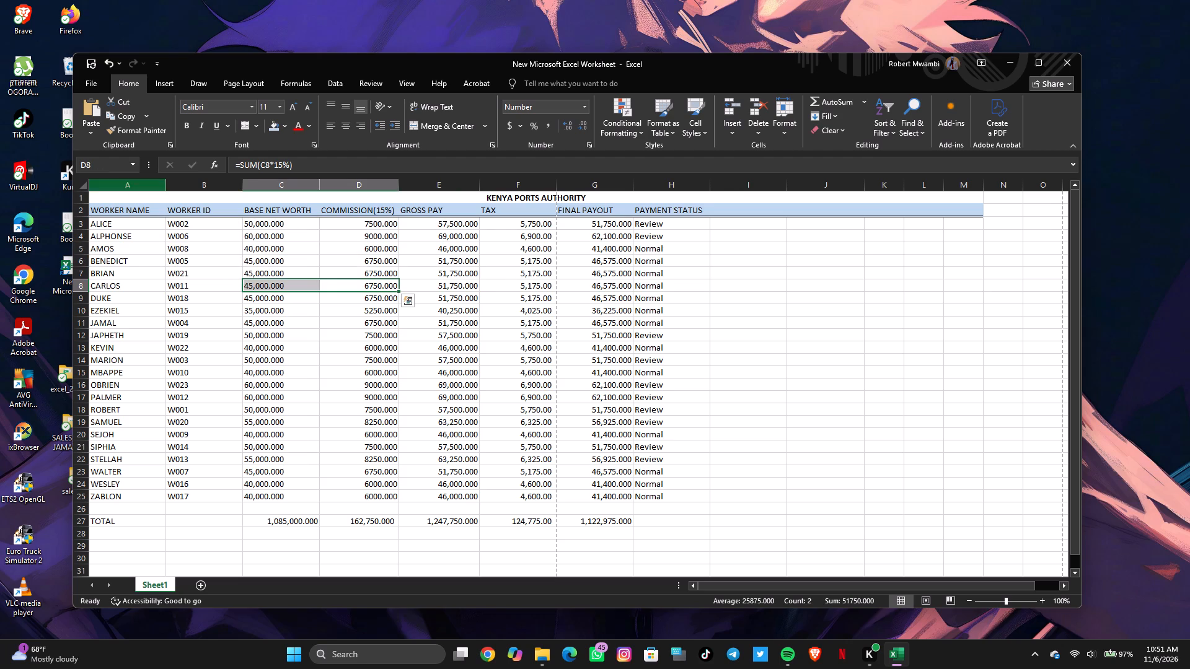
{"action": "left_click", "coordinate": [115, 203]}
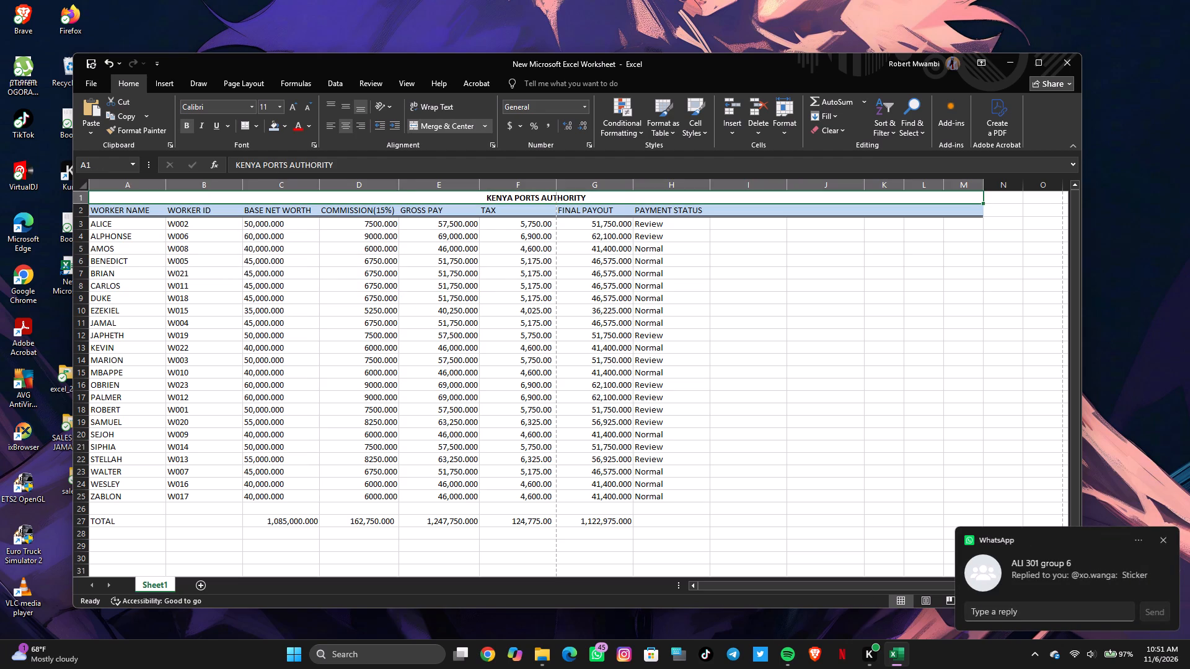
{"action": "left_click", "coordinate": [109, 201]}
{"action": "double_click", "coordinate": [109, 201]}
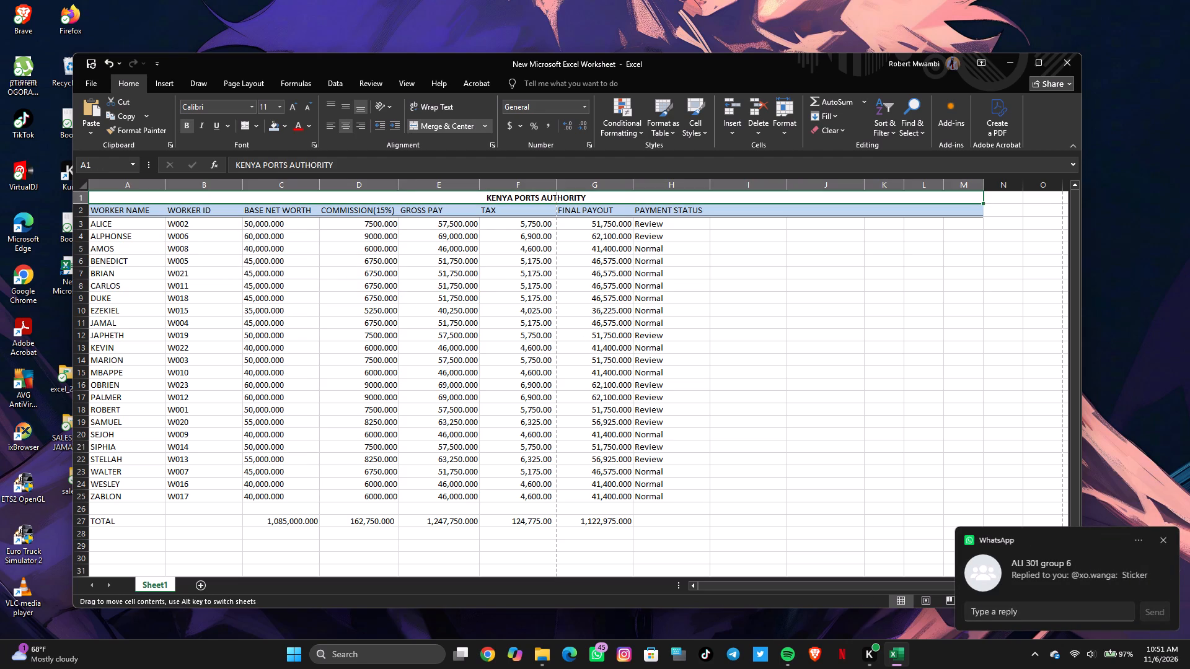
{"action": "left_click", "coordinate": [105, 196]}
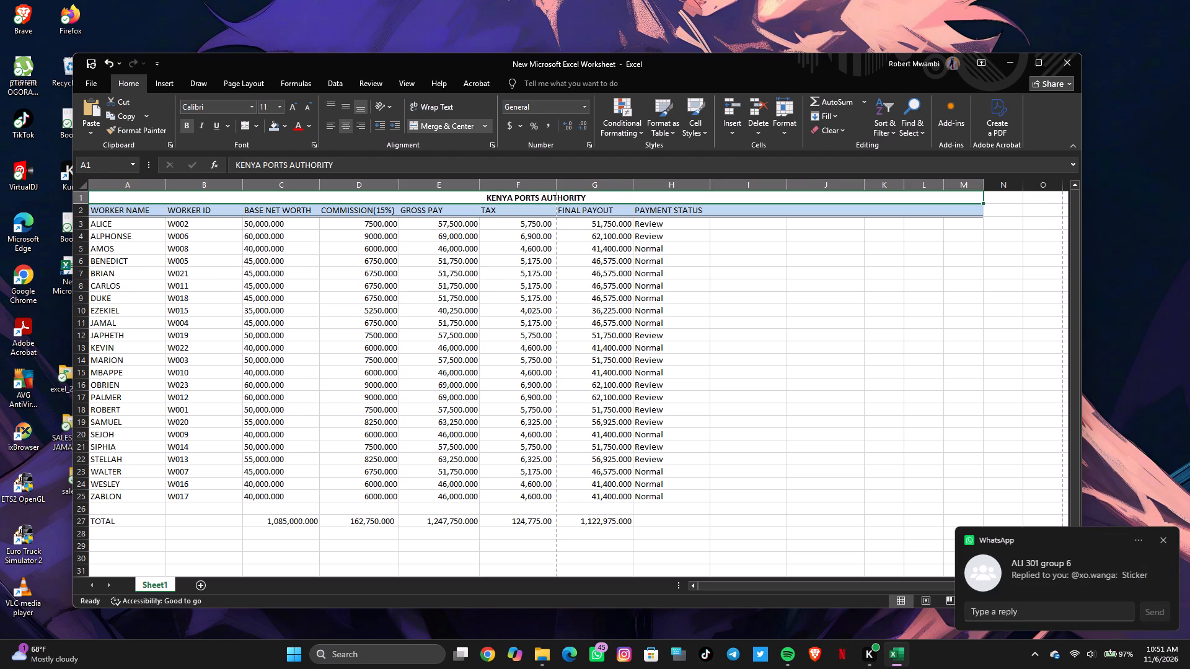
{"action": "left_click_drag", "start_coordinate": [105, 196], "coordinate": [130, 212]}
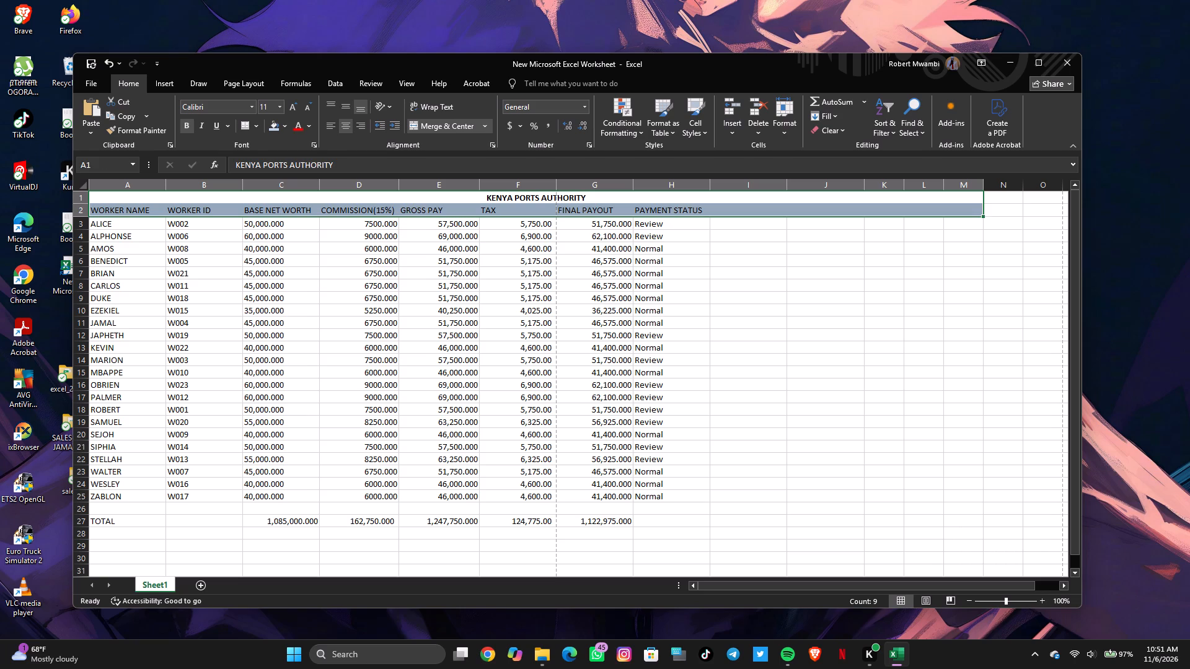
{"action": "left_click", "coordinate": [253, 125]}
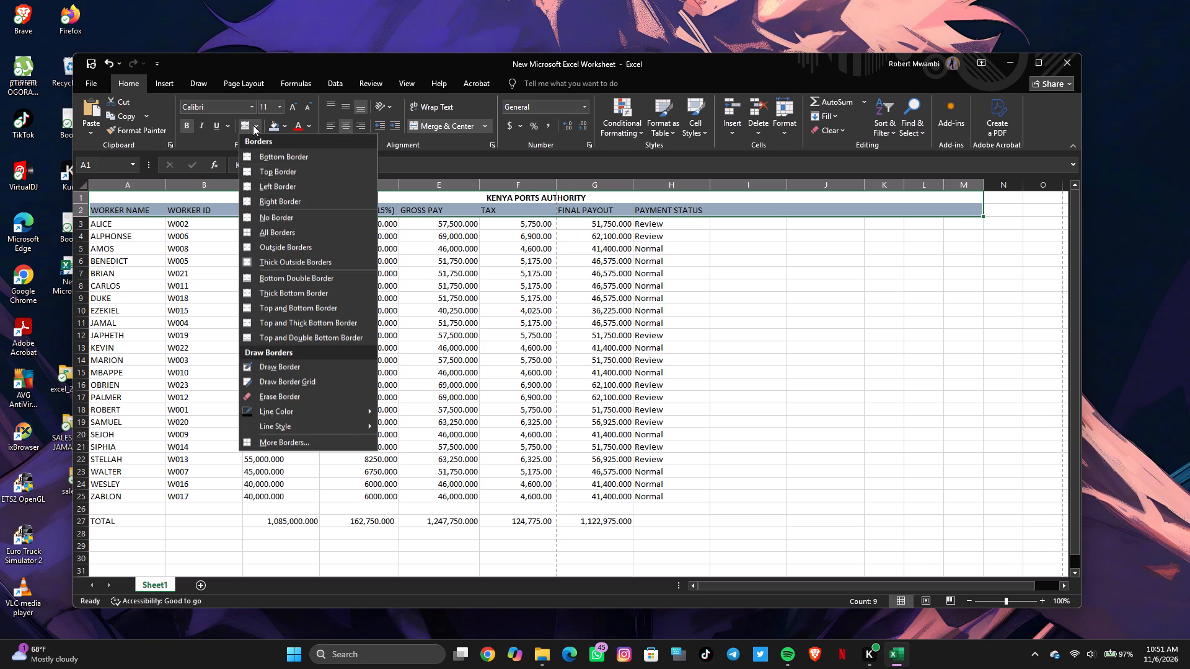
{"action": "left_click", "coordinate": [291, 263]}
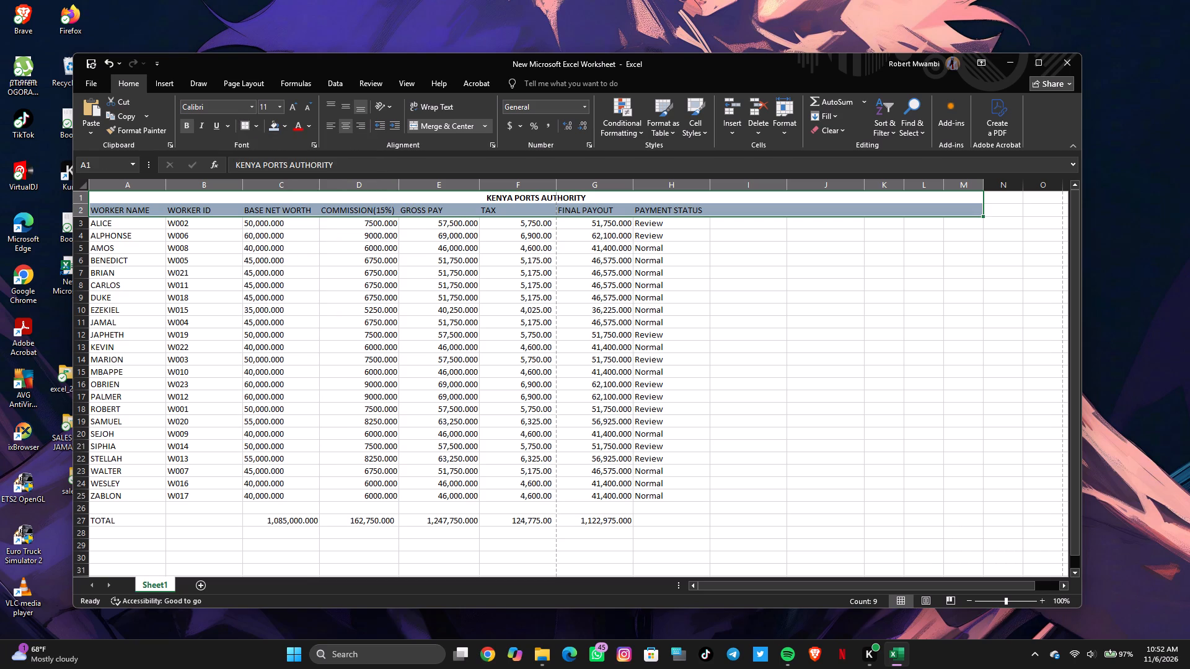
{"action": "left_click", "coordinate": [261, 120]}
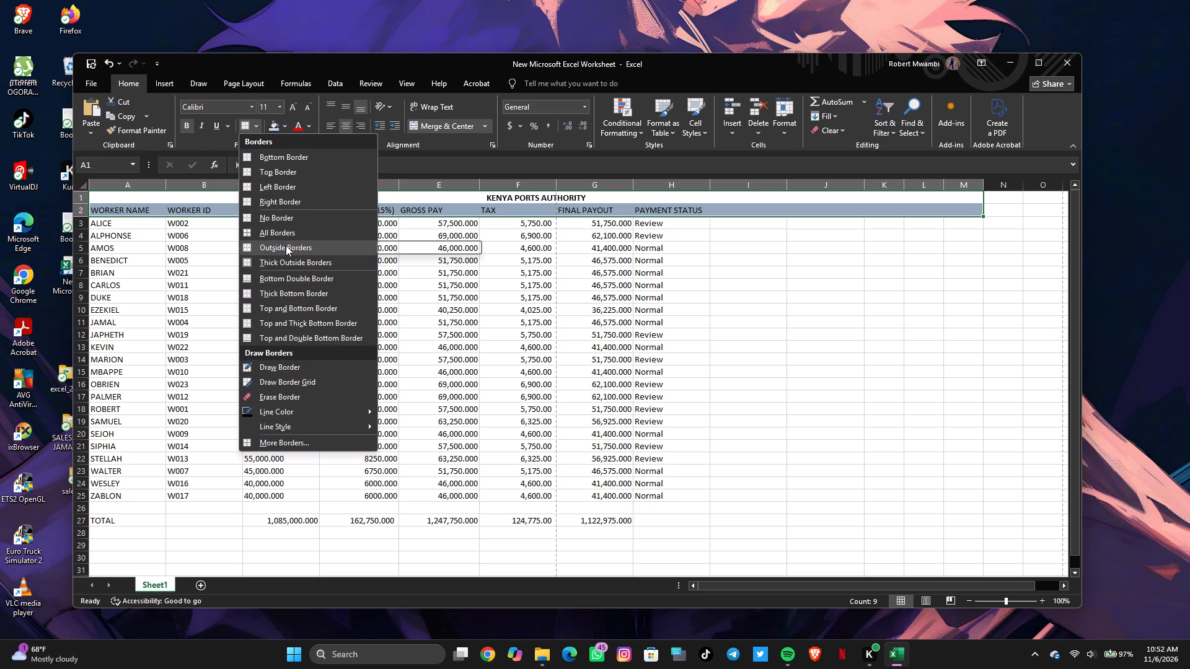
{"action": "left_click", "coordinate": [120, 219]}
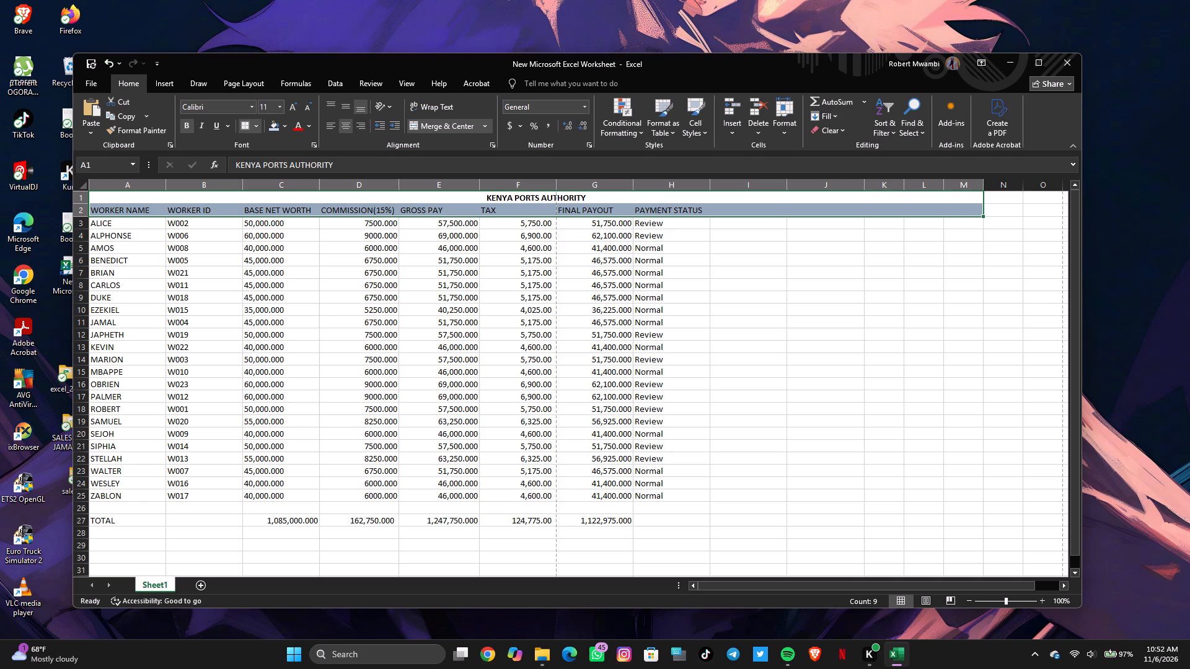
Select the table body from ALICE's row through the TOTAL row, covering A3:H27.
{"action": "left_click", "coordinate": [100, 224]}
{"action": "left_click_drag", "start_coordinate": [100, 224], "coordinate": [250, 332]}
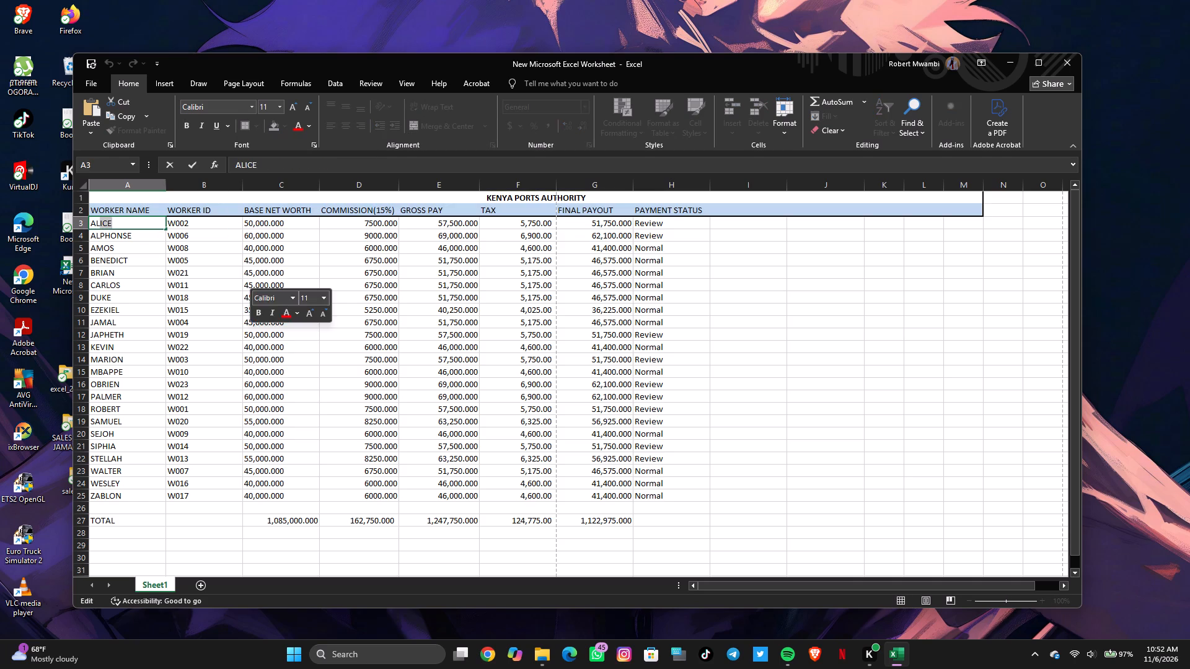
{"action": "left_click", "coordinate": [138, 241]}
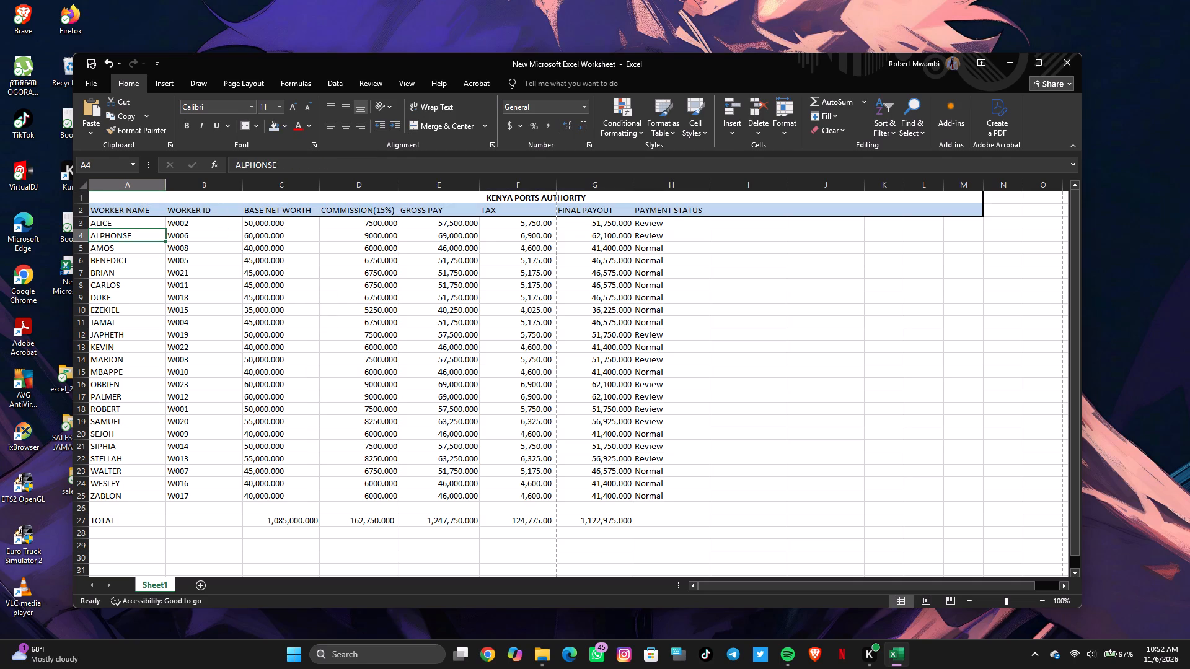
{"action": "left_click", "coordinate": [120, 227]}
{"action": "left_click", "coordinate": [118, 220]}
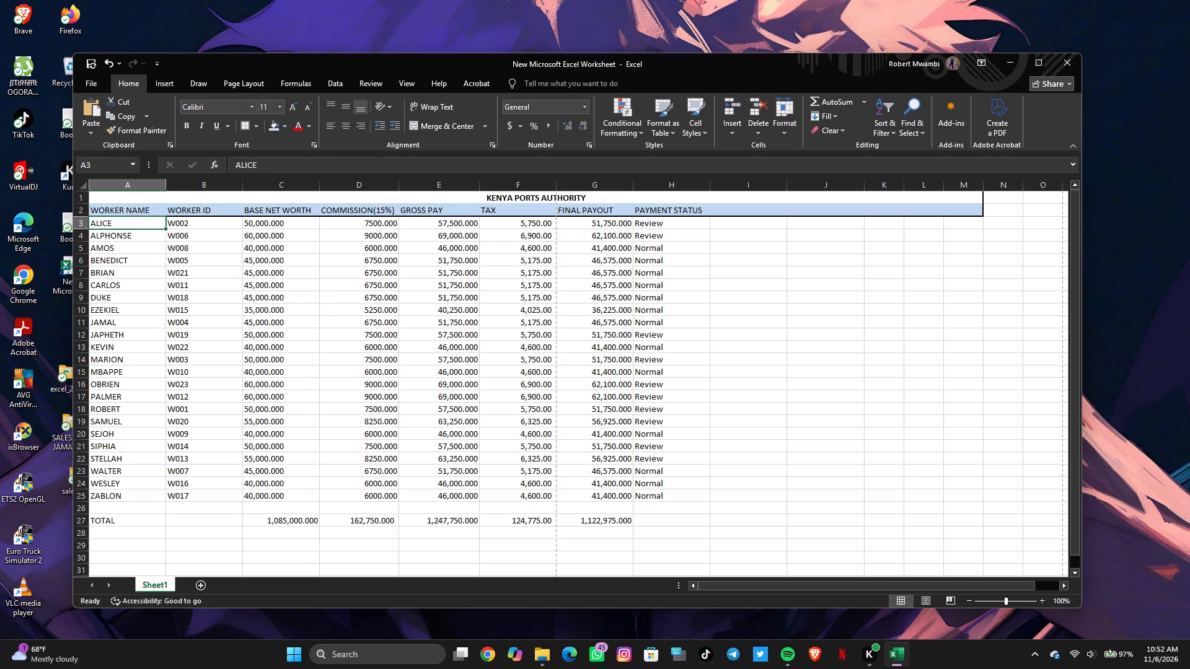
{"action": "left_click_drag", "start_coordinate": [118, 220], "coordinate": [276, 243]}
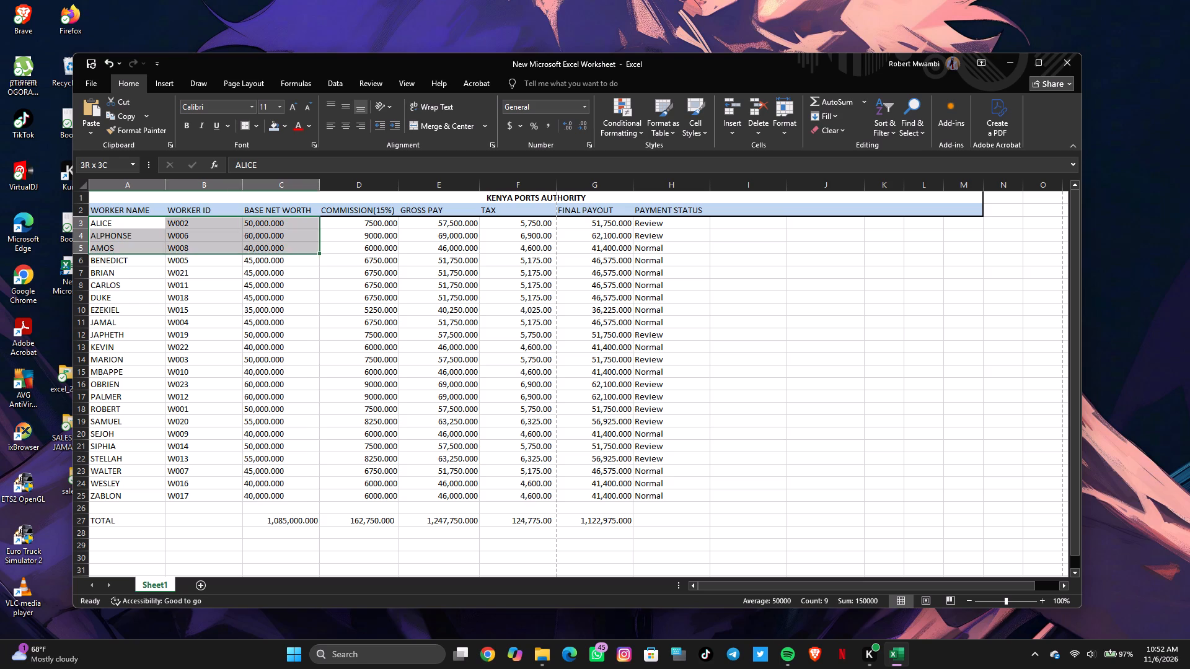
{"action": "left_click_drag", "start_coordinate": [276, 243], "coordinate": [686, 475]}
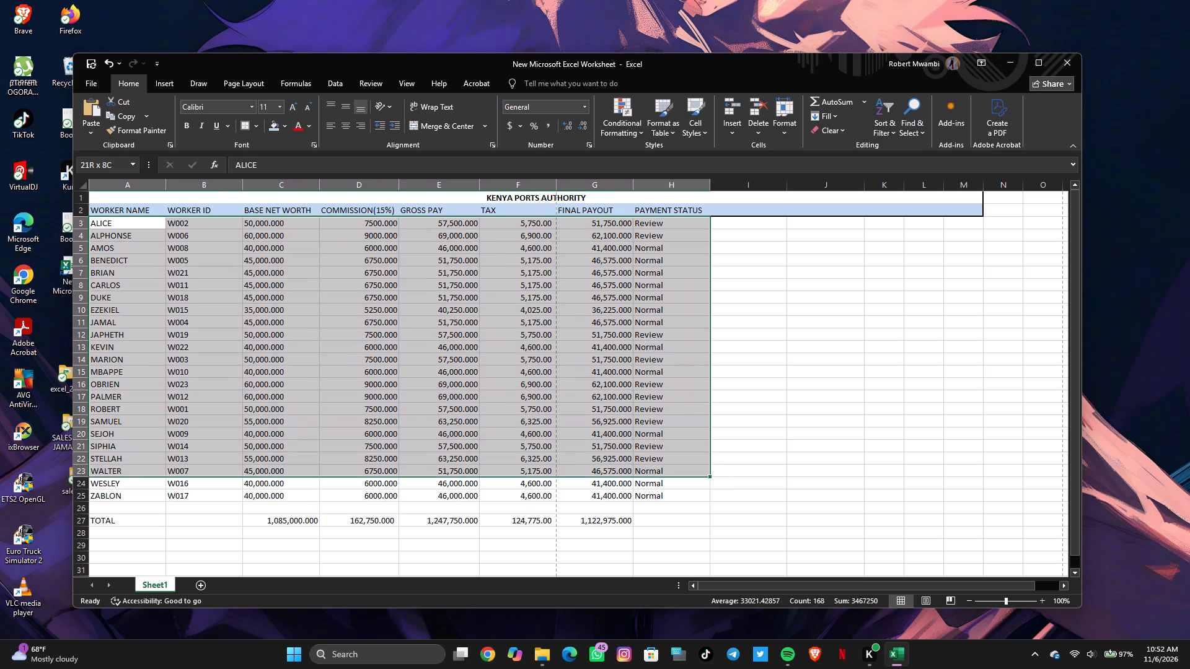
{"action": "left_click_drag", "start_coordinate": [686, 475], "coordinate": [684, 503]}
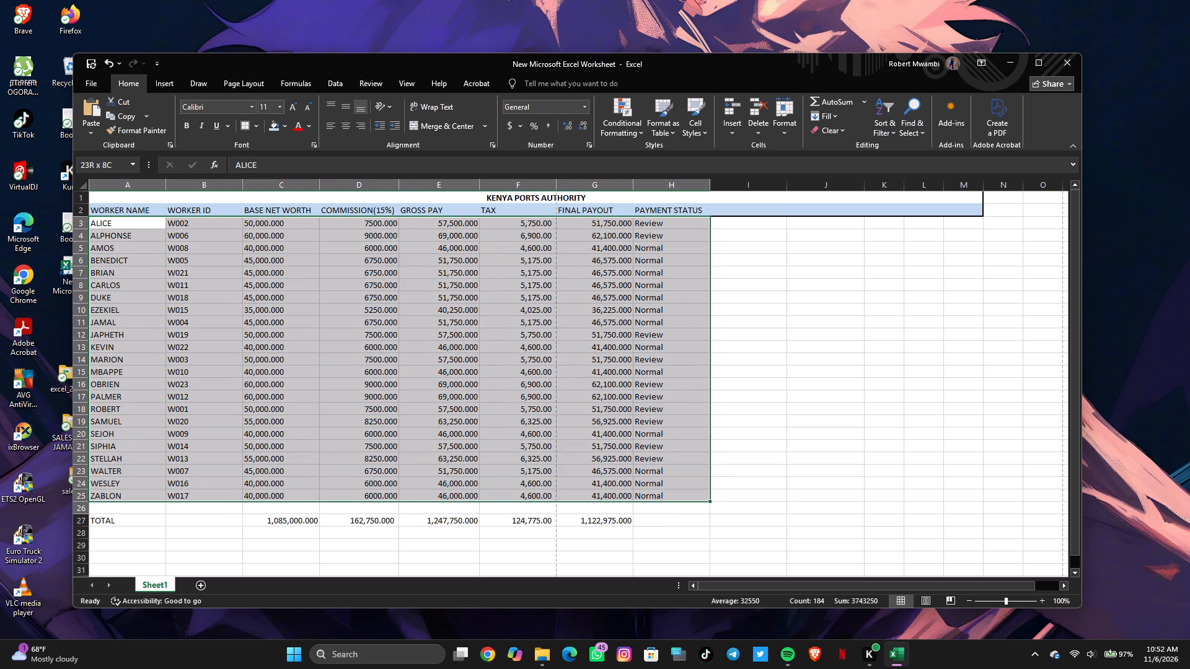
{"action": "left_click_drag", "start_coordinate": [684, 503], "coordinate": [695, 523]}
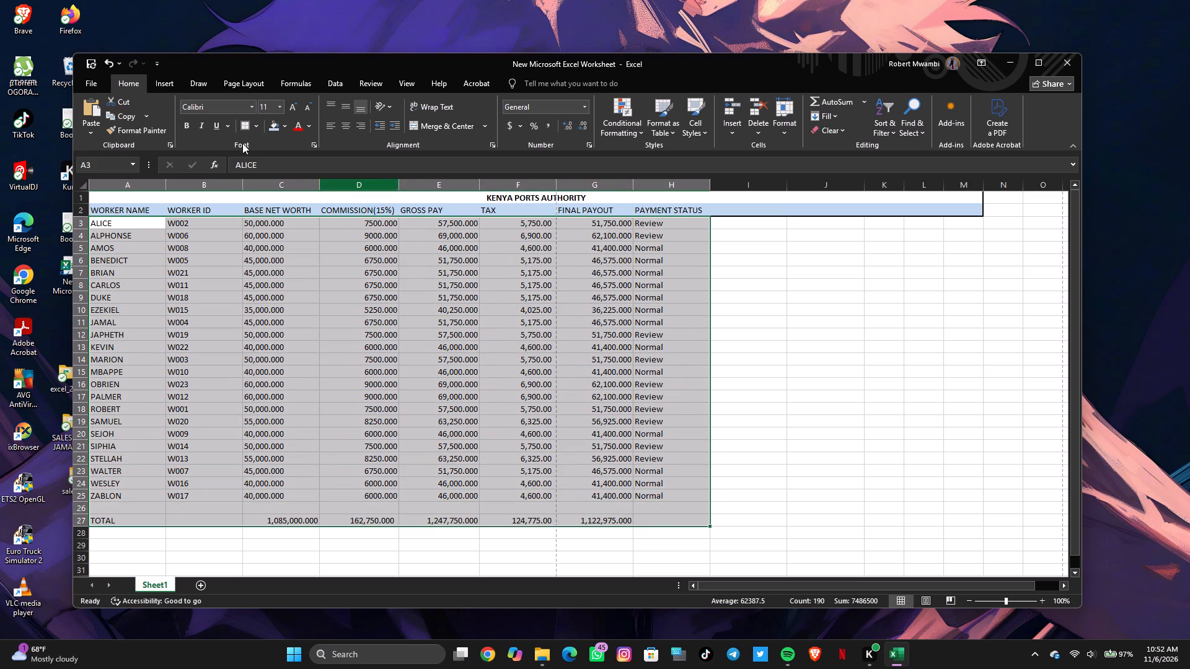
Apply all borders to the table body from ALICE's row through the TOTAL row, A3:H27.
{"action": "left_click", "coordinate": [255, 123]}
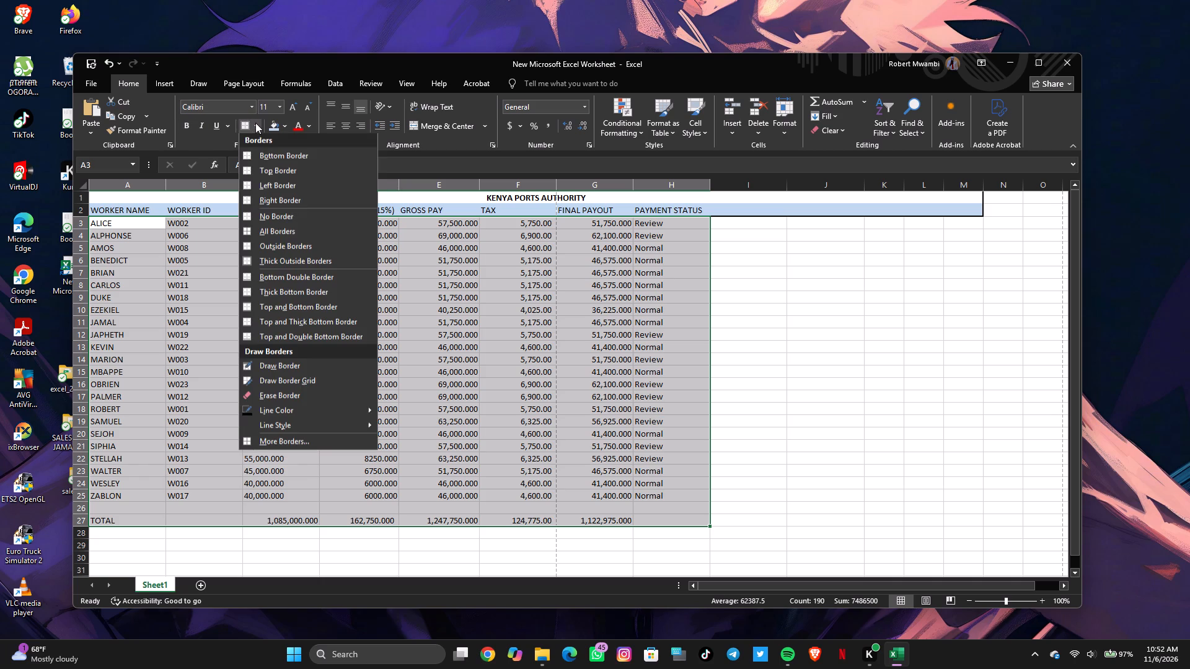
{"action": "left_click", "coordinate": [284, 230]}
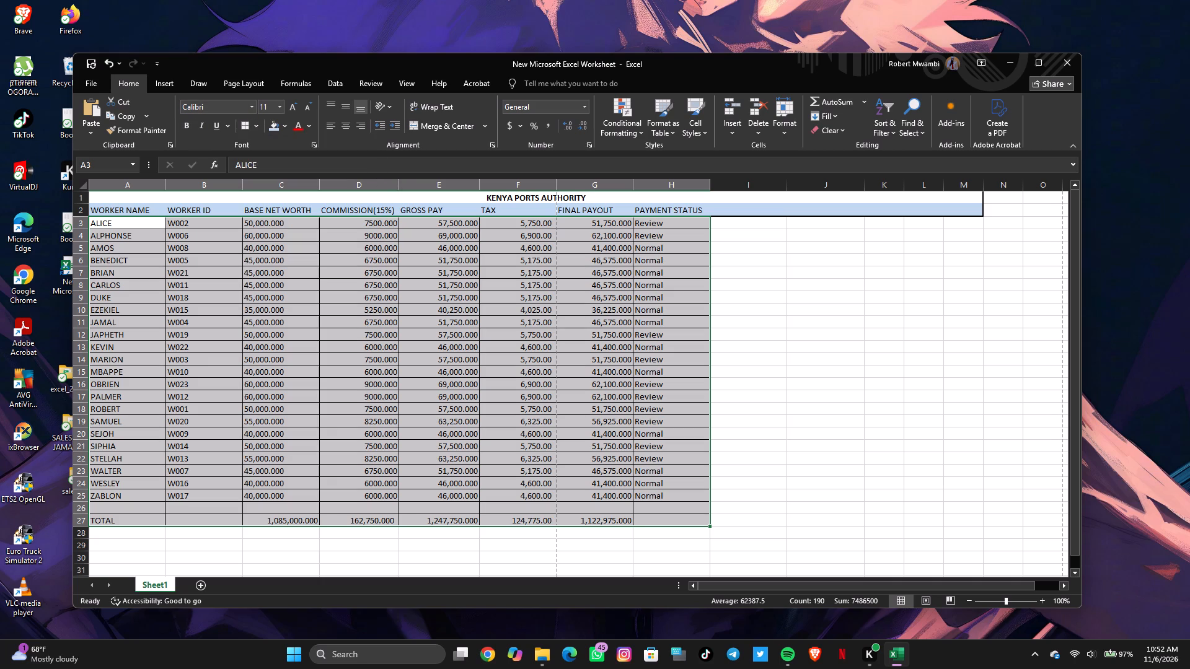
{"action": "left_click", "coordinate": [792, 311]}
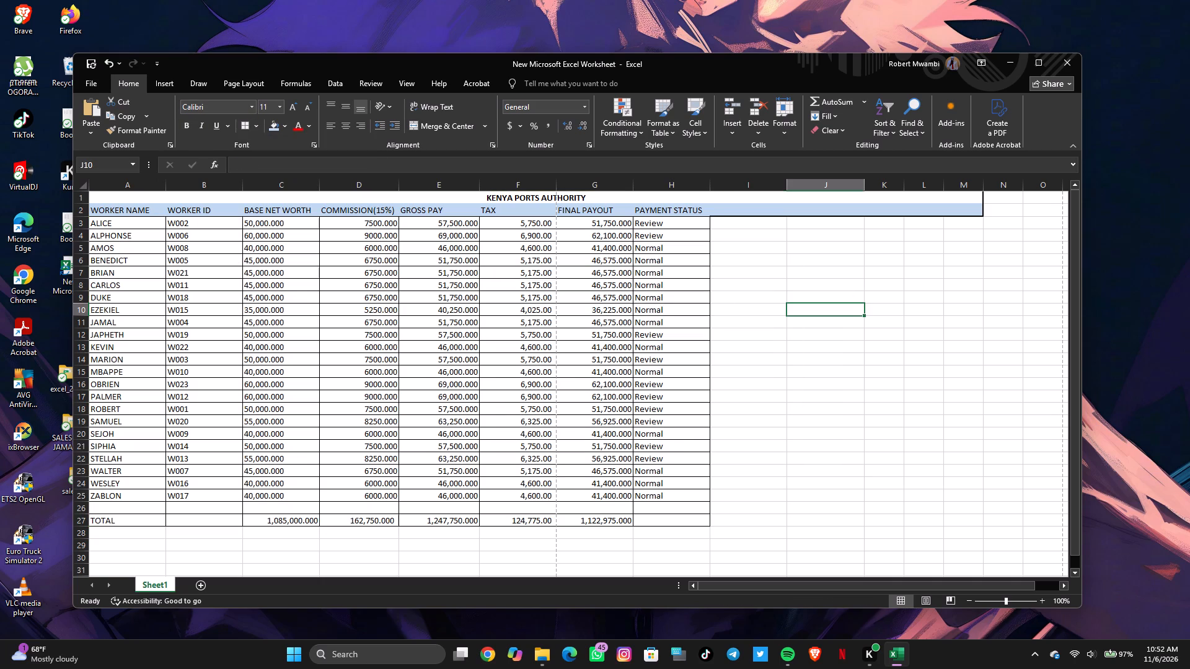
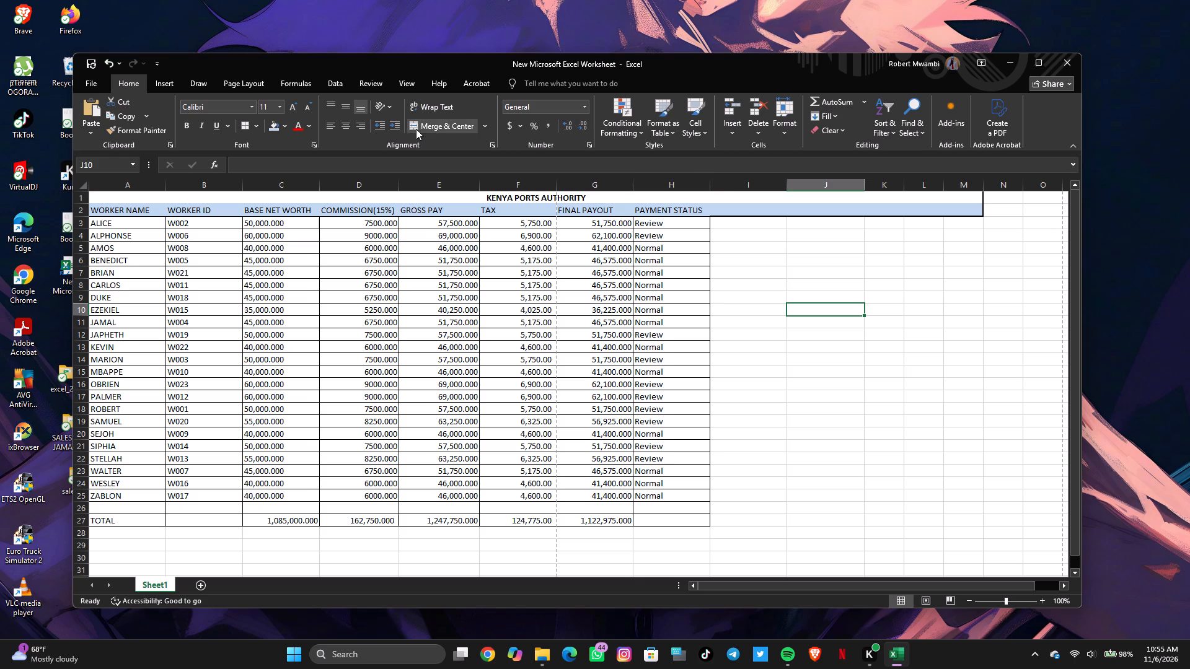
Insert a 2-D clustered column chart from the workers' FINAL PAYOUT values in G3:G25.
{"action": "left_click", "coordinate": [169, 89]}
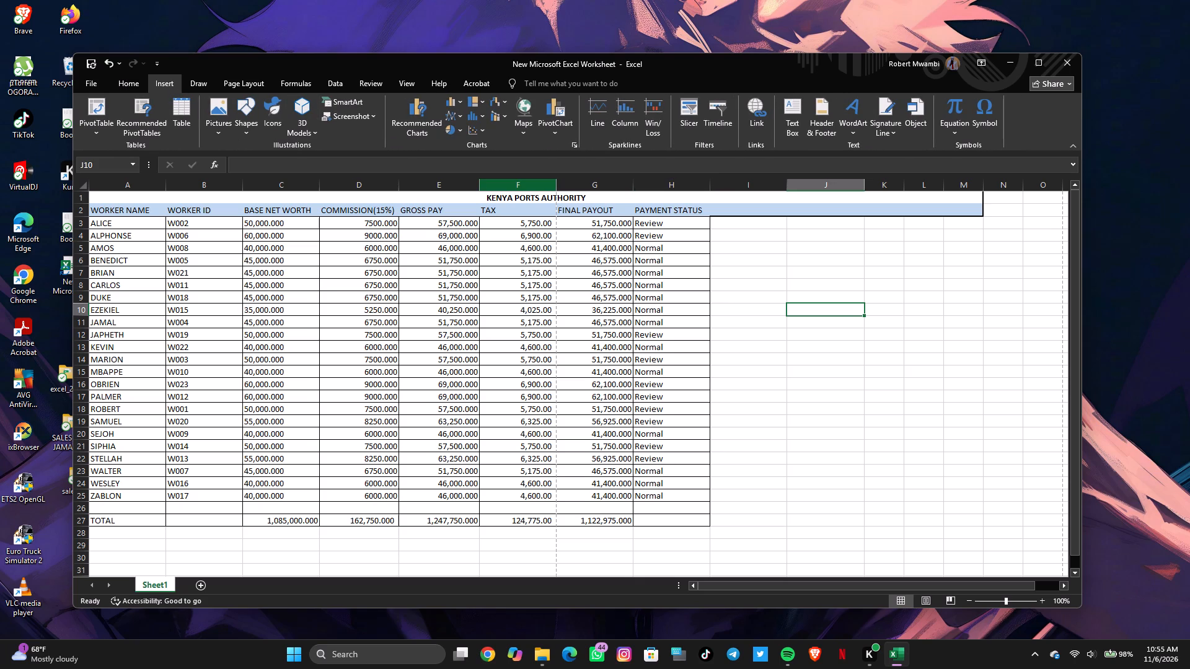
{"action": "left_click_drag", "start_coordinate": [601, 222], "coordinate": [614, 474]}
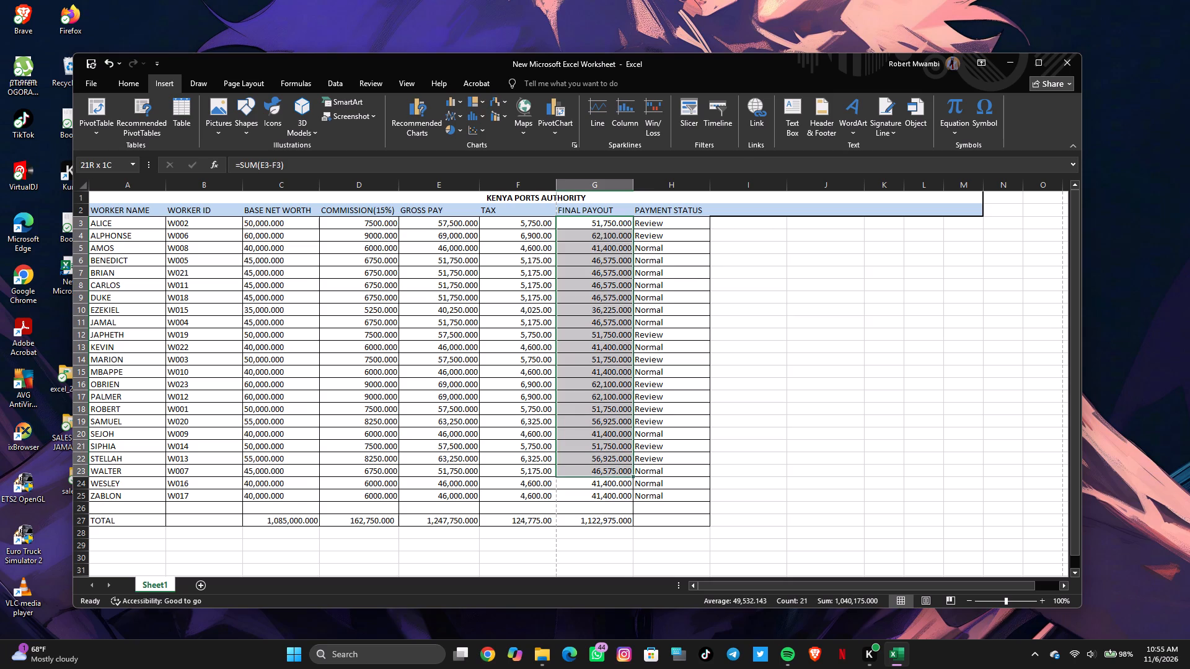
{"action": "left_click_drag", "start_coordinate": [614, 474], "coordinate": [617, 494]}
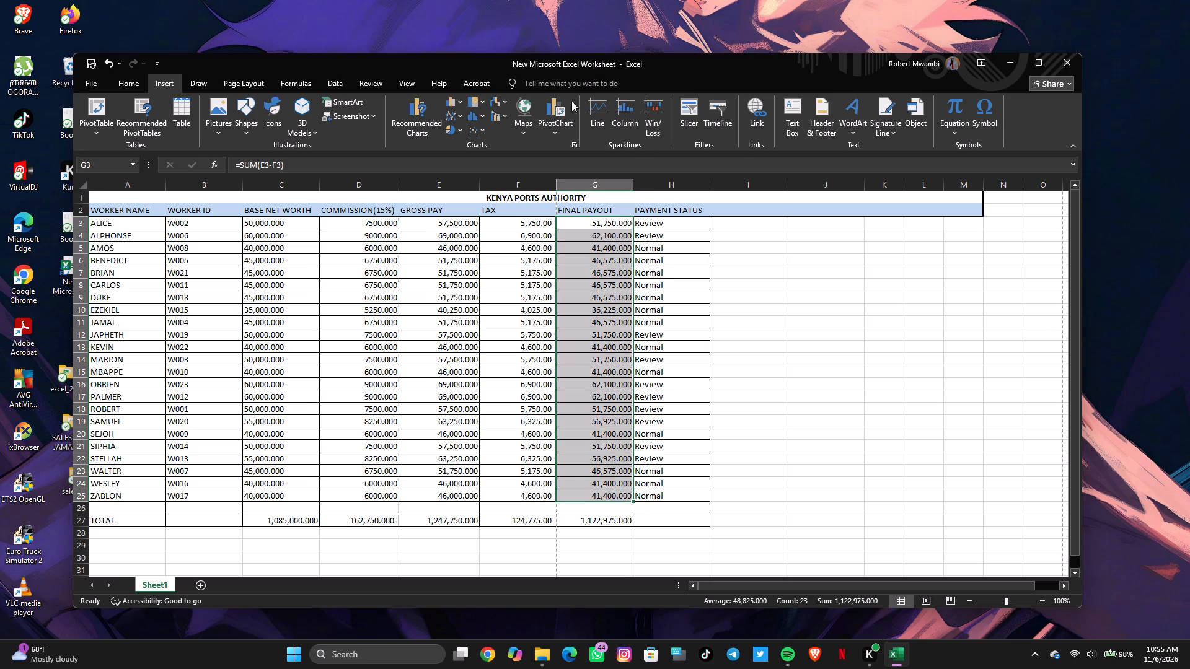
{"action": "left_click", "coordinate": [459, 102]}
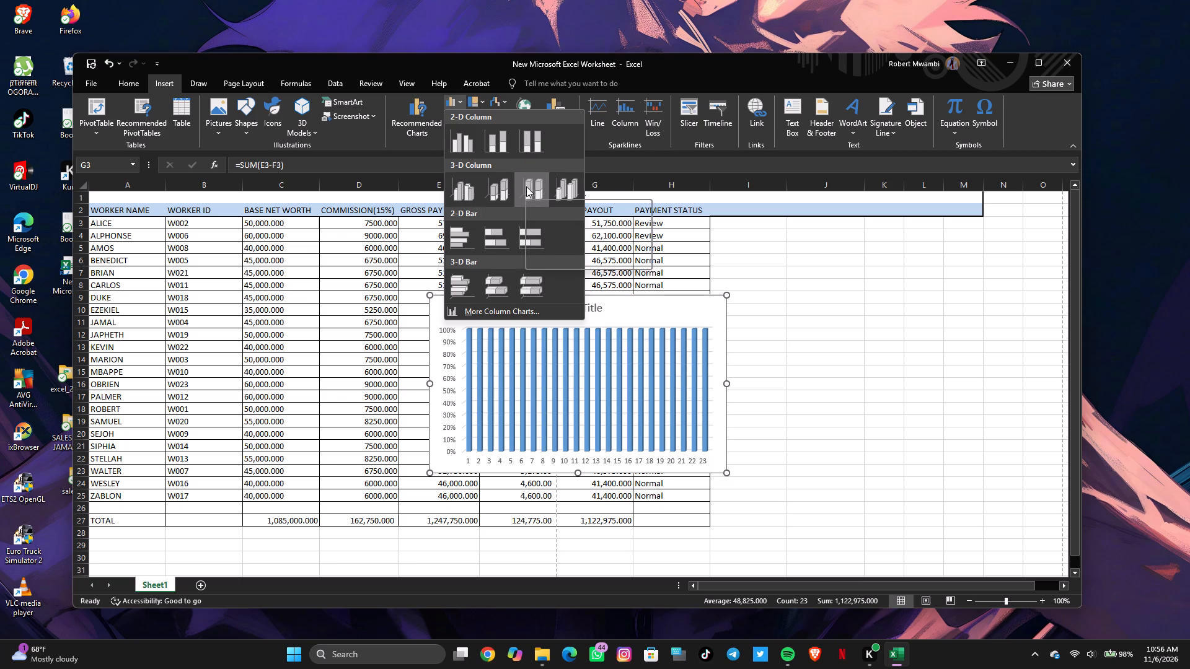
{"action": "left_click", "coordinate": [469, 143]}
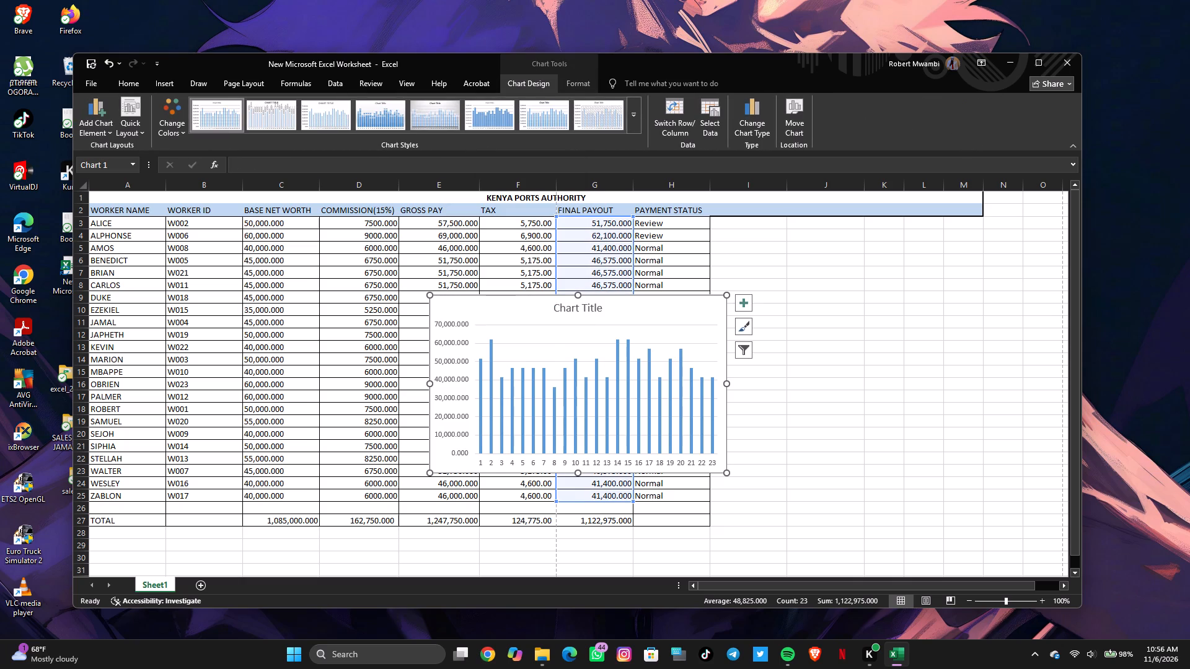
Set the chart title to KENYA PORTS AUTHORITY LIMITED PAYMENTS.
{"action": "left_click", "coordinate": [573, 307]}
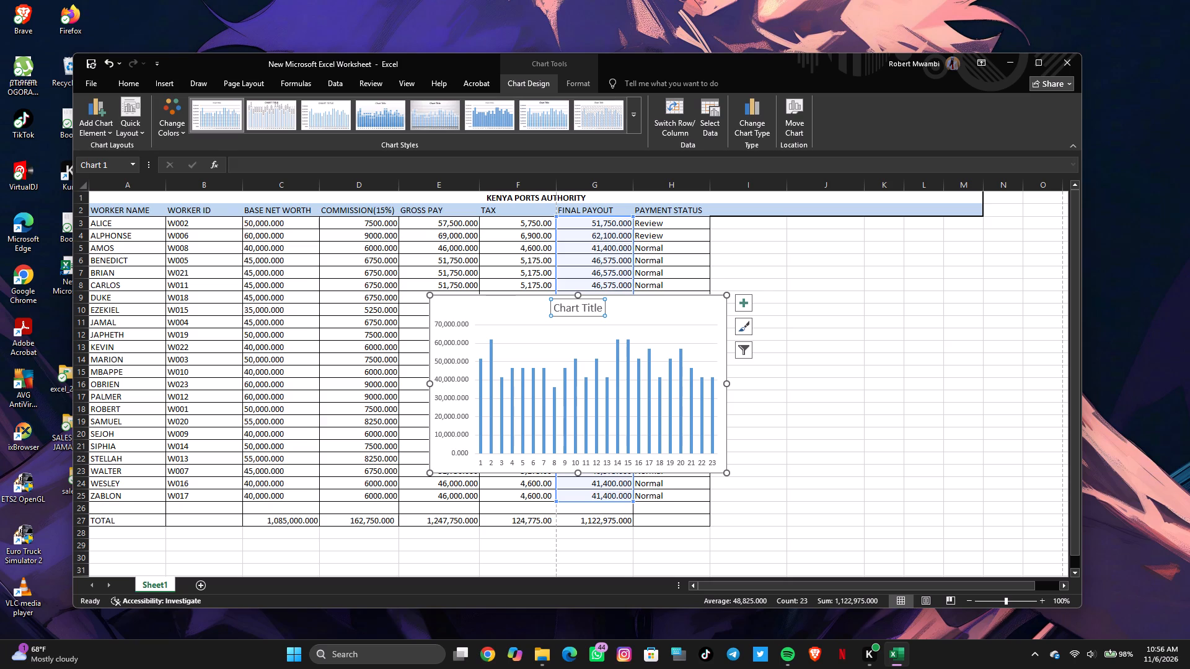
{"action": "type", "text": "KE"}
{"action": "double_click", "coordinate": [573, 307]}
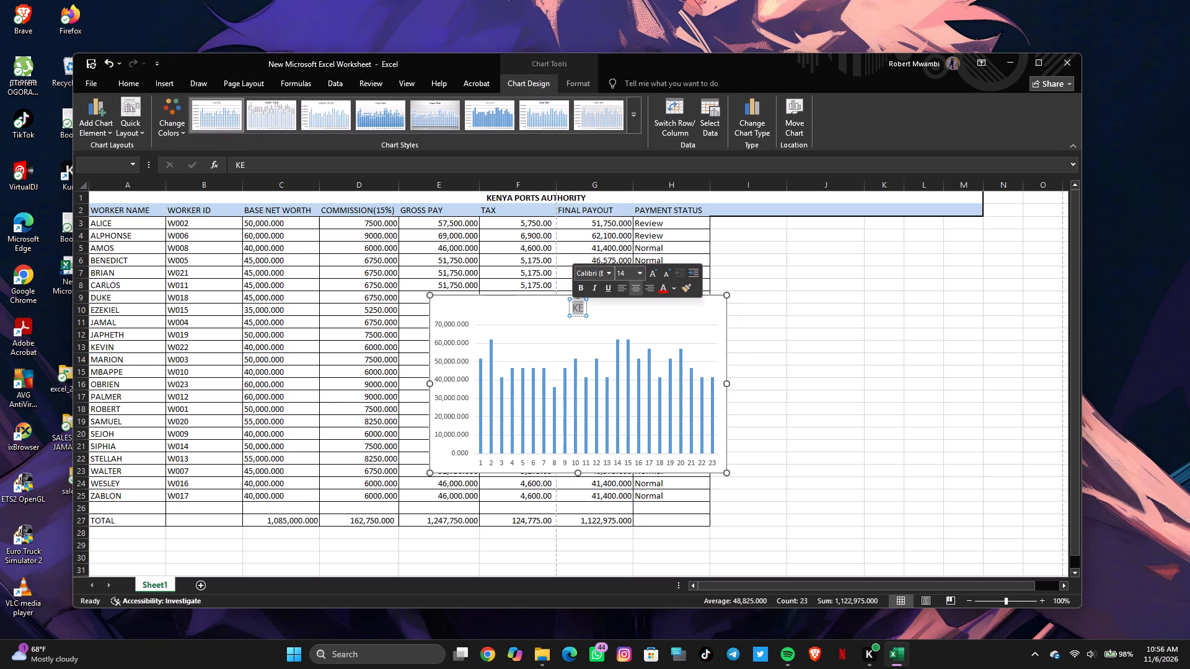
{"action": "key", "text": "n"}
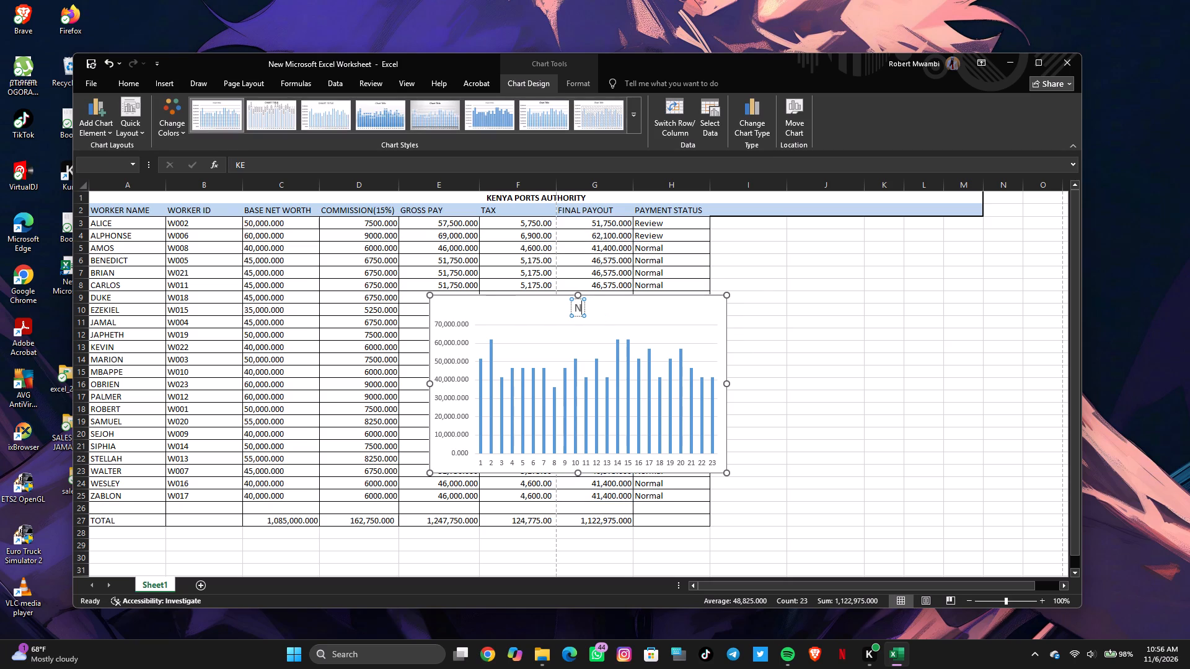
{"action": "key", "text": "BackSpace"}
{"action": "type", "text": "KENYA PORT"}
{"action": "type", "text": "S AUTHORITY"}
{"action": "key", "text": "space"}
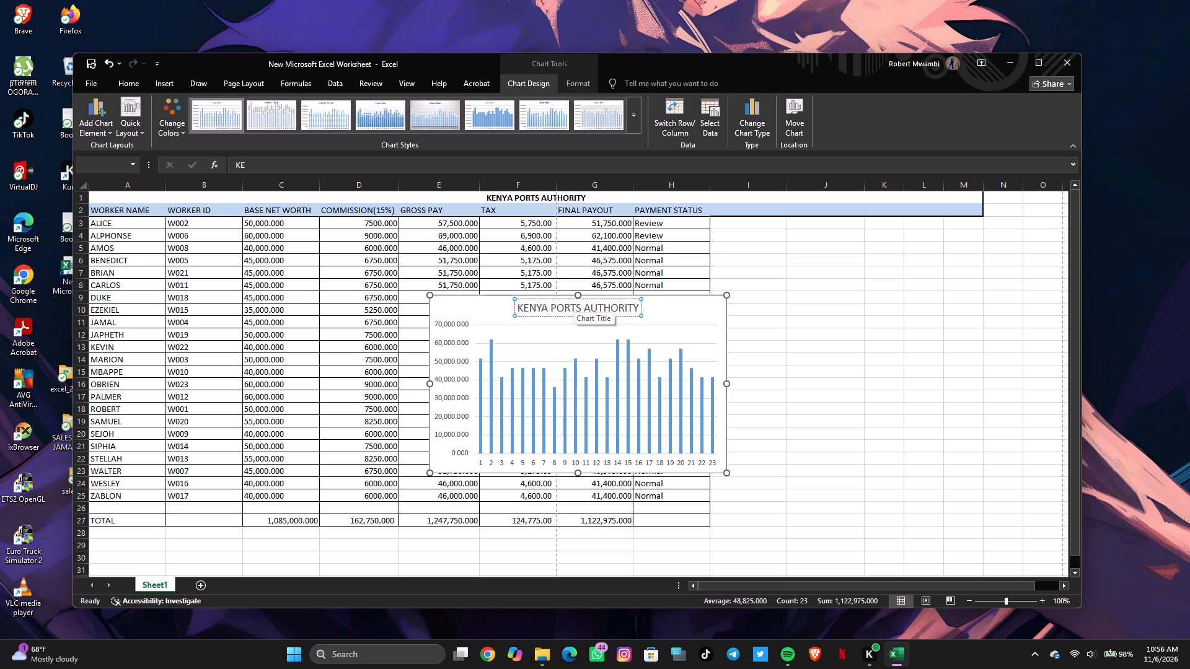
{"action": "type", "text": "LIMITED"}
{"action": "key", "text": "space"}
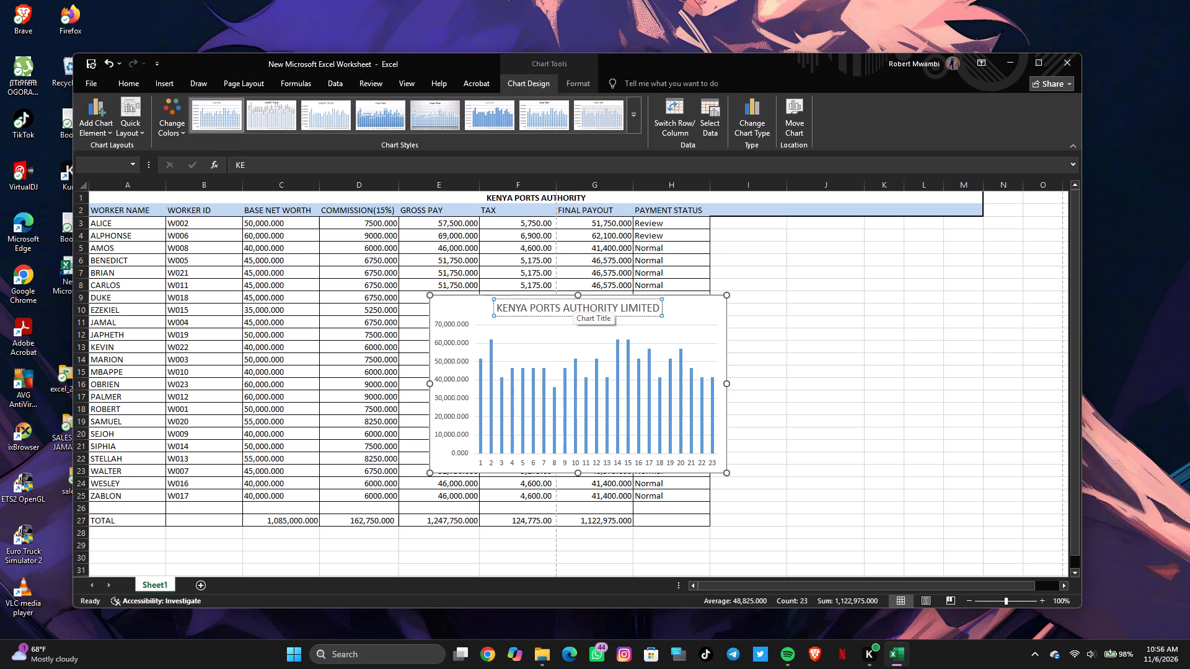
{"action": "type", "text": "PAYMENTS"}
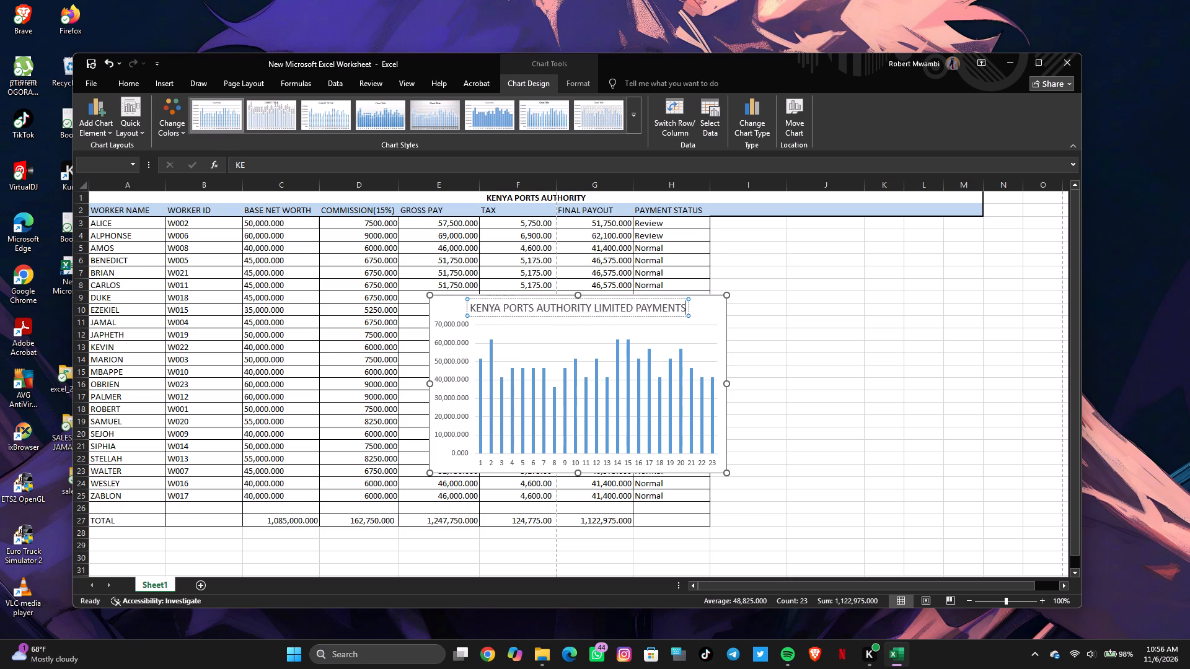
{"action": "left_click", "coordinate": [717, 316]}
Add axis titles to the final payout column chart.
{"action": "left_click", "coordinate": [746, 305]}
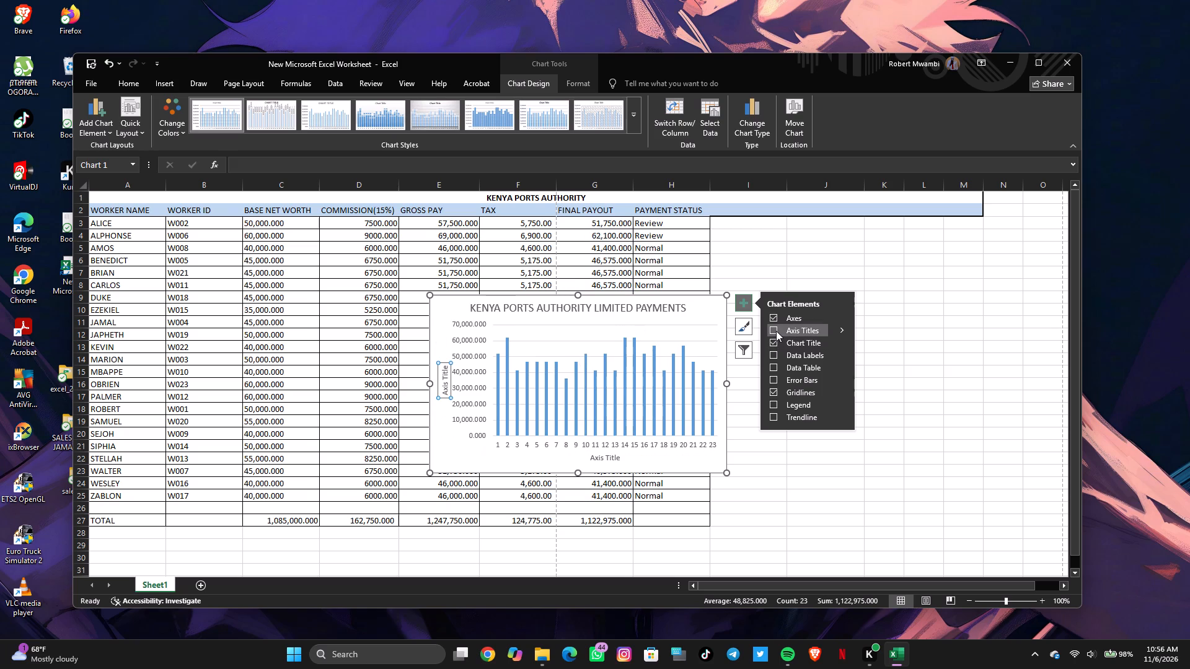
{"action": "left_click", "coordinate": [776, 331]}
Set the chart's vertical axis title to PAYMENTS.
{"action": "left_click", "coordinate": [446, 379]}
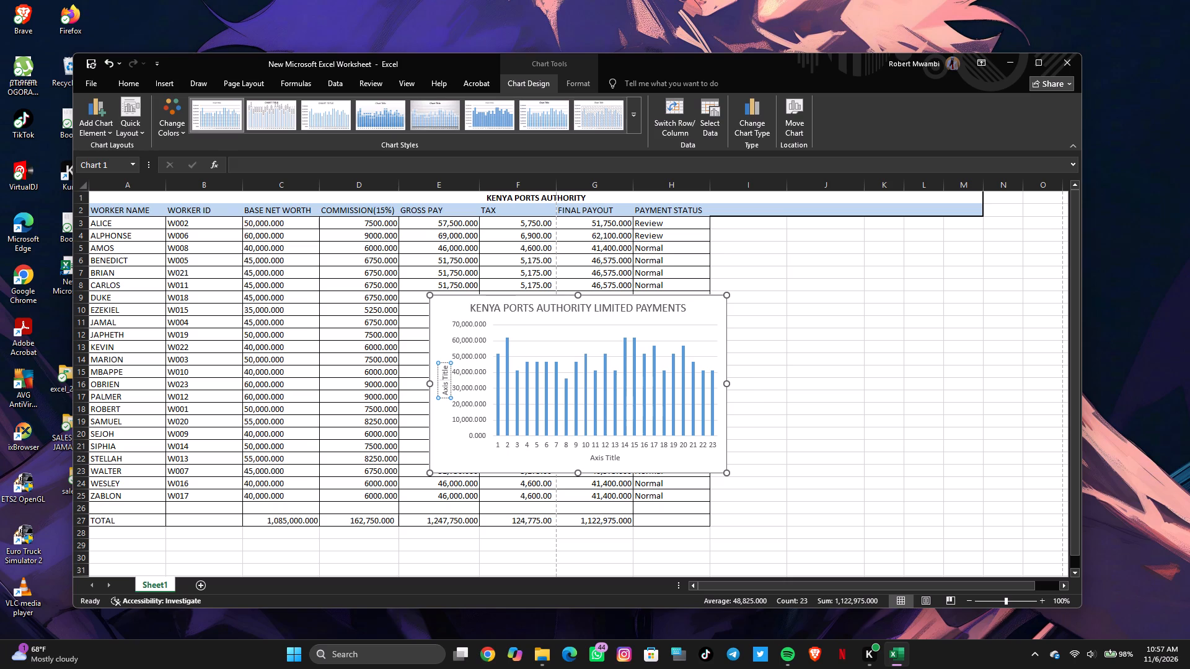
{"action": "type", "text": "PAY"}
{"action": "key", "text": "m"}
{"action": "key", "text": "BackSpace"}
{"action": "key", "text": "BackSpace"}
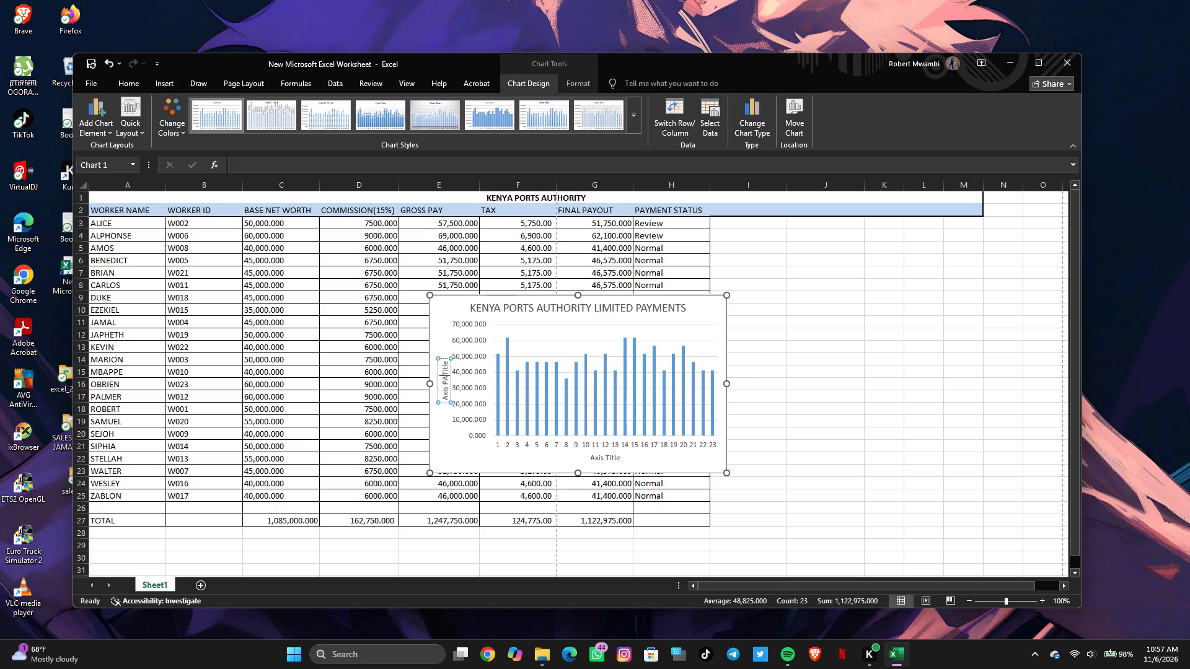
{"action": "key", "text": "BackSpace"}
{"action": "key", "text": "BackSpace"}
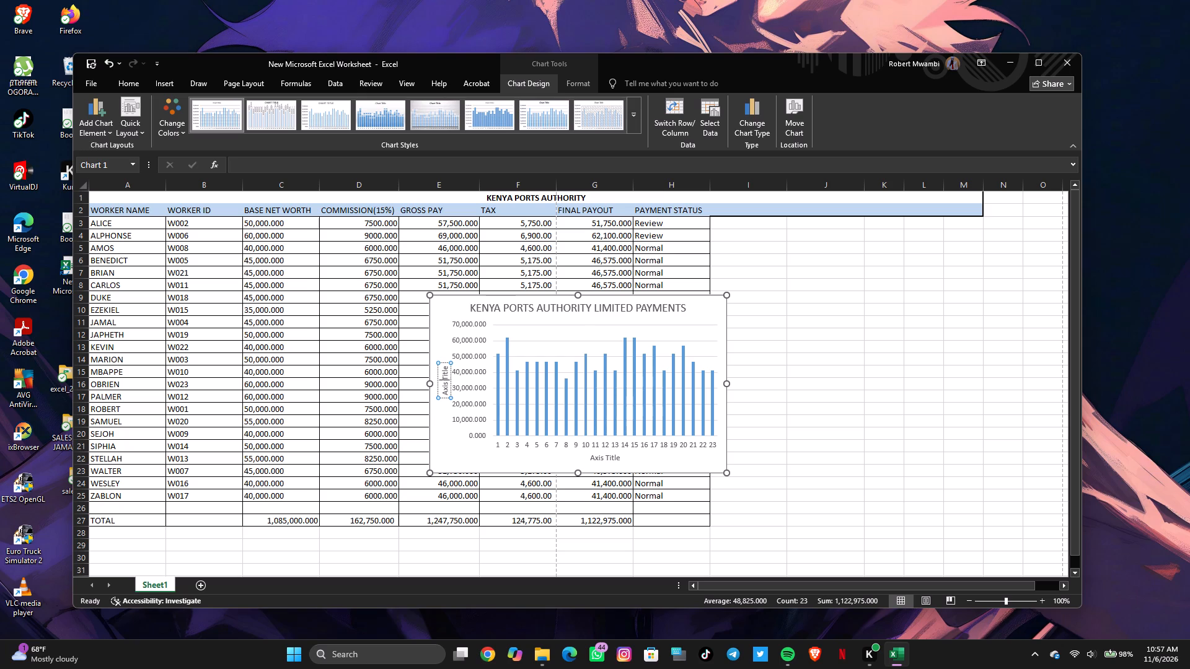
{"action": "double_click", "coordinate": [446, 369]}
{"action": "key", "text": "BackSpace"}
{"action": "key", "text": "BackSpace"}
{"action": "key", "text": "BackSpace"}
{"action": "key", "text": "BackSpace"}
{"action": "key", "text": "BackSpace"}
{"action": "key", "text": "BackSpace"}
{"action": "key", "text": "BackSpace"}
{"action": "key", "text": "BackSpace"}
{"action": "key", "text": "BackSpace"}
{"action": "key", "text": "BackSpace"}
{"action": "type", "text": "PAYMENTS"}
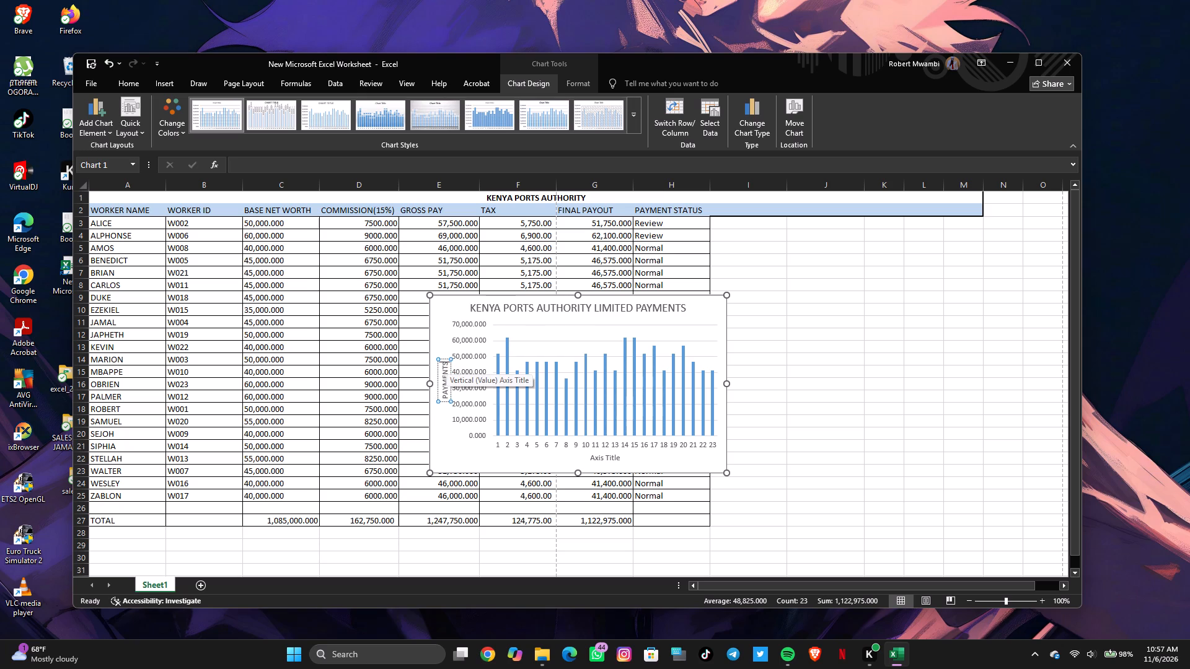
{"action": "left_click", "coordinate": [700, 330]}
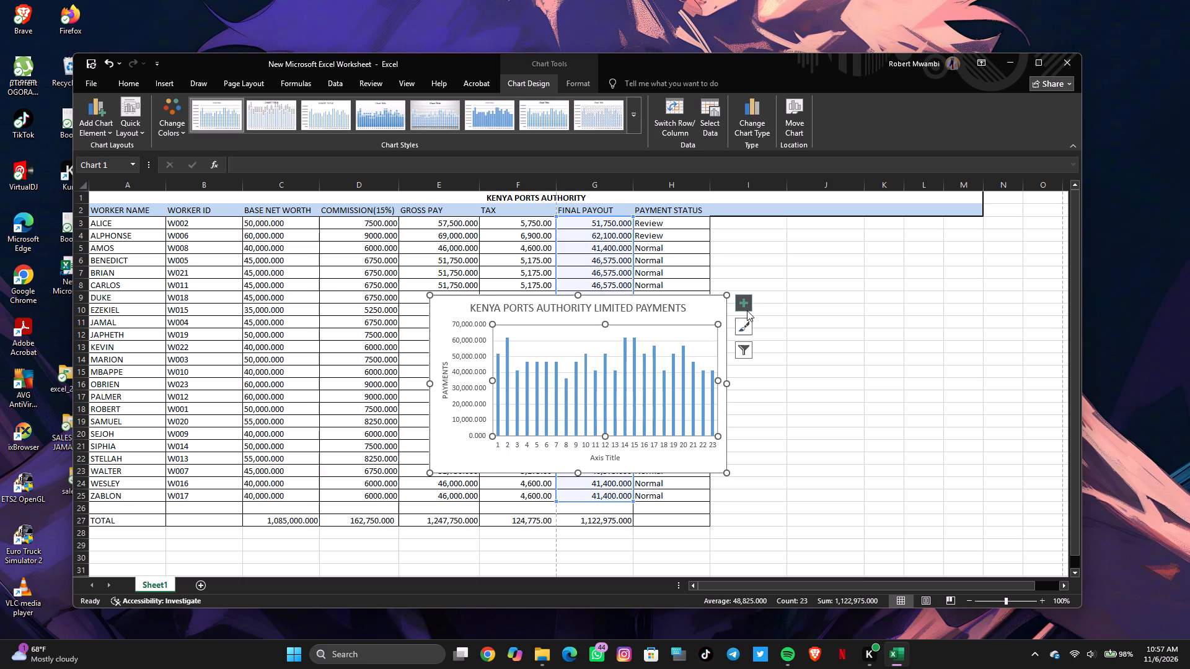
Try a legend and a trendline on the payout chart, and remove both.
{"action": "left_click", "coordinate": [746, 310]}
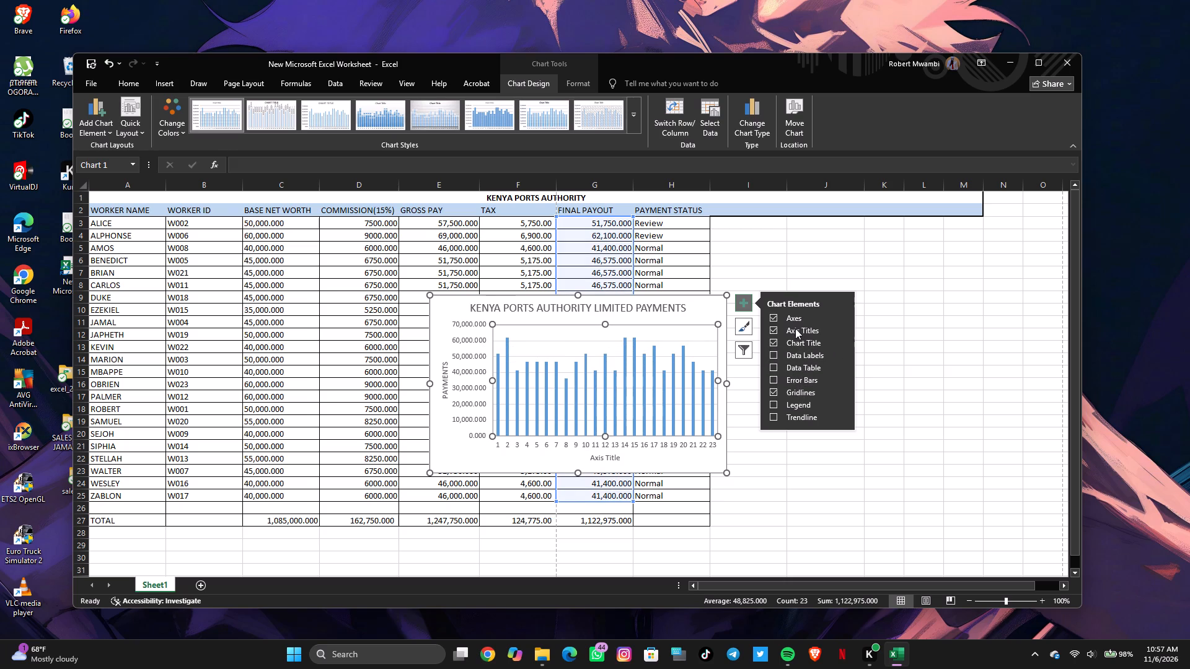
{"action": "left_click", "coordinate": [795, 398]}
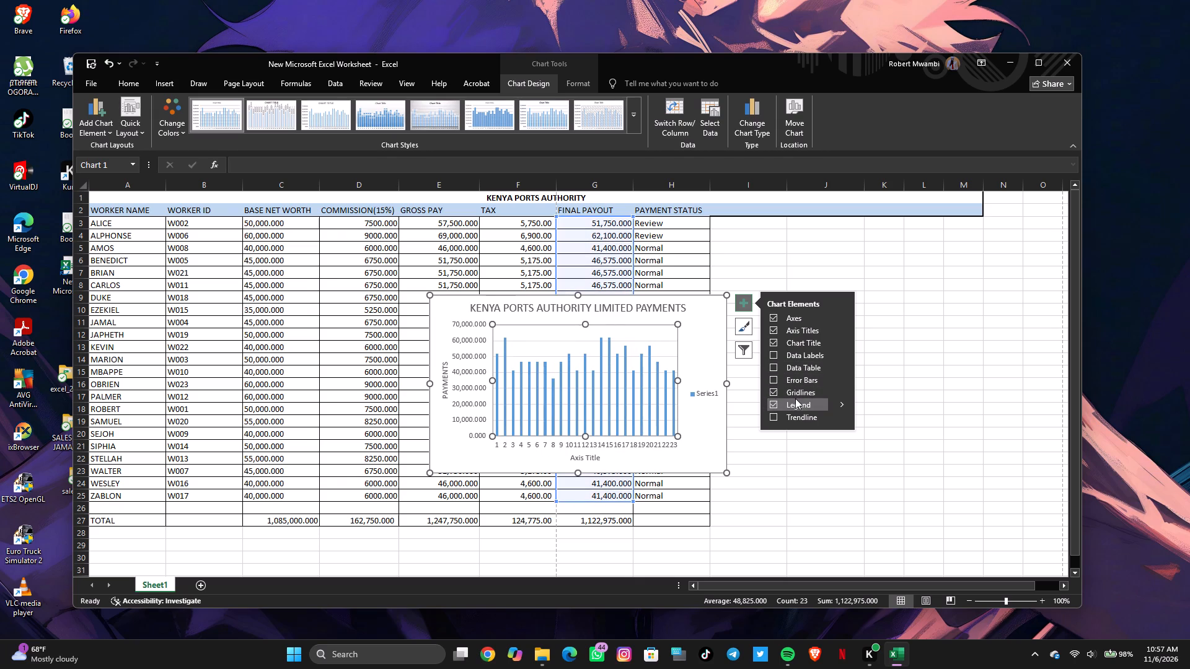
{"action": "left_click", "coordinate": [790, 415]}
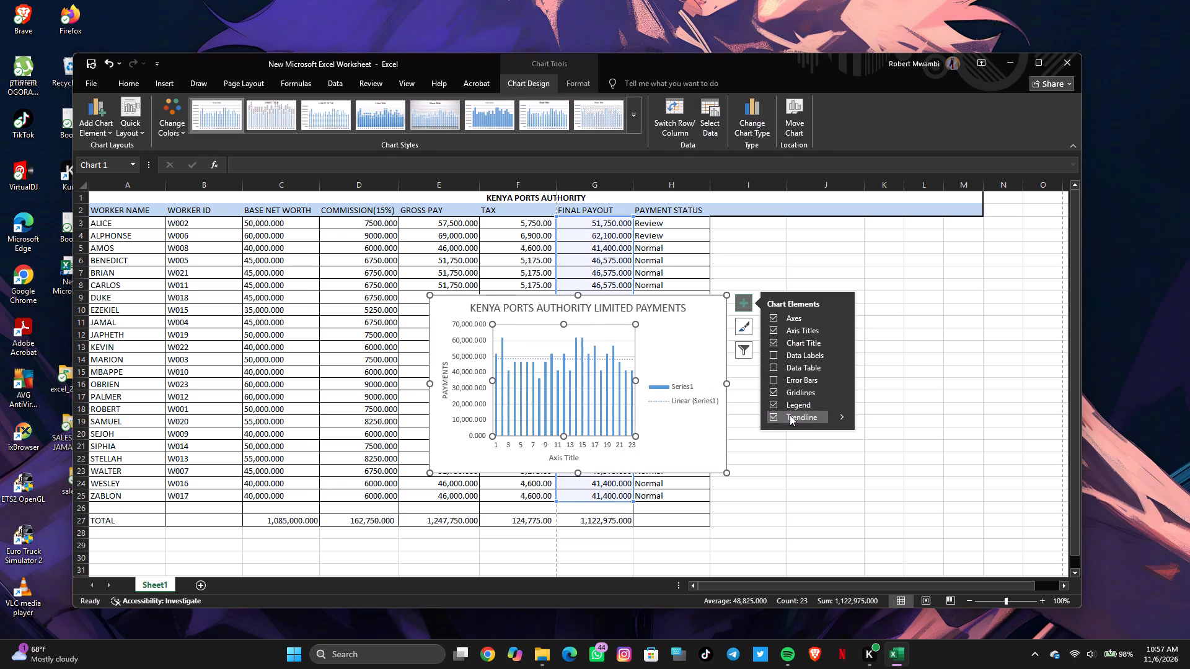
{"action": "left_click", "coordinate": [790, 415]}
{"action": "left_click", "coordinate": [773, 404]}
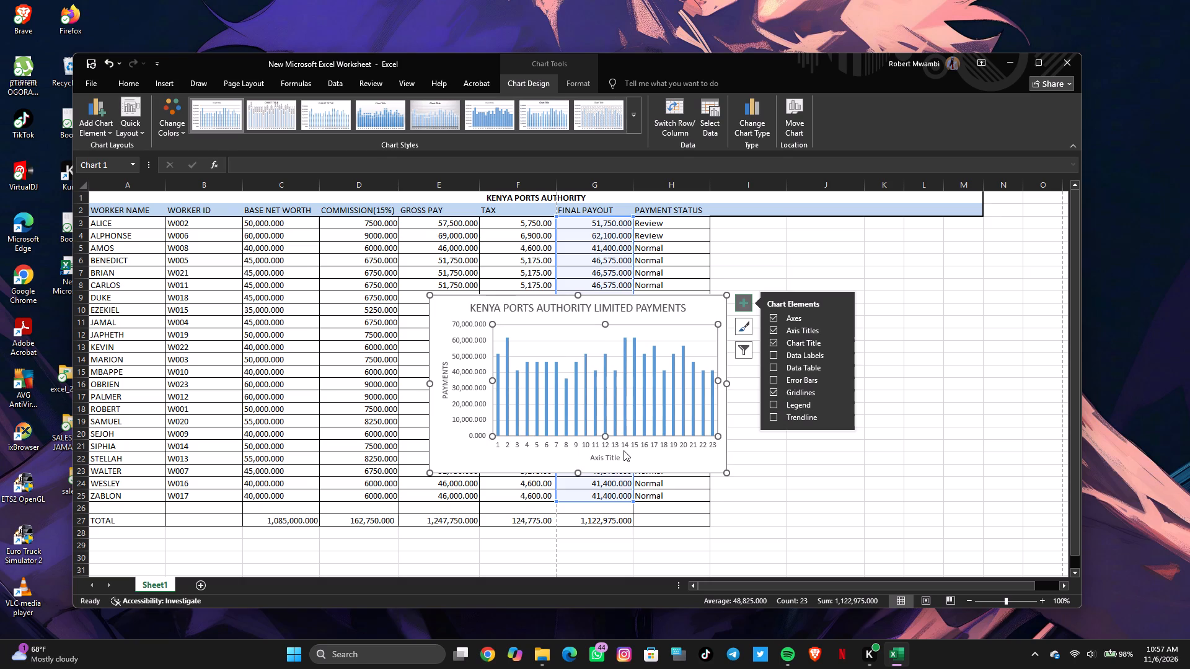
Remove and re-add the chart title, replacing its text with KENYA PORTS AUTHORITY LIMITED.
{"action": "left_click", "coordinate": [771, 339]}
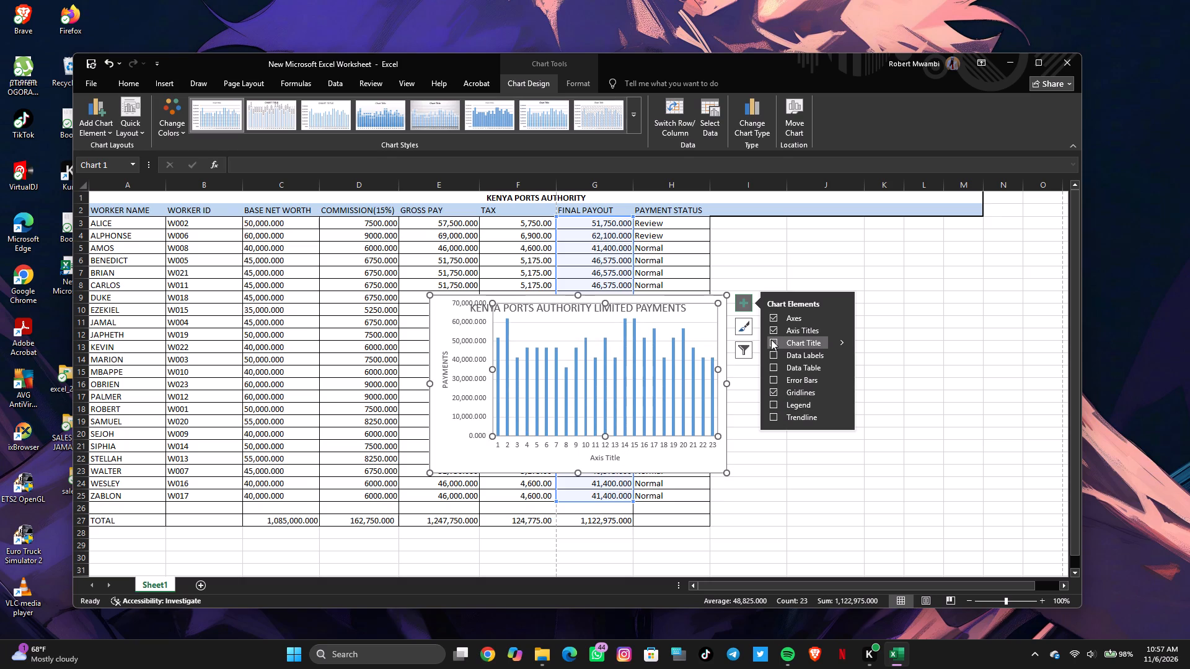
{"action": "left_click", "coordinate": [771, 339]}
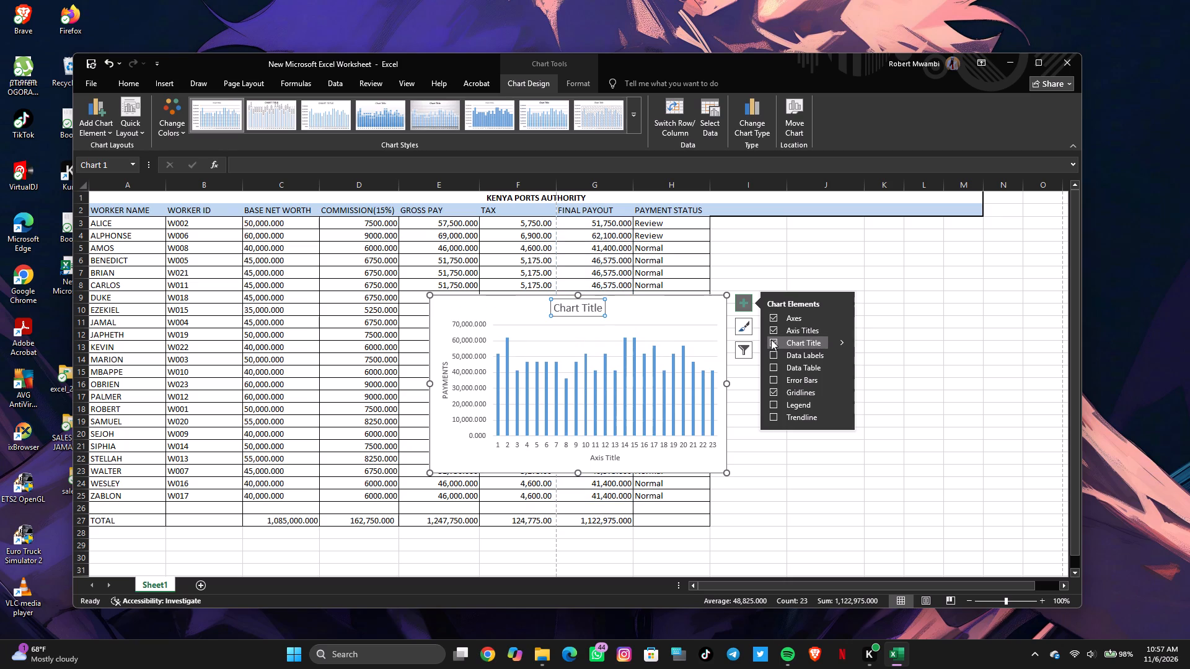
{"action": "left_click", "coordinate": [584, 307]}
{"action": "left_click", "coordinate": [584, 307]}
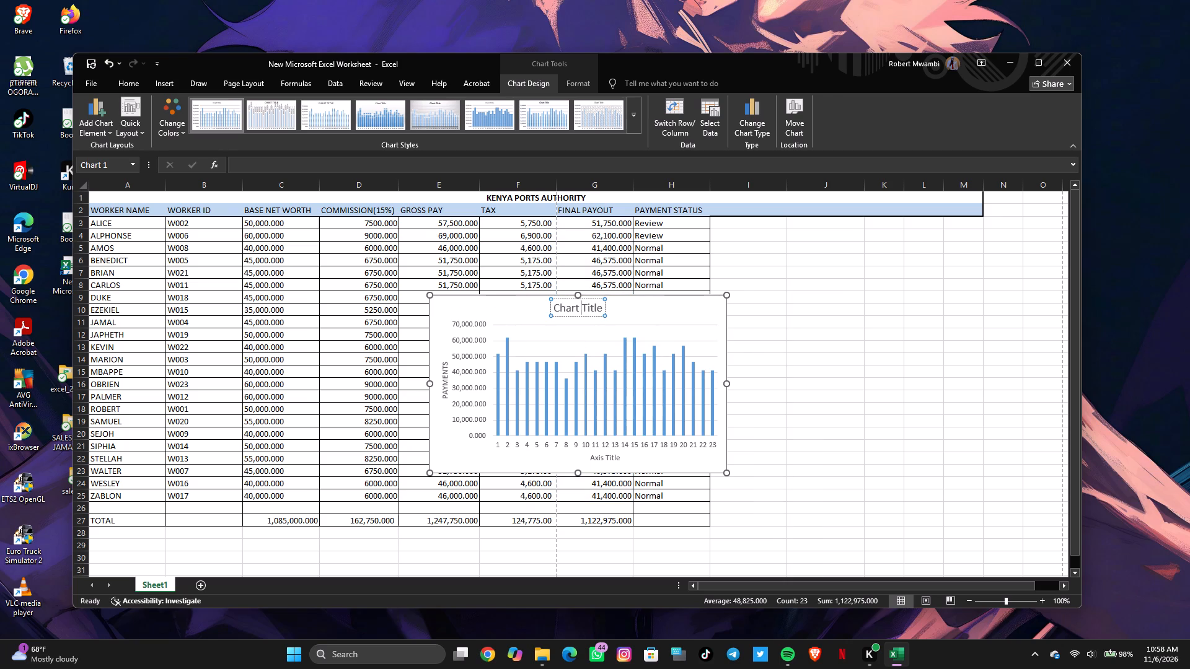
{"action": "left_click", "coordinate": [605, 304]}
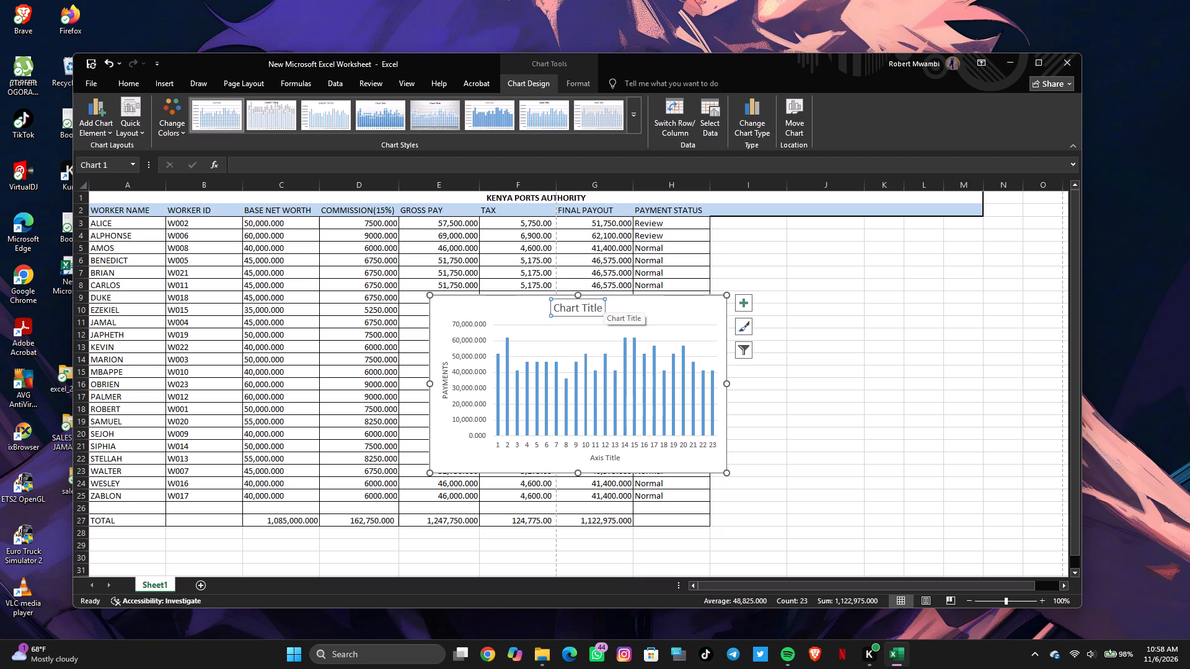
{"action": "left_click", "coordinate": [601, 308]}
{"action": "key", "text": "BackSpace"}
{"action": "key", "text": "BackSpace"}
{"action": "key", "text": "BackSpace"}
{"action": "key", "text": "BackSpace"}
{"action": "key", "text": "BackSpace"}
{"action": "key", "text": "BackSpace"}
{"action": "key", "text": "BackSpace"}
{"action": "key", "text": "BackSpace"}
{"action": "key", "text": "BackSpace"}
{"action": "key", "text": "BackSpace"}
{"action": "key", "text": "BackSpace"}
{"action": "key", "text": "BackSpace"}
{"action": "key", "text": "BackSpace"}
{"action": "key", "text": "BackSpace"}
{"action": "key", "text": "BackSpace"}
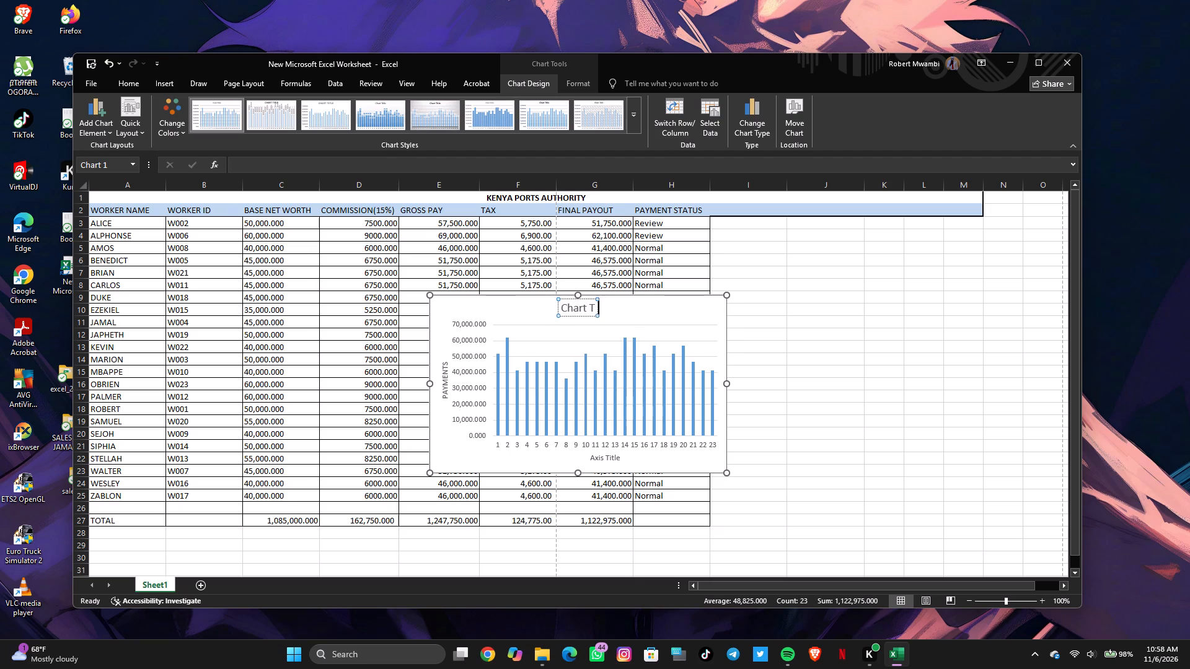
{"action": "type", "text": "KENYA PORTS AUTHOT"}
{"action": "key", "text": "BackSpace"}
{"action": "type", "text": "RITY LIMITED"}
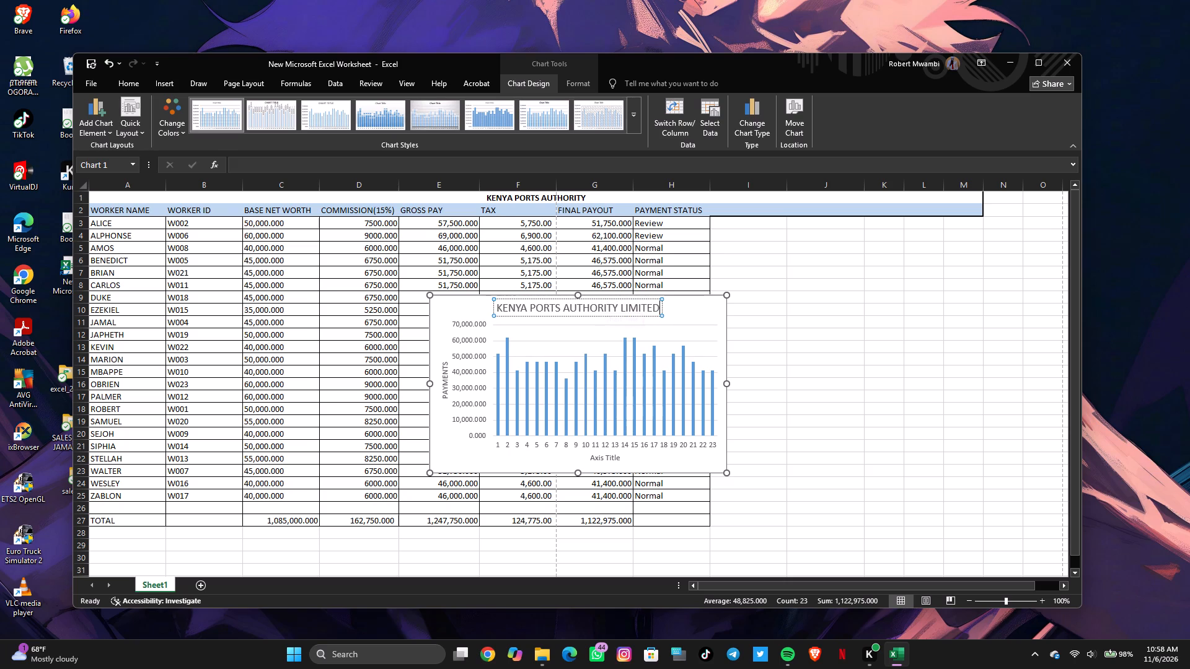
{"action": "left_click", "coordinate": [707, 313]}
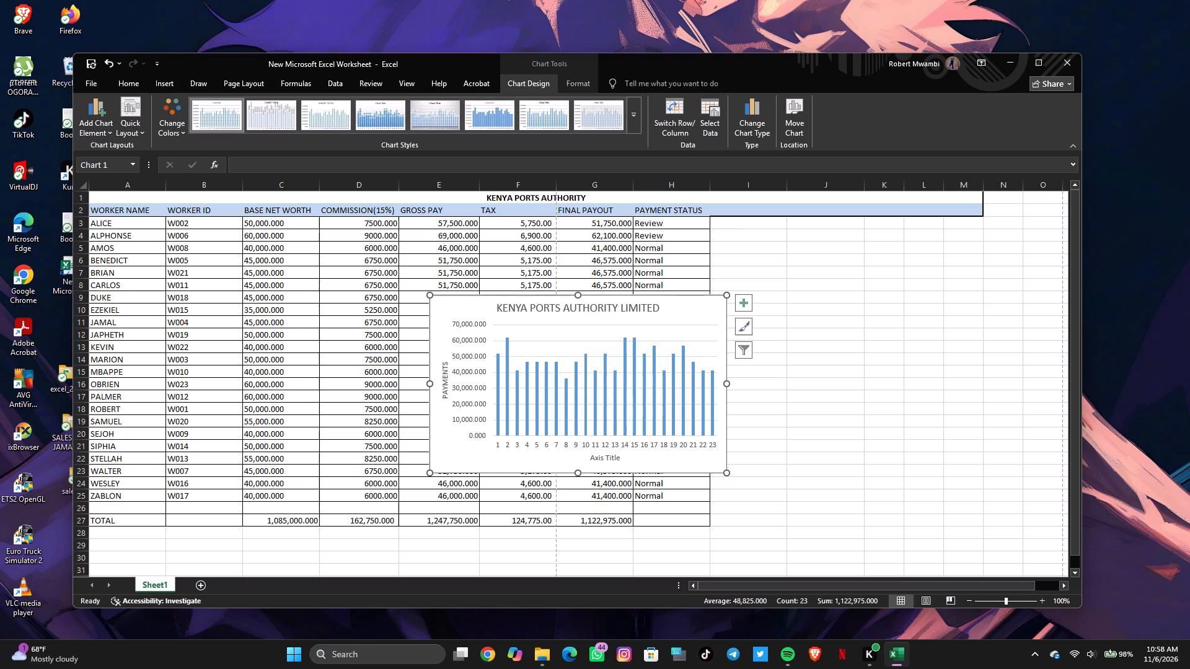
Remove the chart's axis titles and add them back with their placeholder text.
{"action": "left_click", "coordinate": [744, 302]}
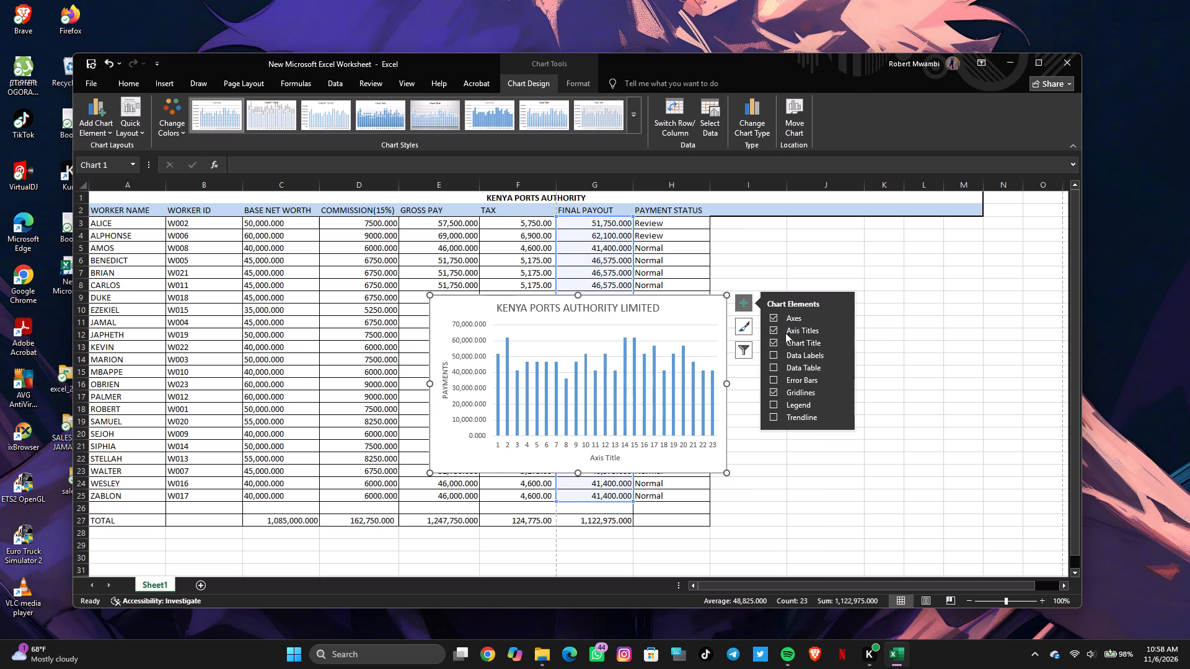
{"action": "left_click", "coordinate": [791, 326]}
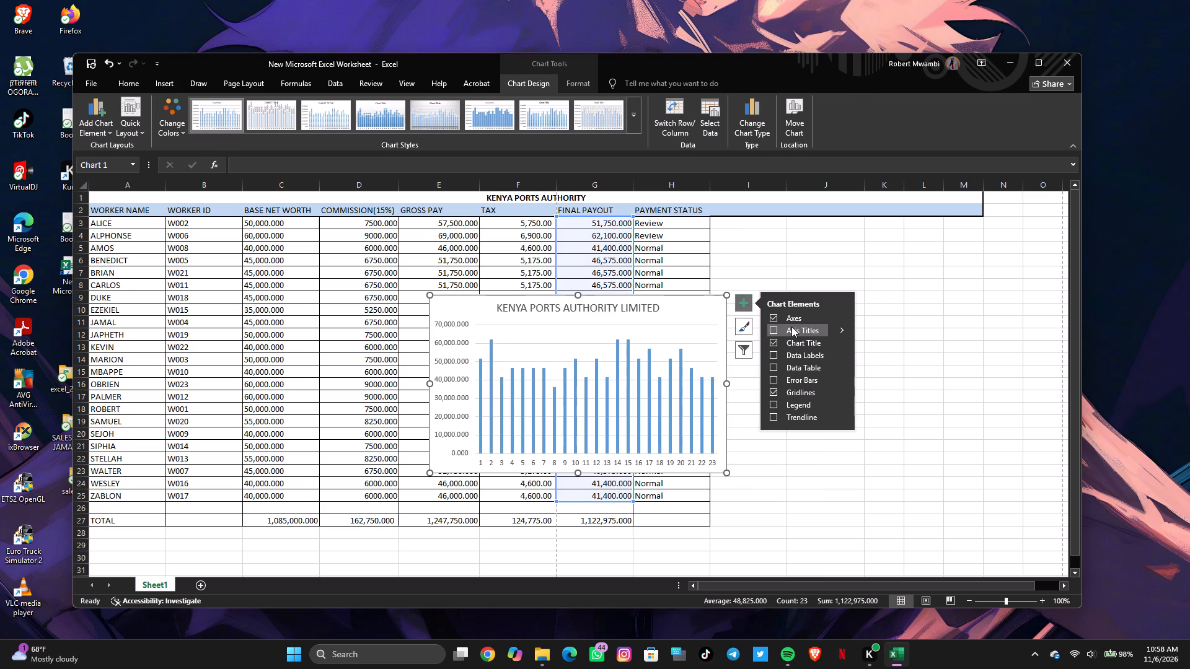
{"action": "left_click", "coordinate": [791, 326]}
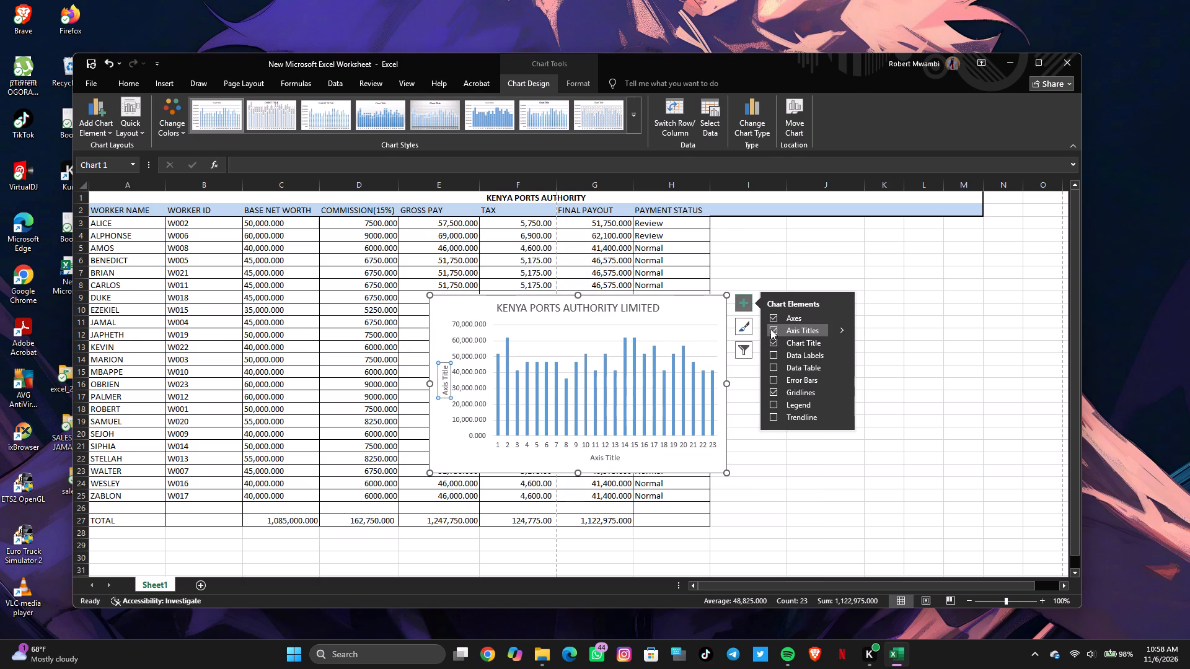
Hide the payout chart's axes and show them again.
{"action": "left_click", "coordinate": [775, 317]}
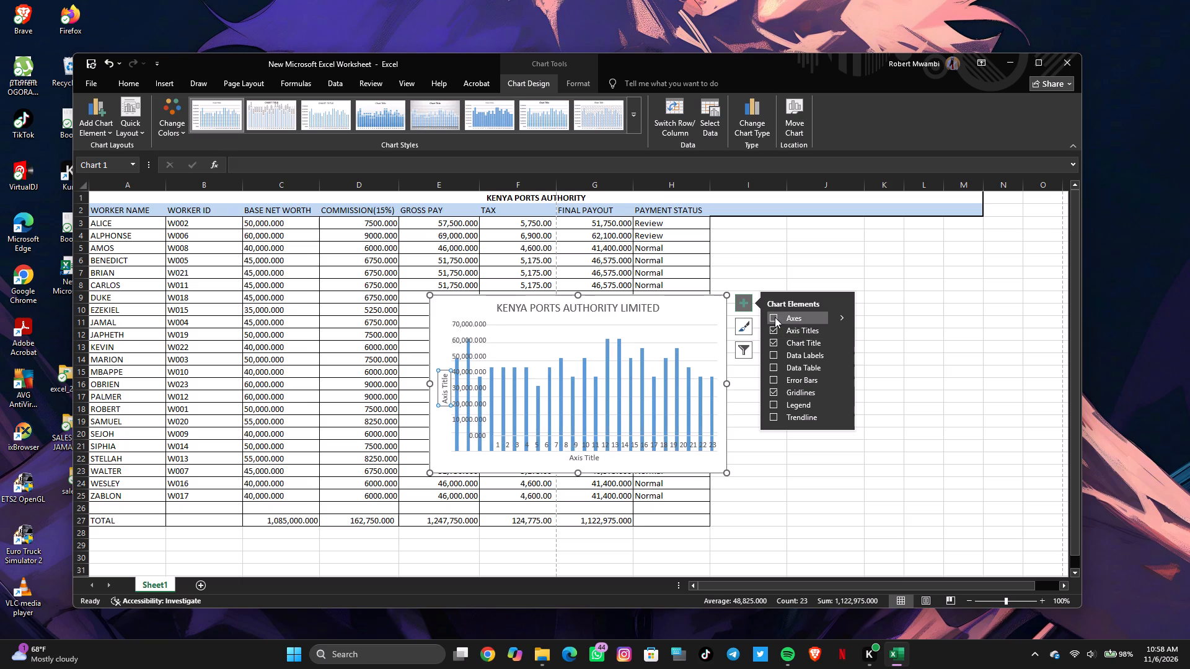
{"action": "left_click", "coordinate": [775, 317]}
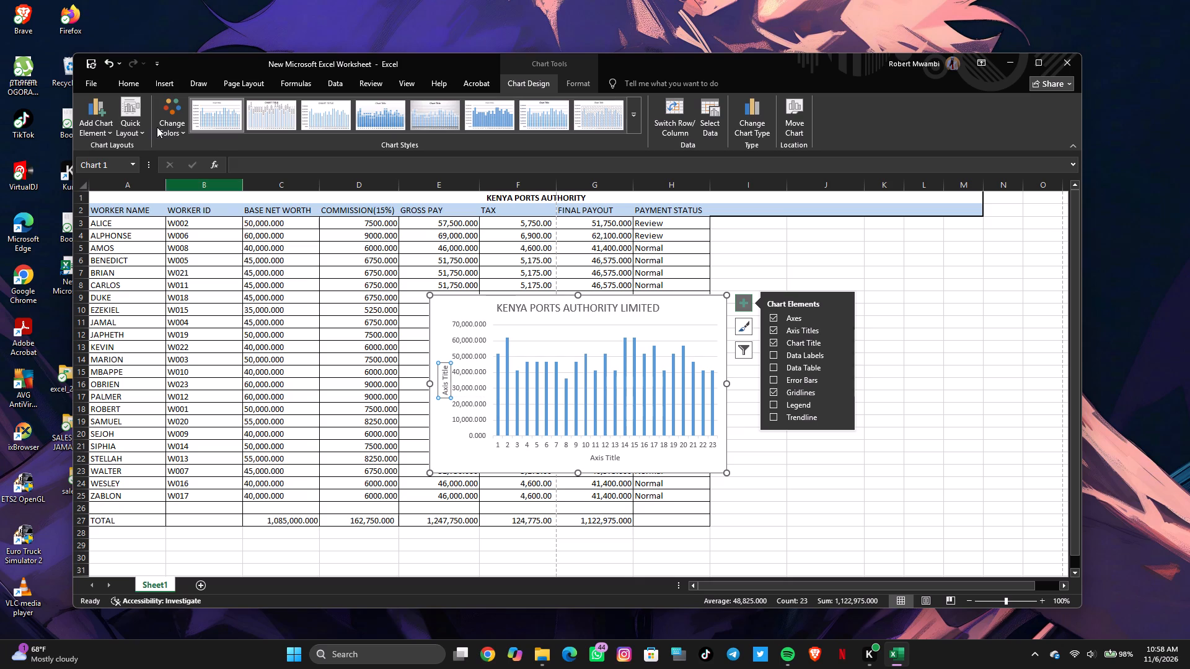
Undo the recent chart element changes back to the PAYMENTS vertical axis title and the partly entered chart title.
{"action": "left_click", "coordinate": [104, 57]}
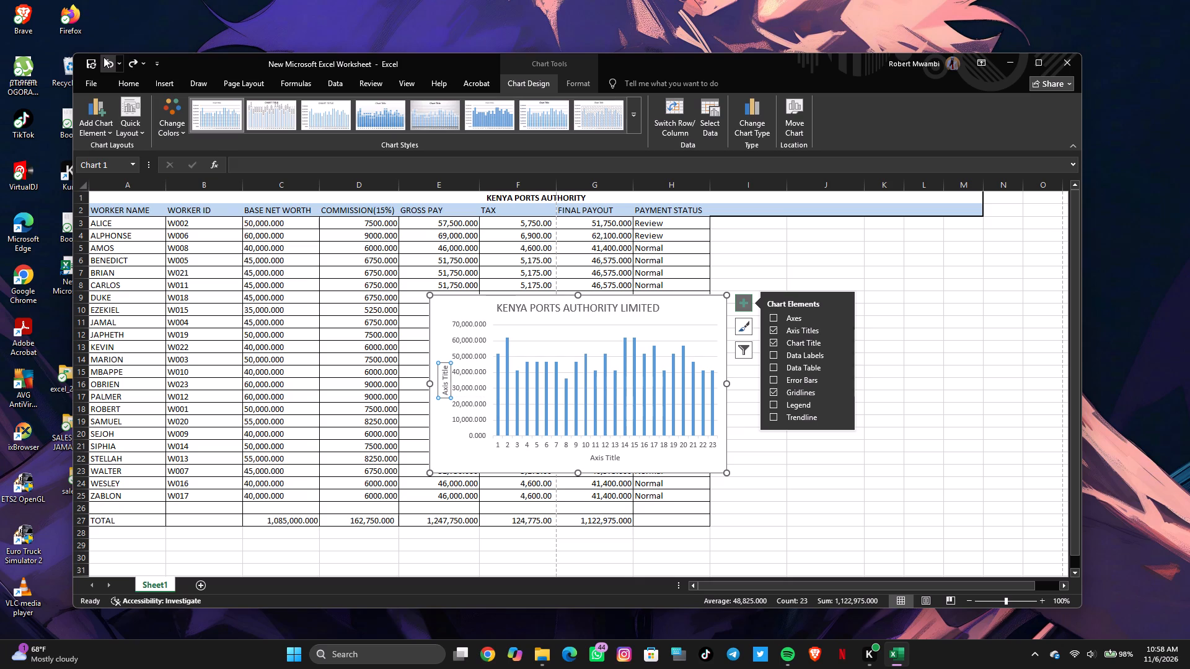
{"action": "left_click", "coordinate": [104, 57]}
{"action": "left_click", "coordinate": [104, 57]}
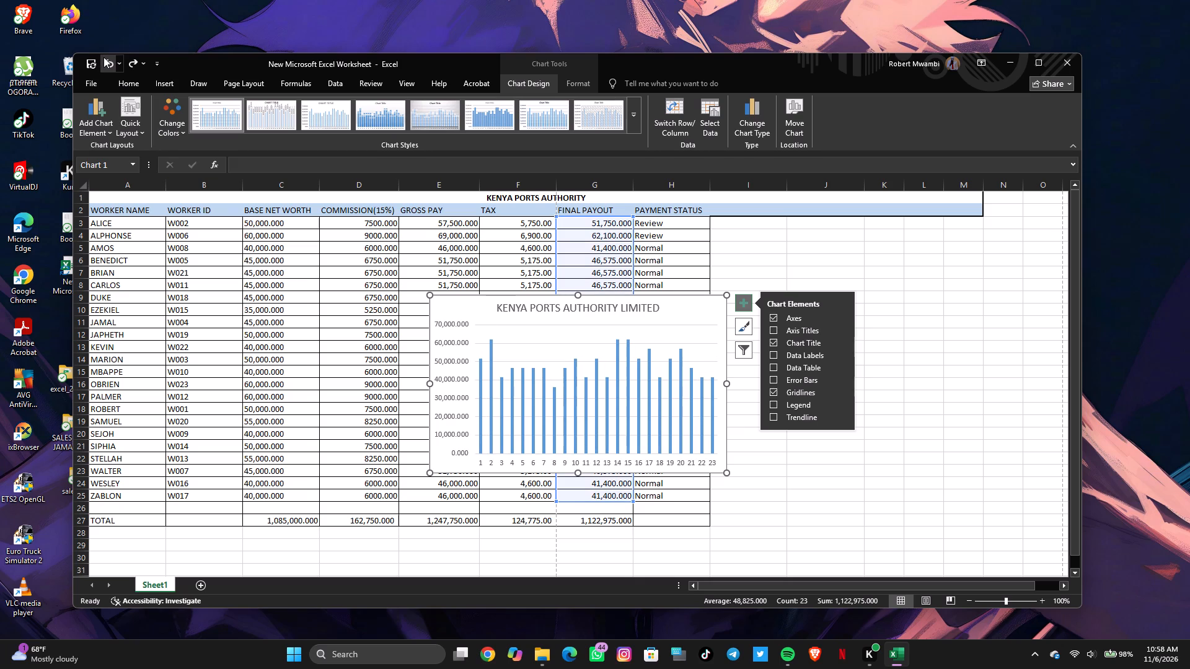
{"action": "left_click", "coordinate": [104, 57]}
{"action": "left_click", "coordinate": [104, 57]}
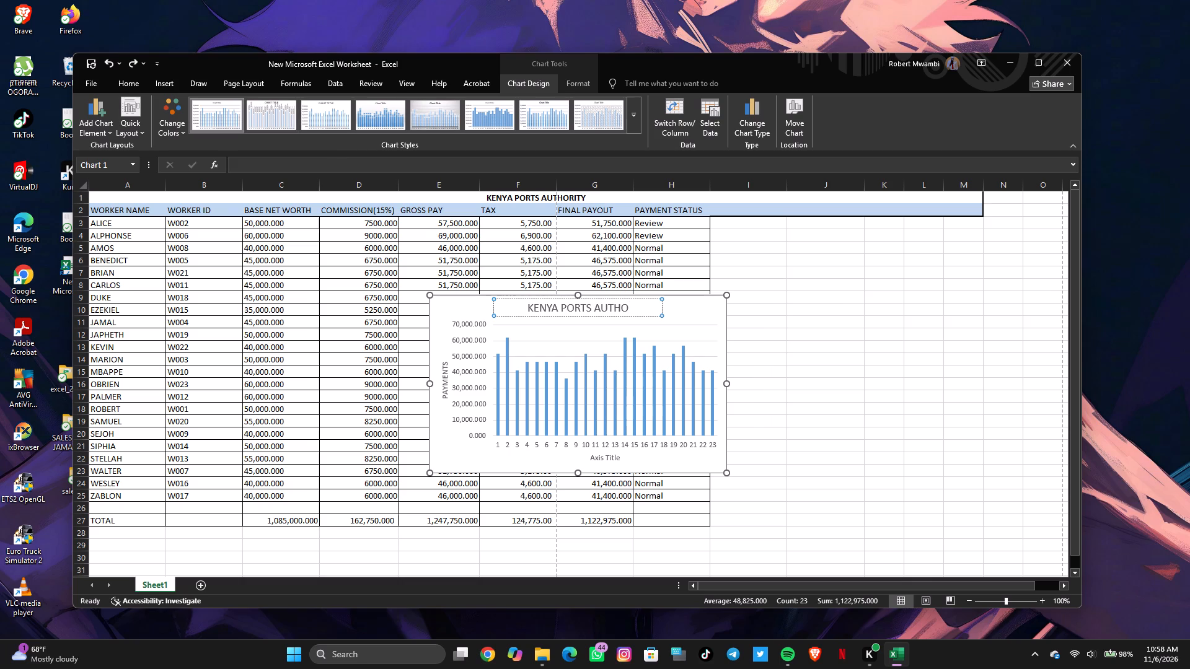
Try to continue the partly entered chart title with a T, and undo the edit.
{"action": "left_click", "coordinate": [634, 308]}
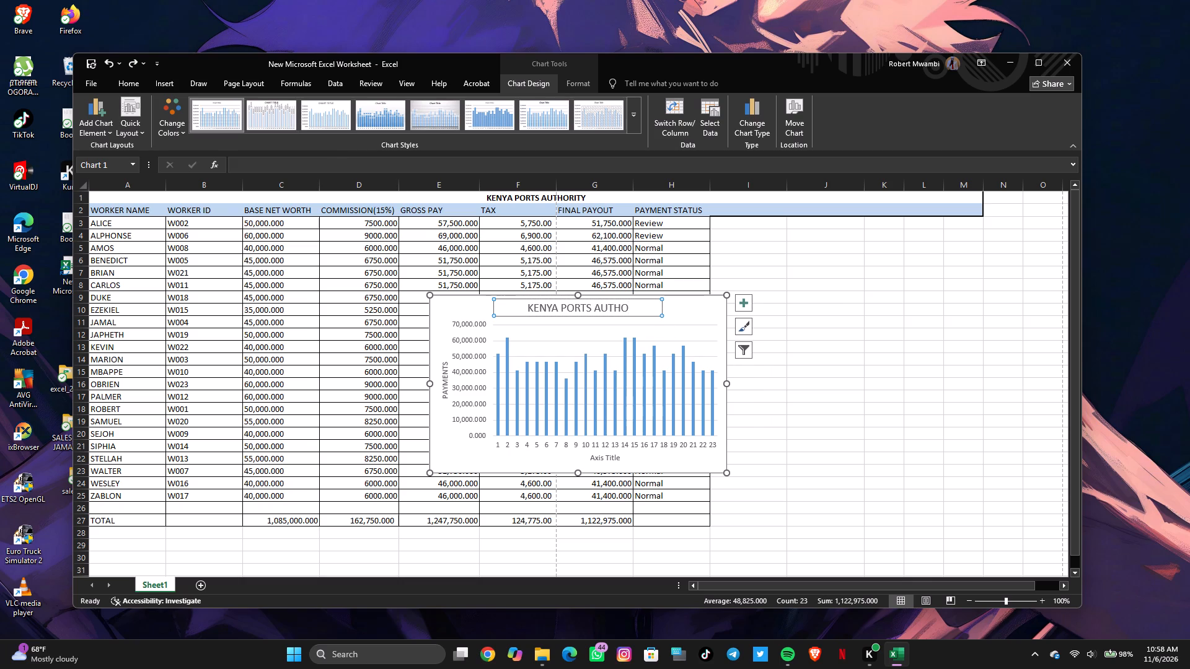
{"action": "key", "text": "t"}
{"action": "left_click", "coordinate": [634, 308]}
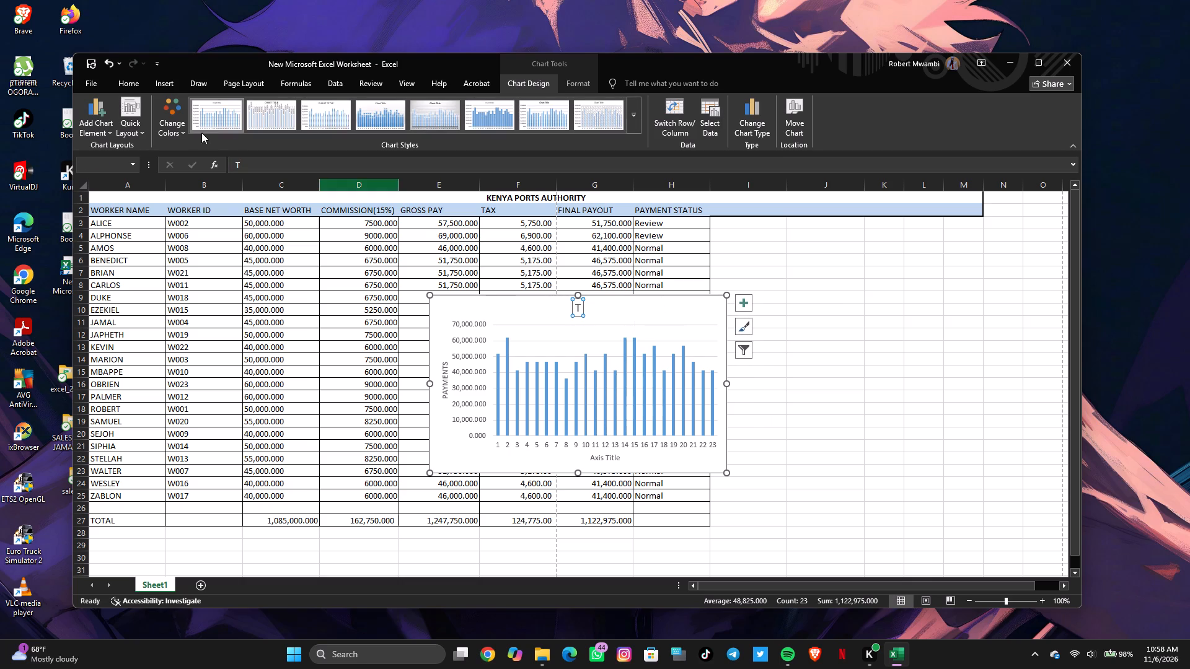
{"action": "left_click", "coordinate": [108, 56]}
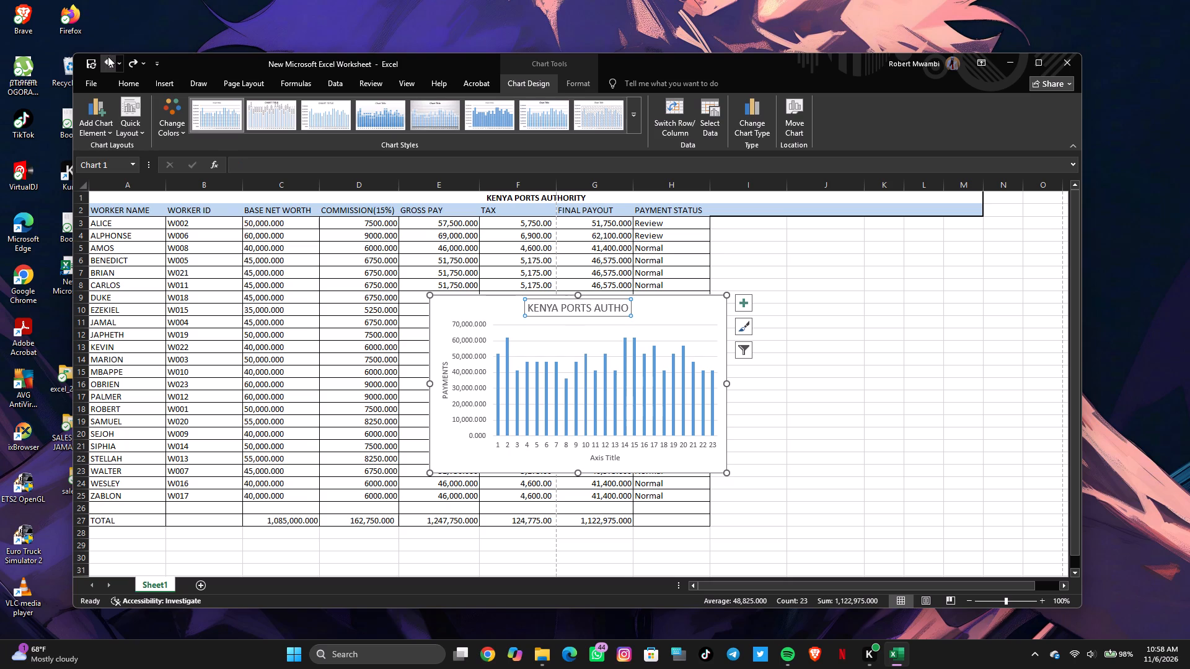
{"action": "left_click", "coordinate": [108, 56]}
Complete the chart title so that it reads KENYA PORTS AUTHORITY LIMITED.
{"action": "left_click", "coordinate": [626, 308]}
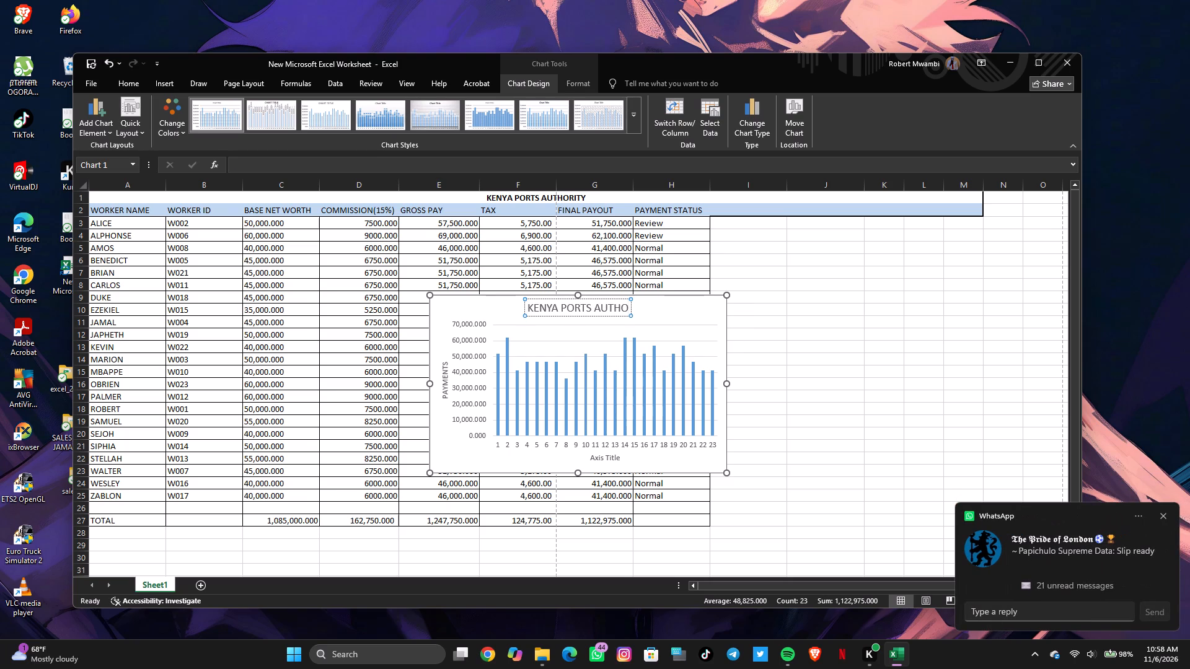
{"action": "key", "text": "r"}
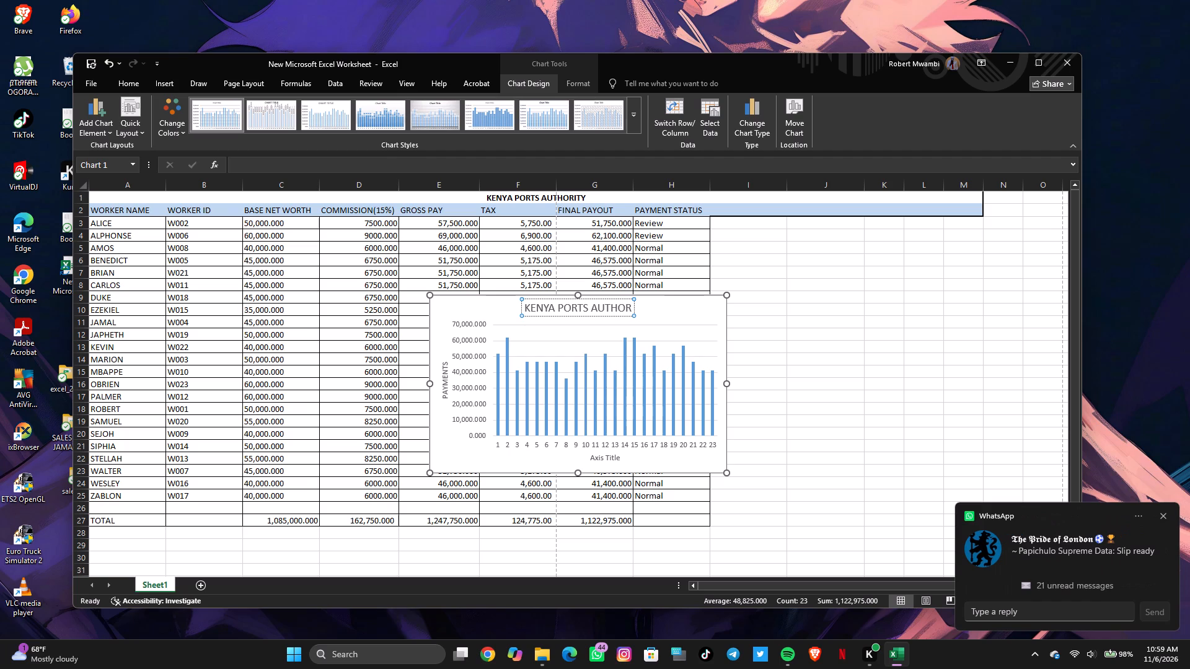
{"action": "type", "text": "ITY LIMITED"}
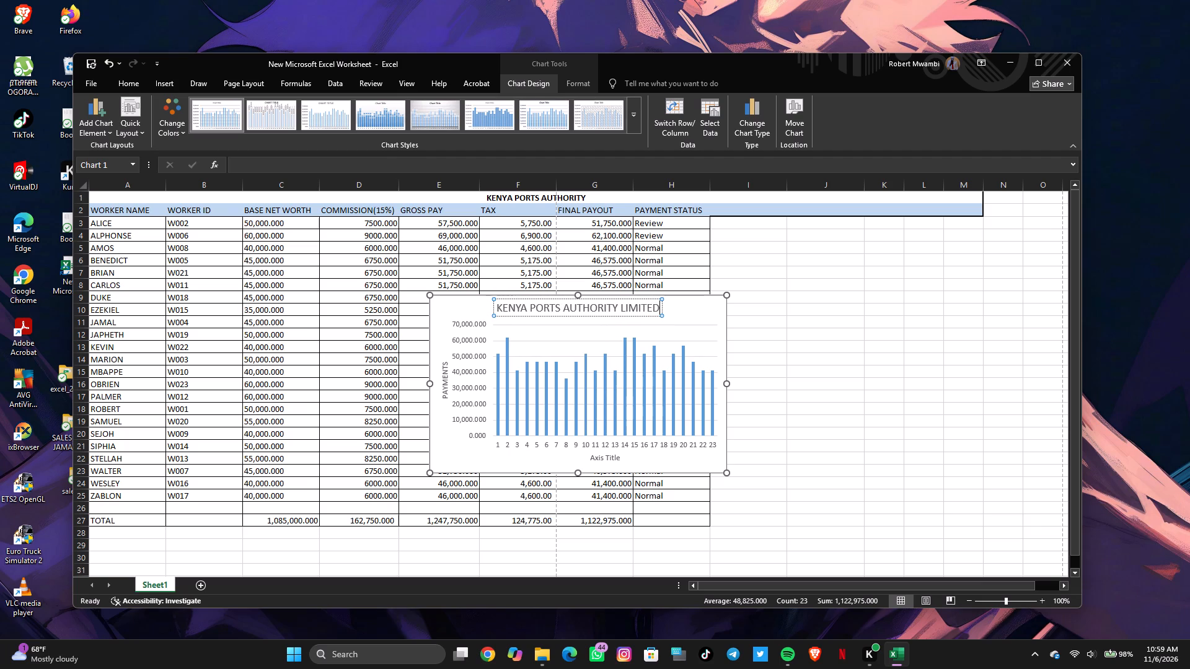
{"action": "left_click", "coordinate": [761, 325]}
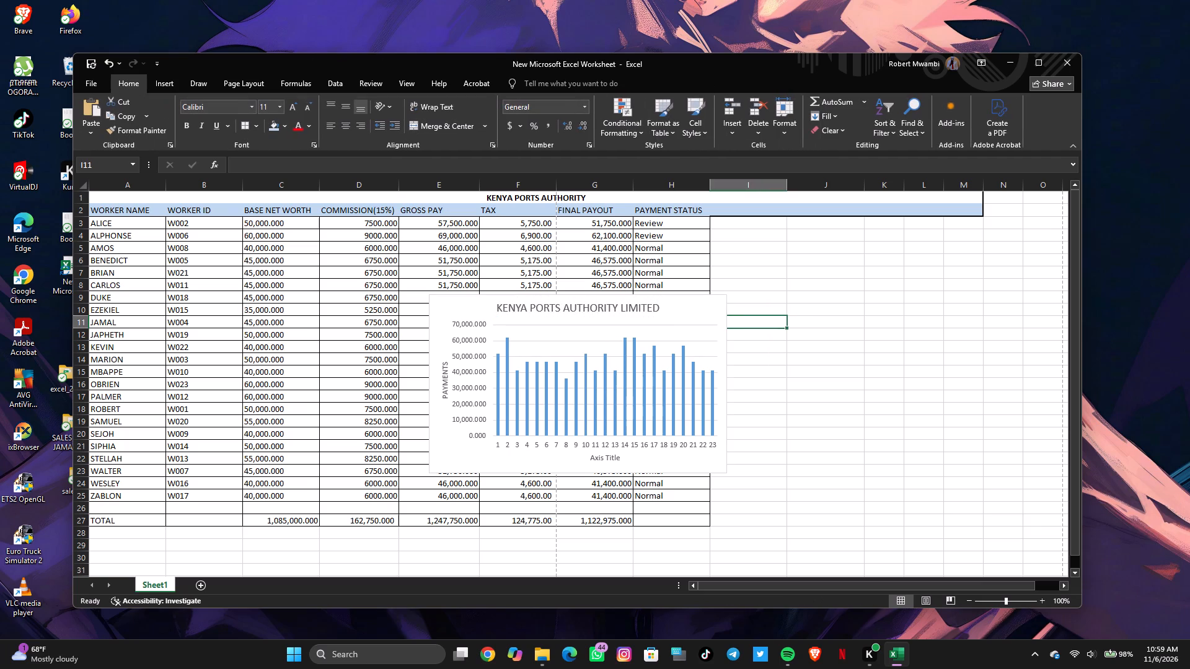
Move the payout chart off the worker table into the empty cells beside the PAYMENT STATUS column.
{"action": "left_click_drag", "start_coordinate": [685, 306], "coordinate": [836, 294]}
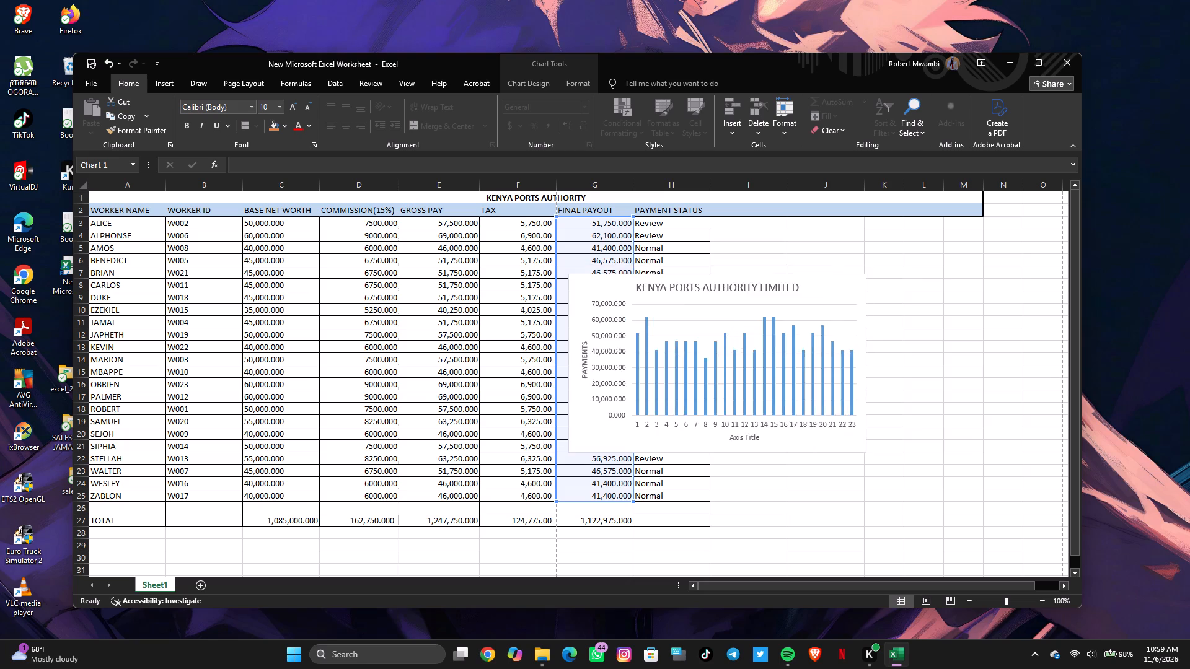
{"action": "left_click_drag", "start_coordinate": [836, 294], "coordinate": [980, 287]}
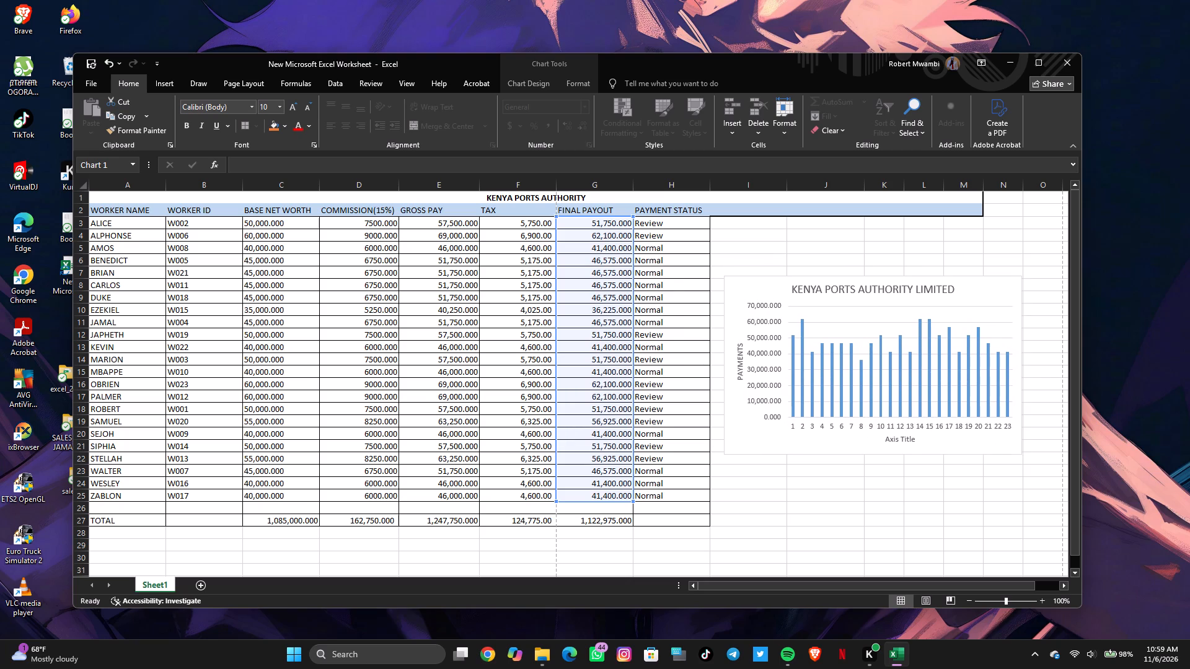
{"action": "left_click_drag", "start_coordinate": [980, 287], "coordinate": [979, 287]}
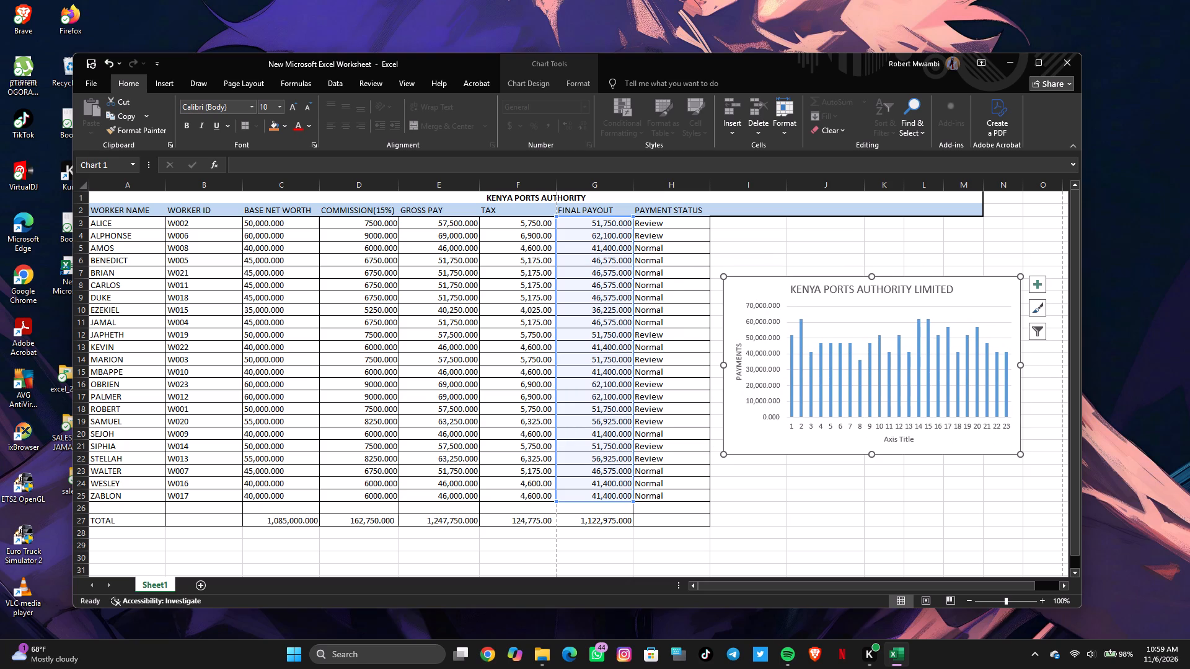
Replace the placeholder text of the chart's horizontal axis title with WORKERS NAMES.
{"action": "left_click", "coordinate": [897, 442]}
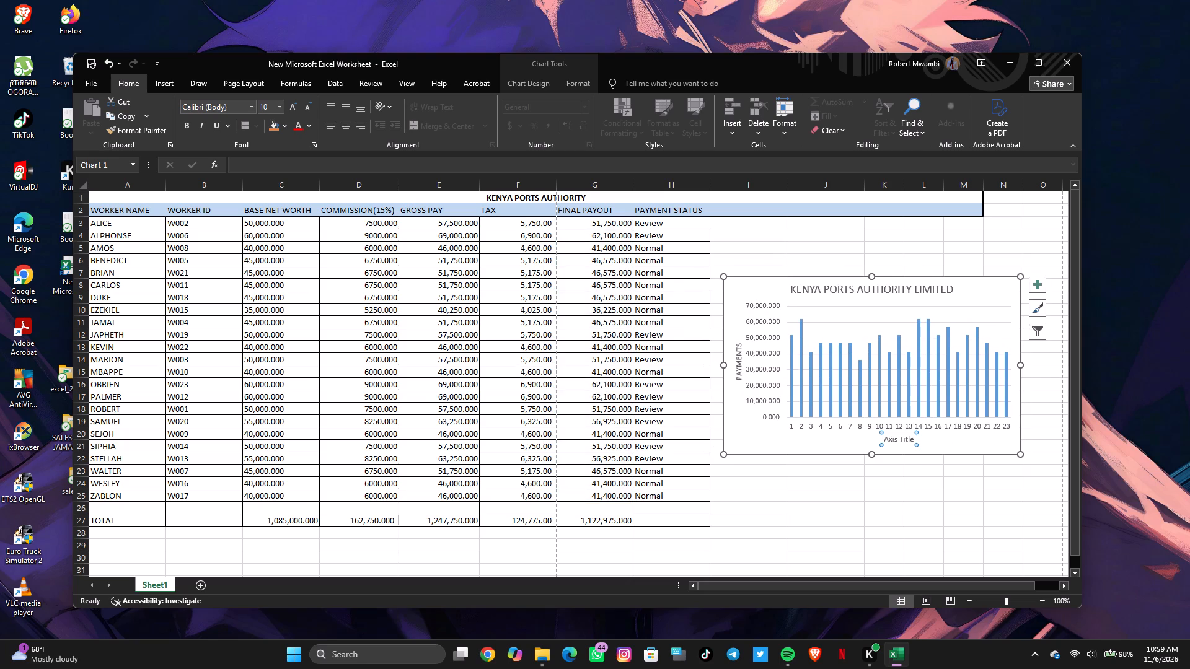
{"action": "left_click", "coordinate": [914, 440]}
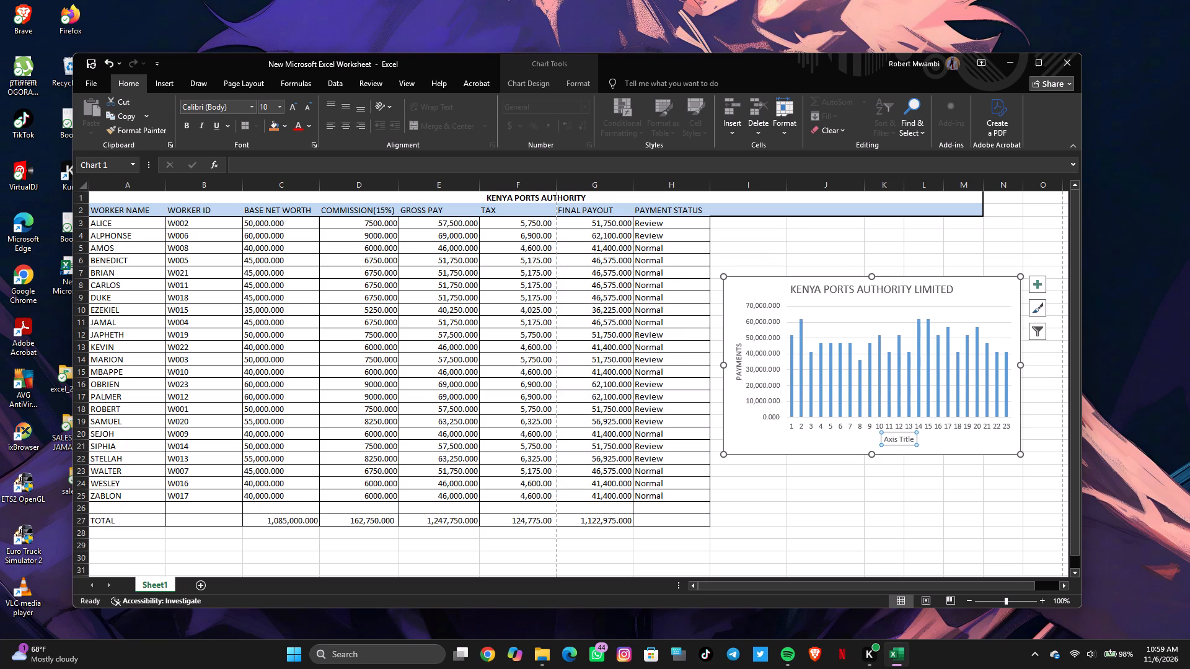
{"action": "left_click", "coordinate": [913, 437]}
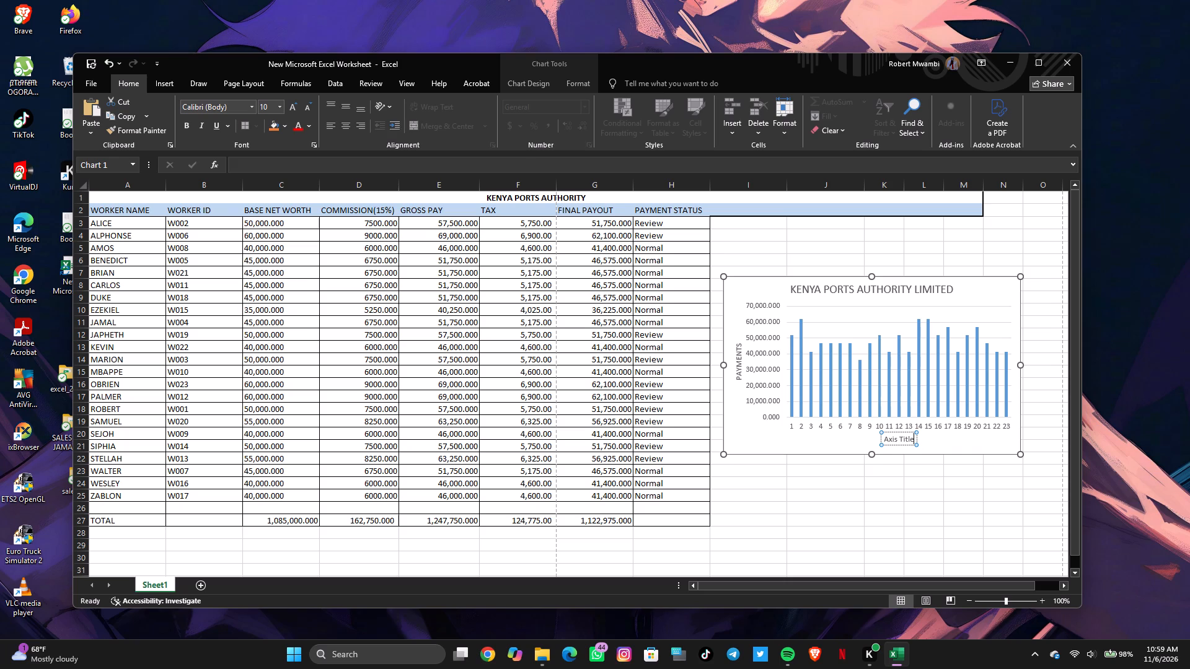
{"action": "key", "text": "BackSpace"}
{"action": "key", "text": "BackSpace"}
{"action": "key", "text": "BackSpace"}
{"action": "key", "text": "BackSpace"}
{"action": "key", "text": "BackSpace"}
{"action": "key", "text": "BackSpace"}
{"action": "key", "text": "BackSpace"}
{"action": "key", "text": "BackSpace"}
{"action": "key", "text": "BackSpace"}
{"action": "key", "text": "BackSpace"}
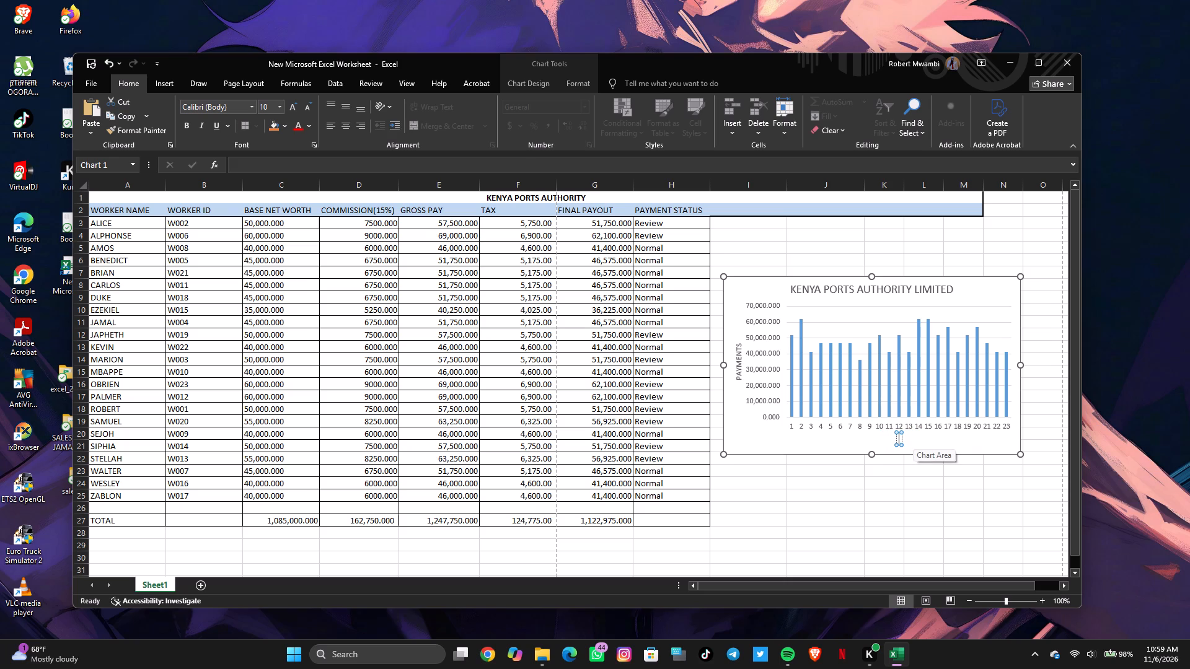
{"action": "type", "text": "WORKERS NAMES"}
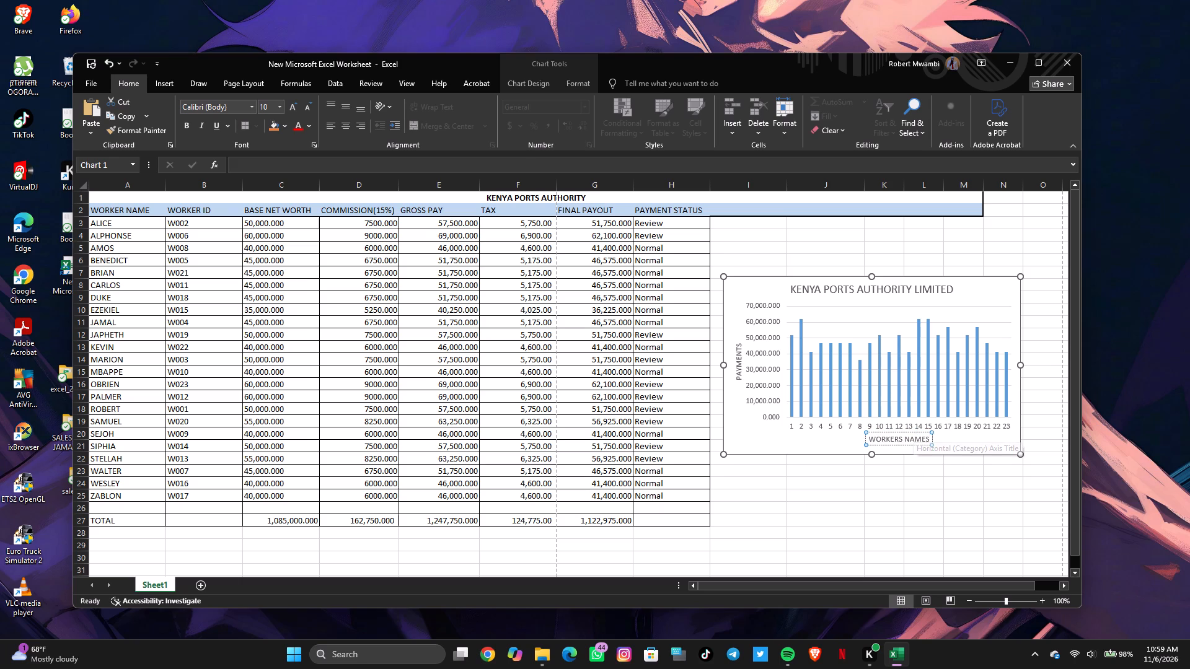
{"action": "left_click", "coordinate": [895, 472]}
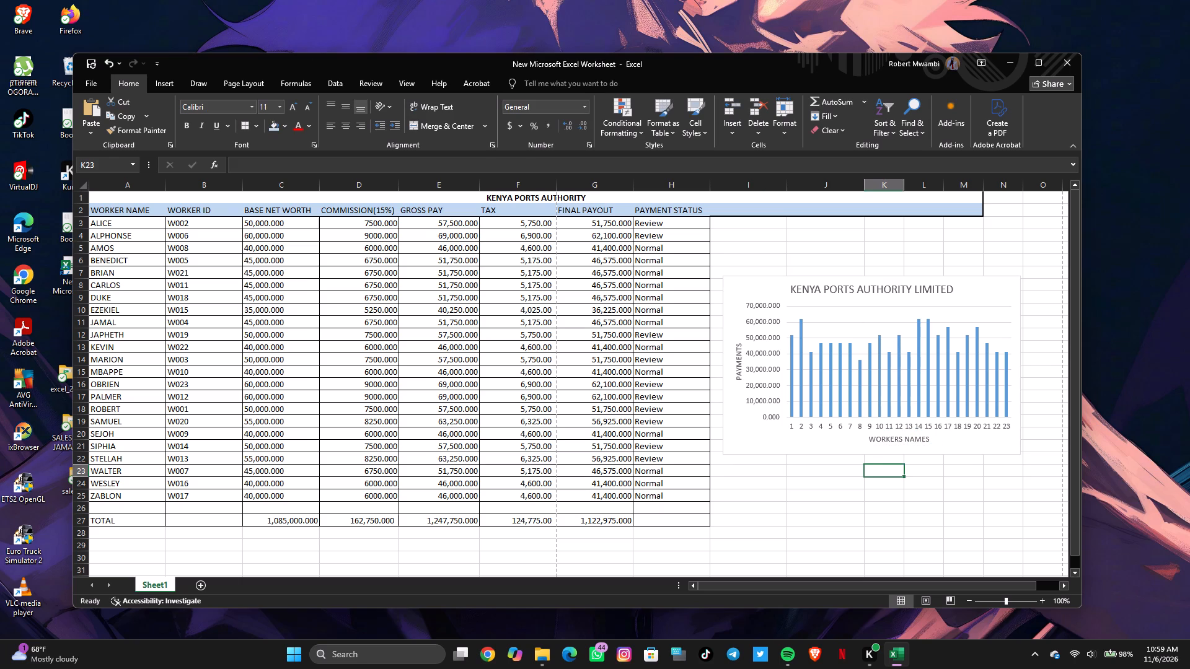
Add a new blank worksheet to the workbook.
{"action": "right_click", "coordinate": [826, 305]}
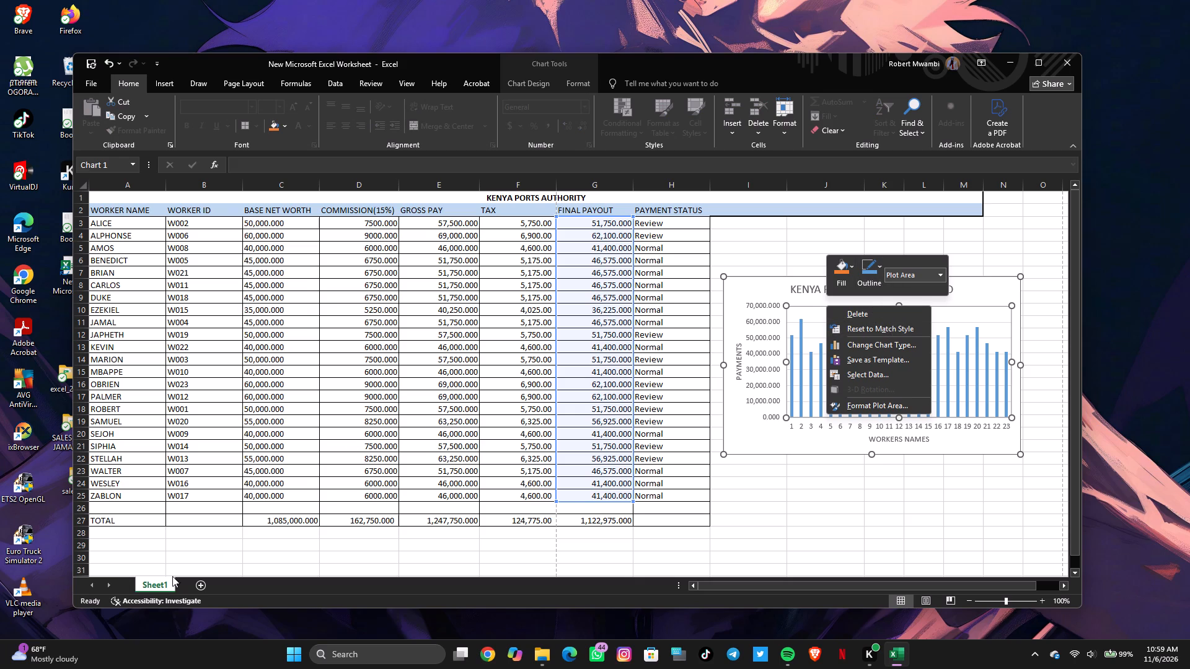
{"action": "left_click", "coordinate": [204, 585]}
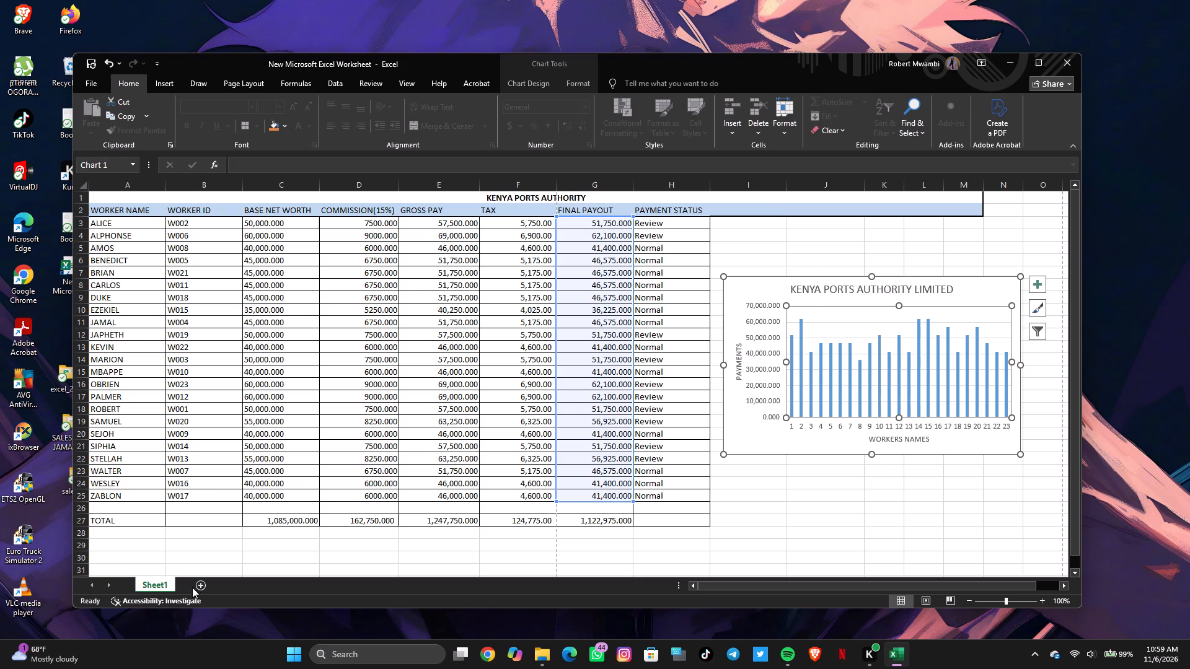
{"action": "left_click", "coordinate": [198, 585]}
Return to Sheet1 and rename it PAYMENTS.
{"action": "left_click", "coordinate": [156, 585]}
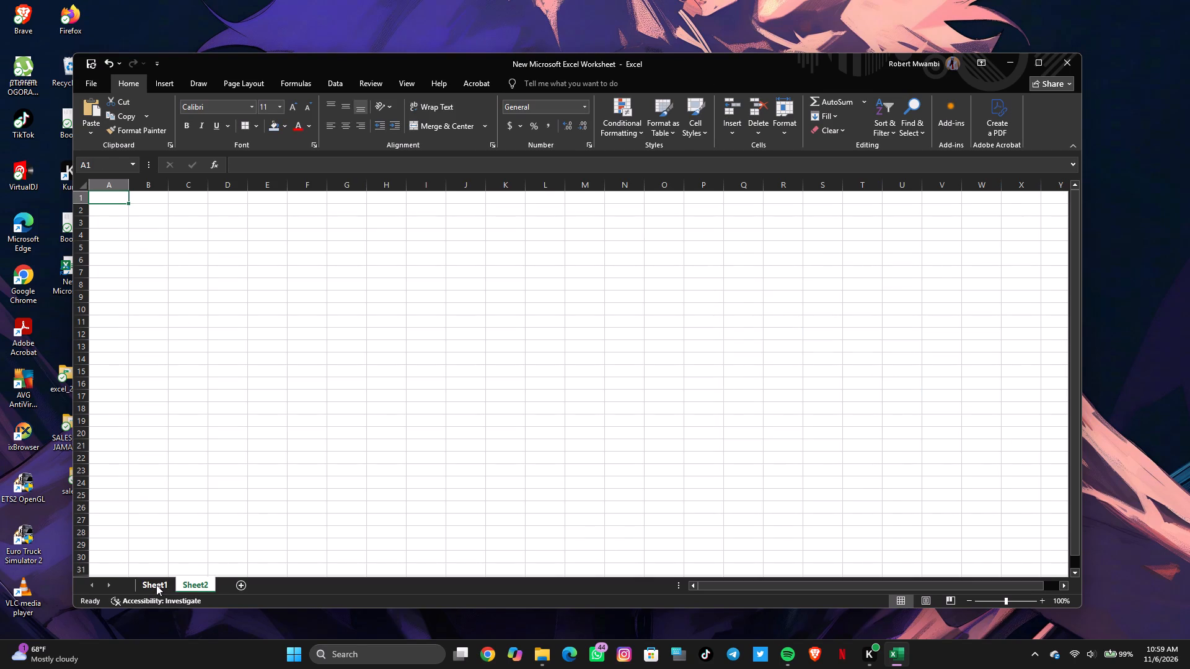
{"action": "right_click", "coordinate": [156, 585]}
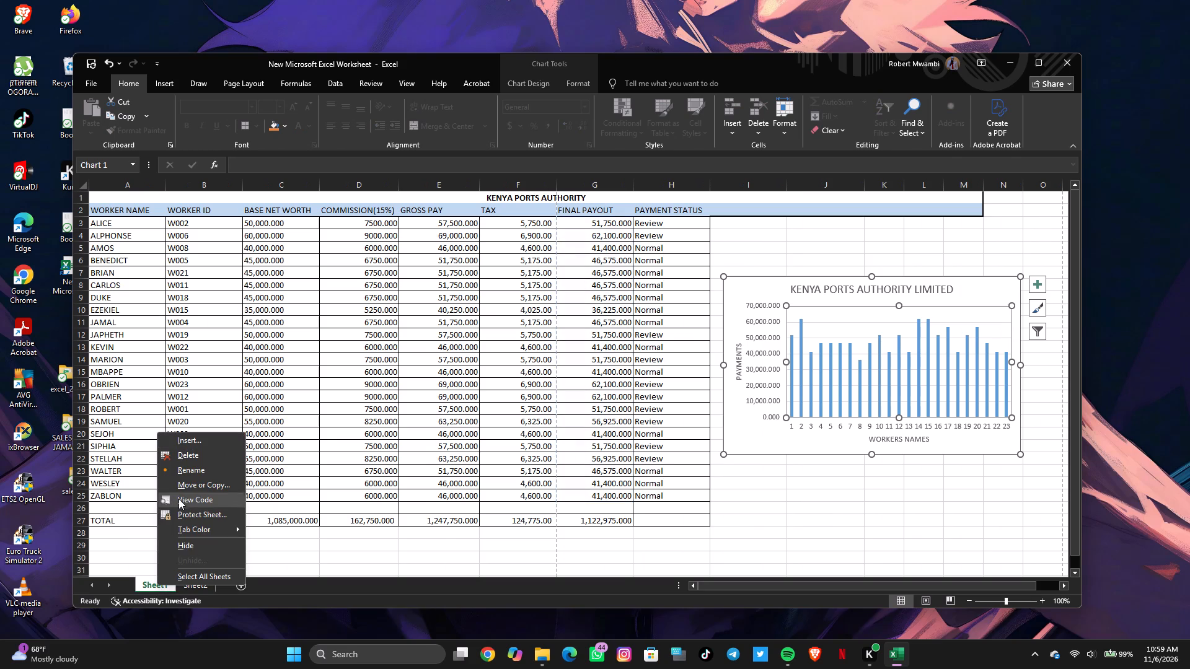
{"action": "left_click", "coordinate": [195, 473]}
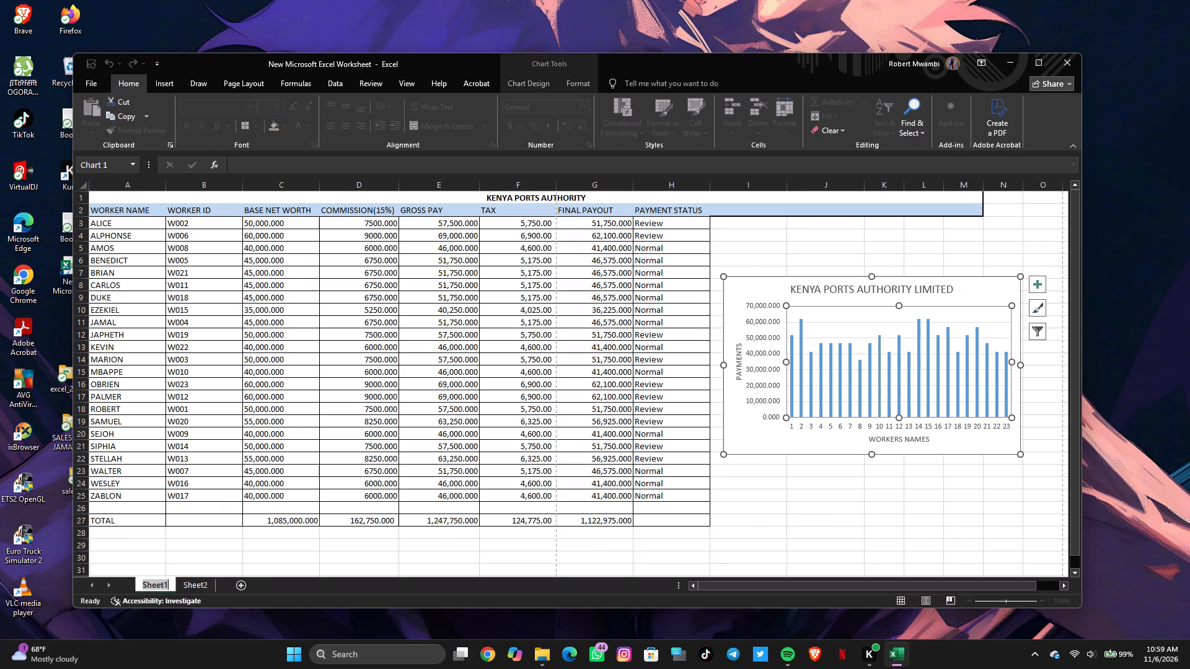
{"action": "type", "text": "PAYMENTS"}
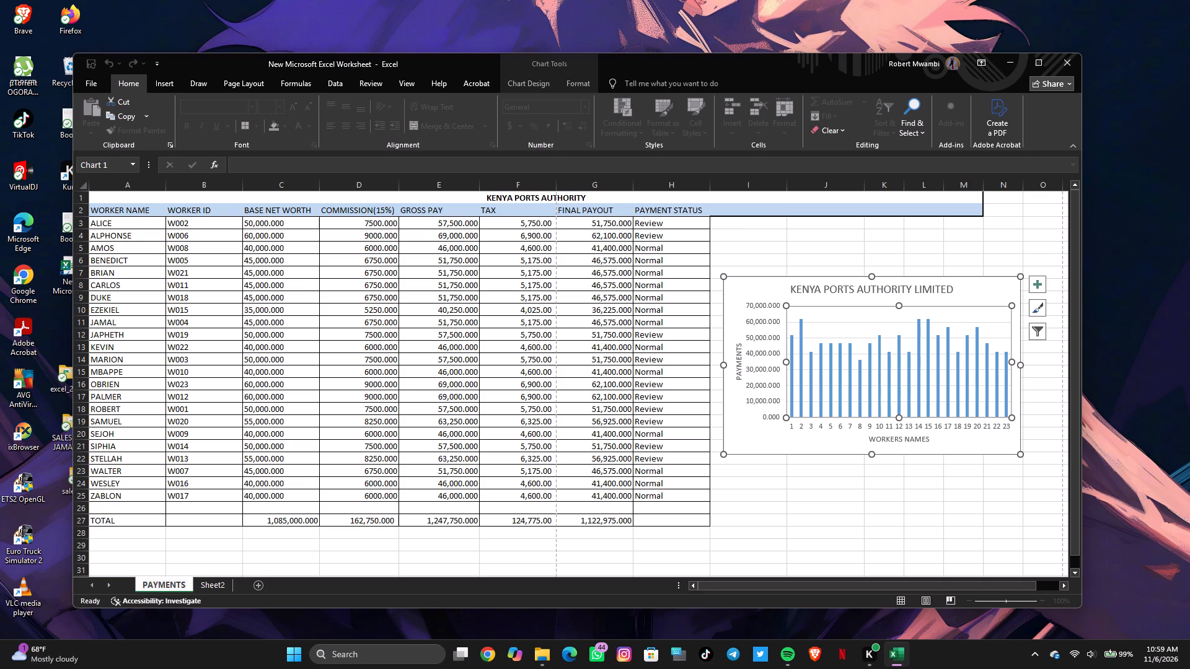
{"action": "left_click", "coordinate": [365, 536]}
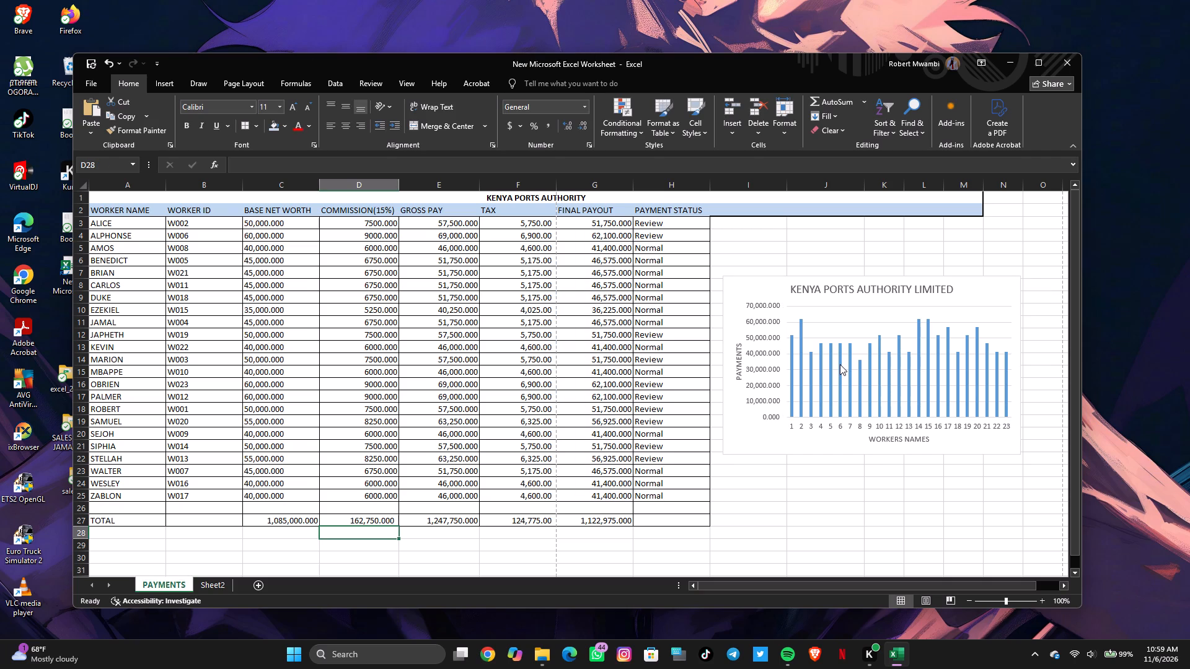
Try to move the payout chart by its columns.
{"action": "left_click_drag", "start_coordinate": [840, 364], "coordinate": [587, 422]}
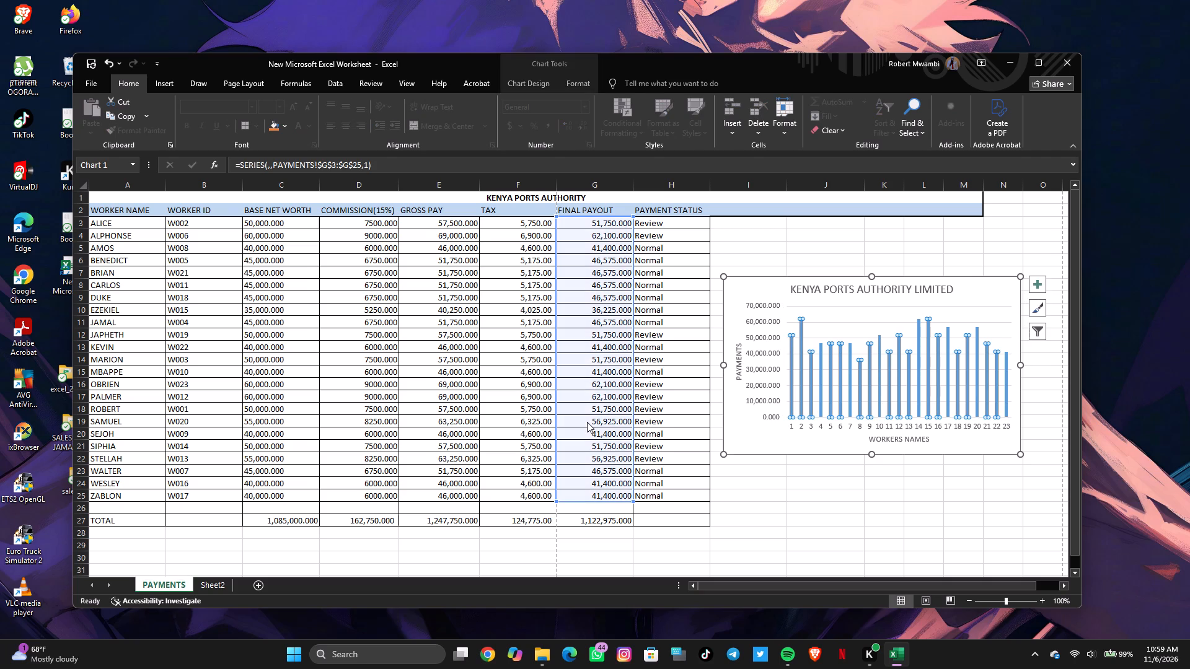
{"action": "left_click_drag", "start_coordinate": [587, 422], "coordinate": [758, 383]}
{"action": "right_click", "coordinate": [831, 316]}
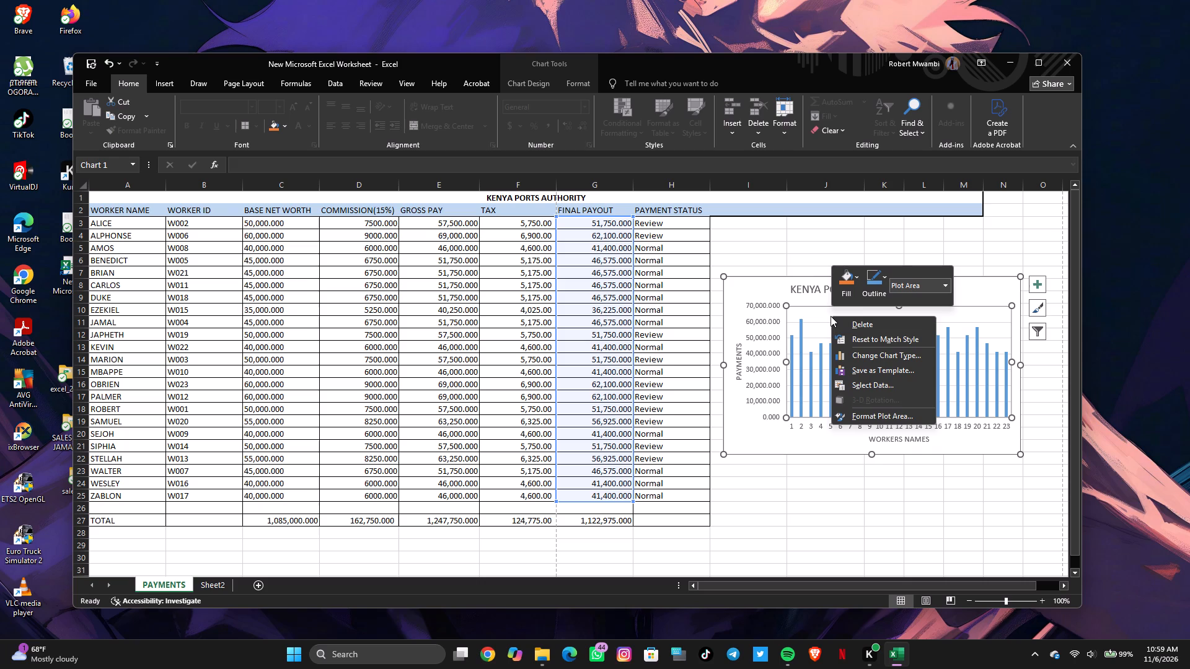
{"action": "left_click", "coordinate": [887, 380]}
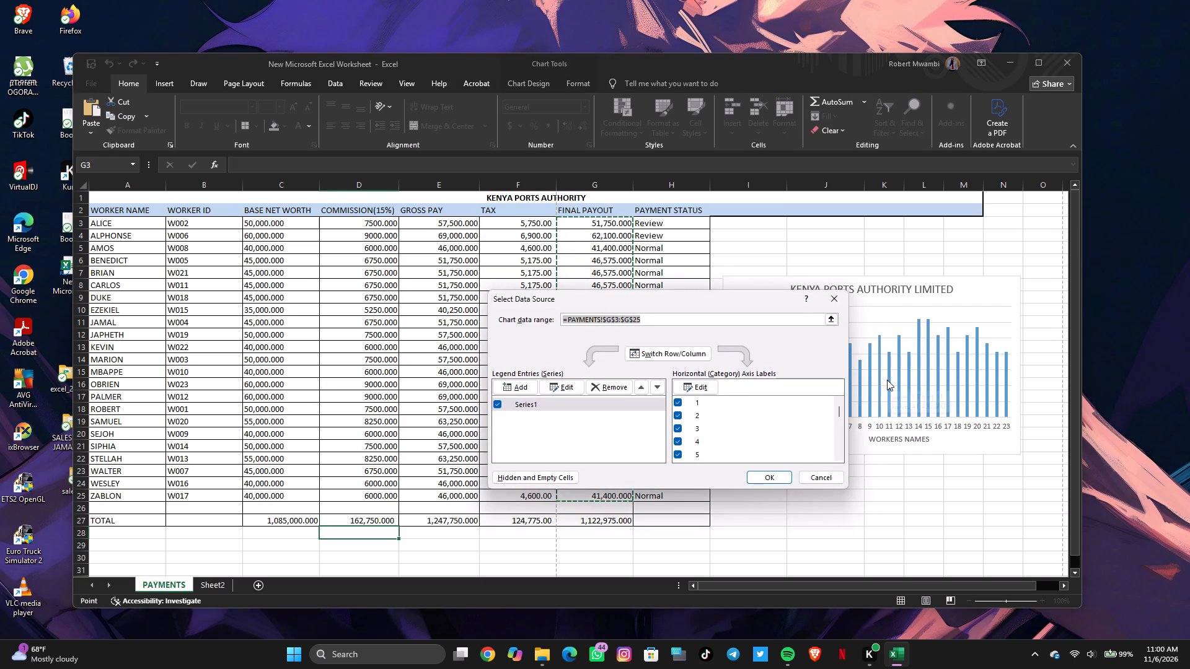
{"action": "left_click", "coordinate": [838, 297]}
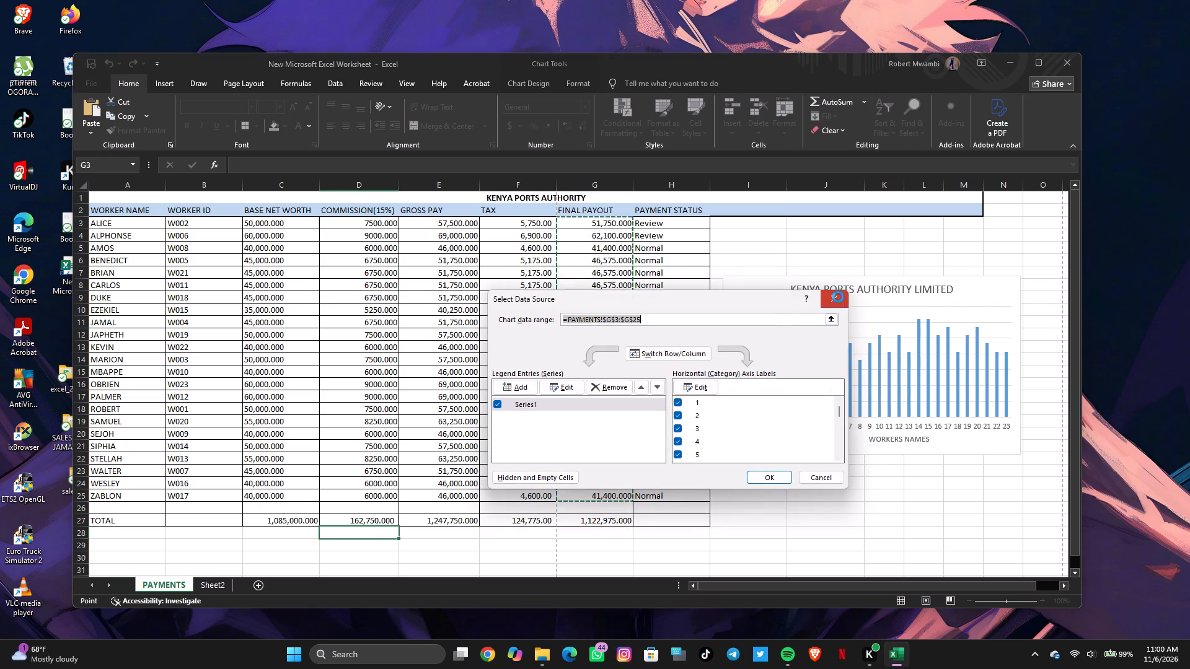
Select the final payouts in G3:G25 on PAYMENTS, and insert a 2-D clustered column chart on Sheet2.
{"action": "left_click", "coordinate": [782, 490]}
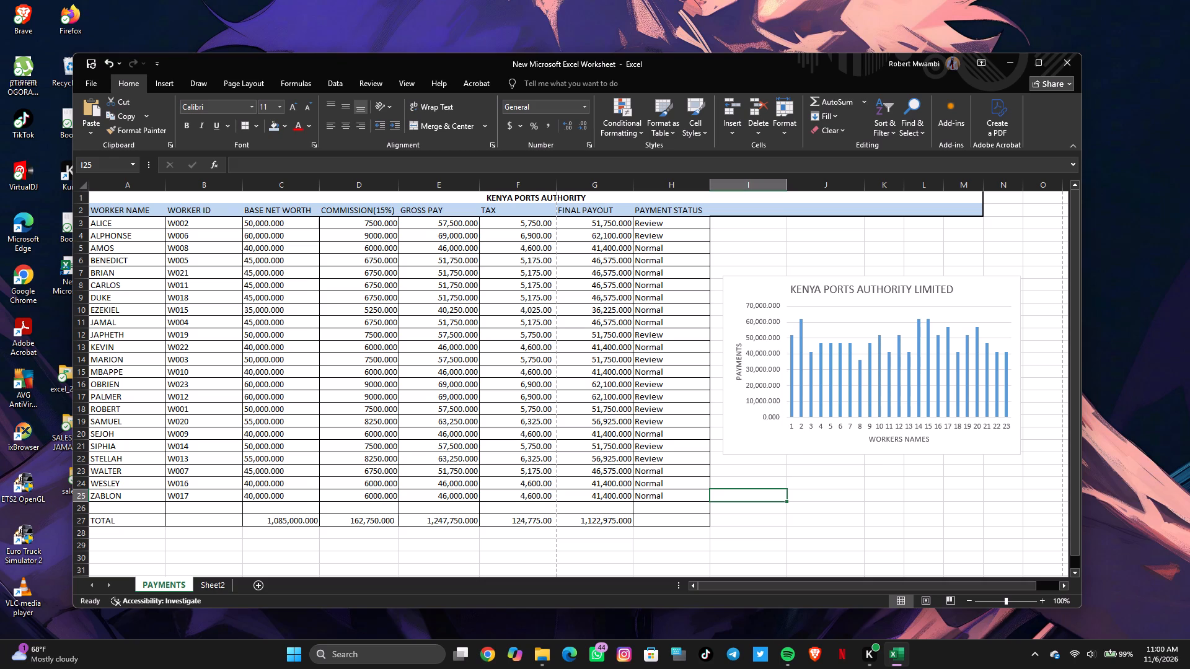
{"action": "left_click_drag", "start_coordinate": [581, 223], "coordinate": [555, 286]}
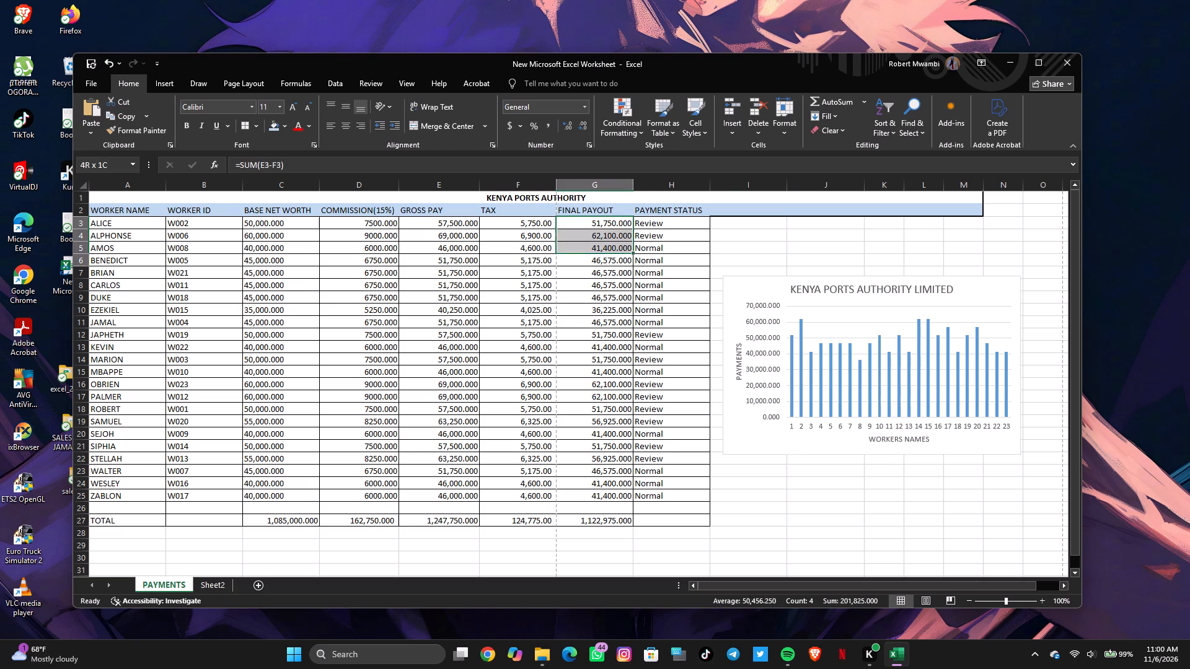
{"action": "left_click_drag", "start_coordinate": [555, 286], "coordinate": [581, 494]}
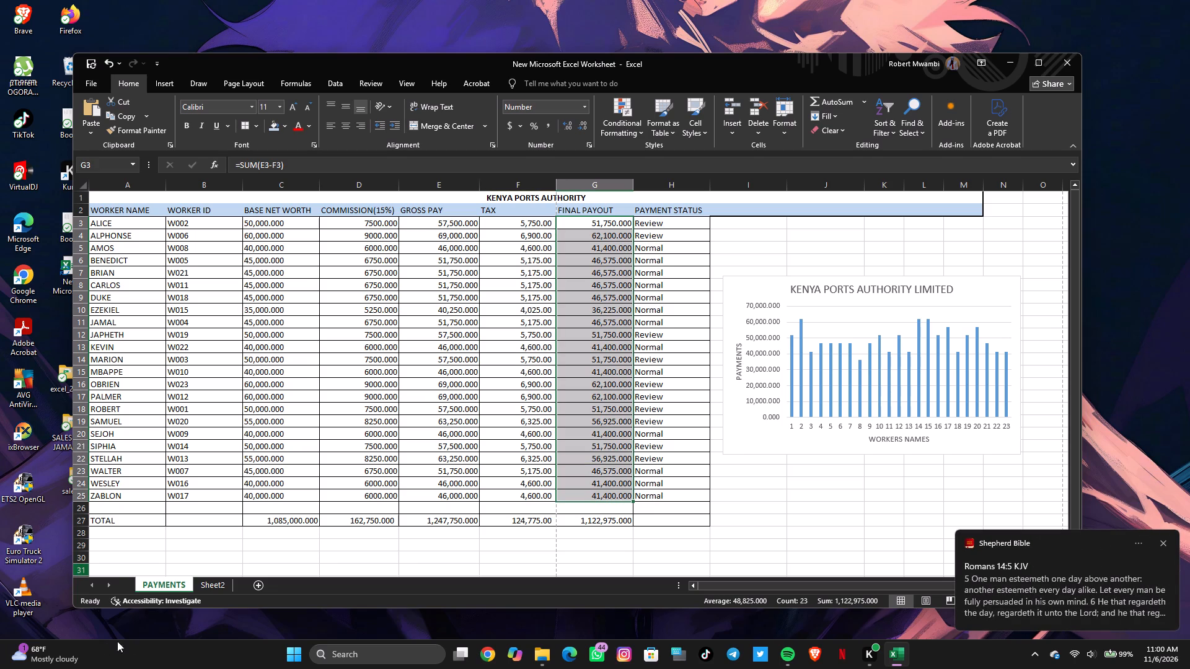
{"action": "left_click", "coordinate": [213, 587]}
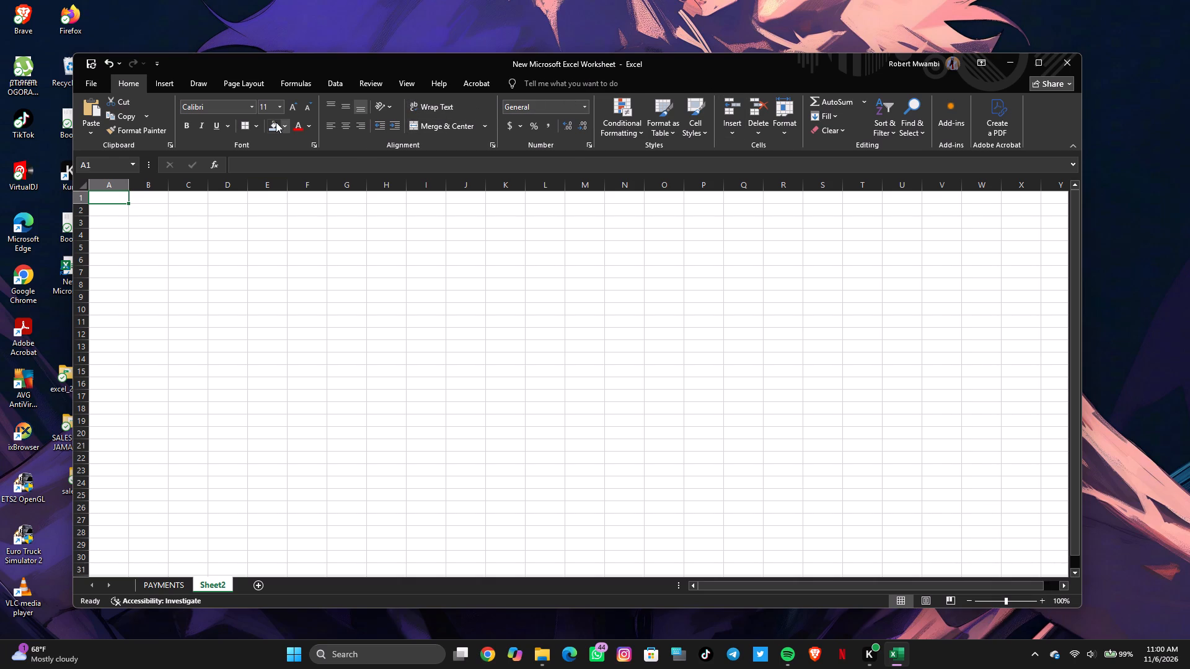
{"action": "left_click", "coordinate": [169, 85]}
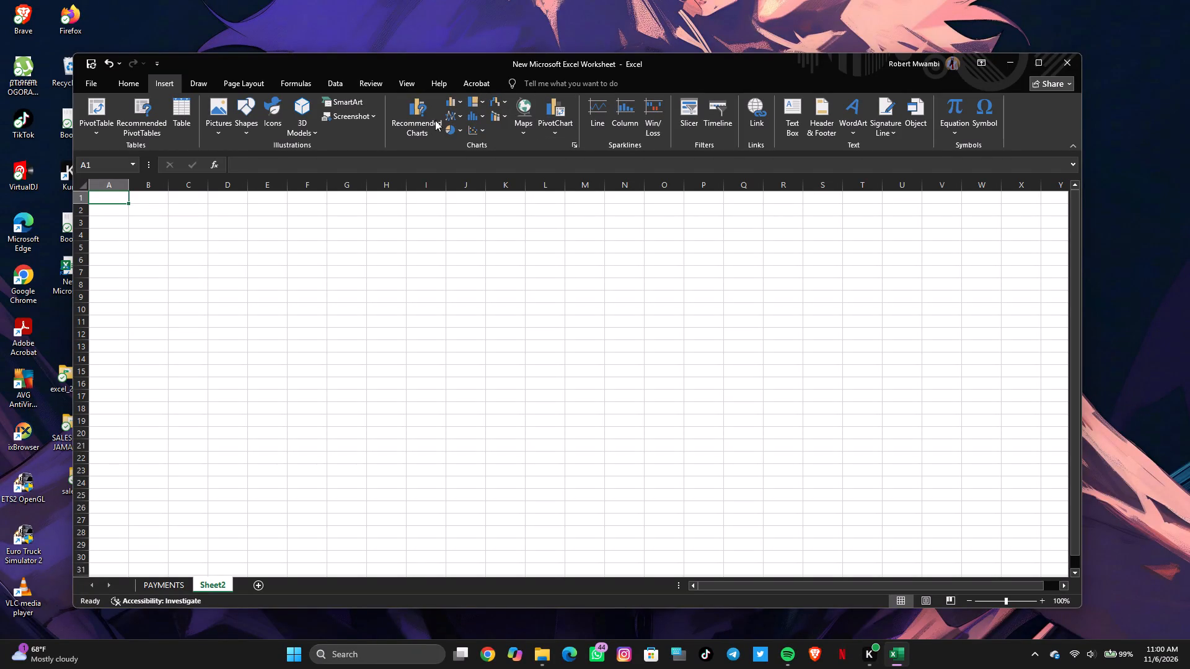
{"action": "left_click", "coordinate": [461, 102]}
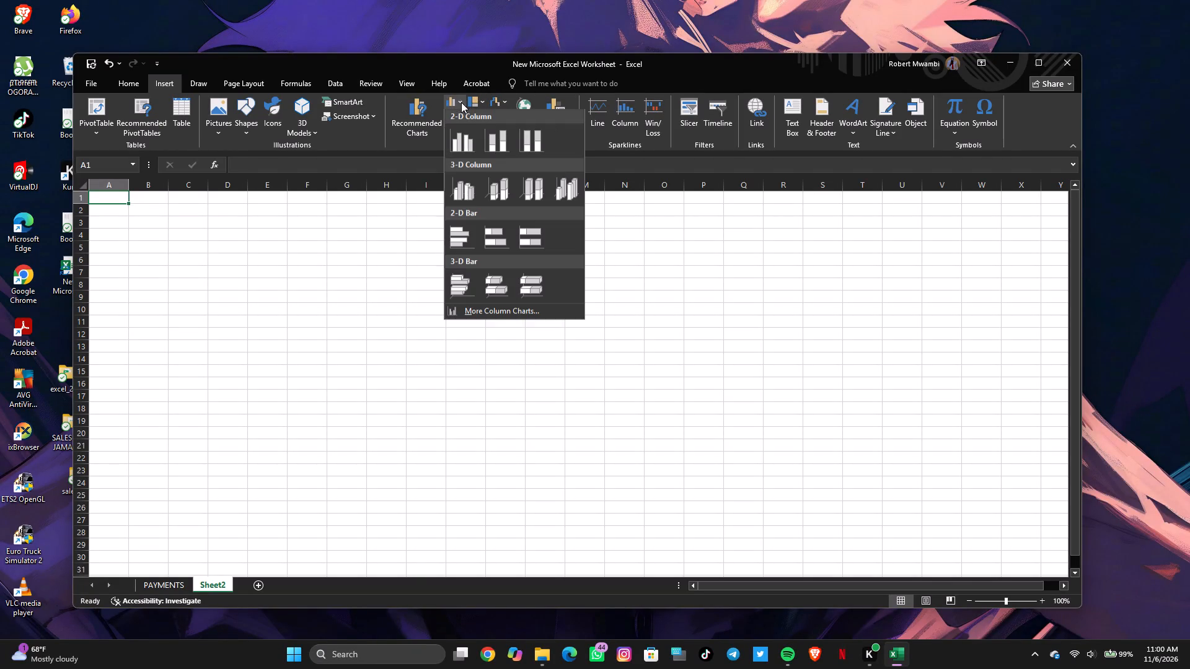
{"action": "left_click", "coordinate": [465, 134]}
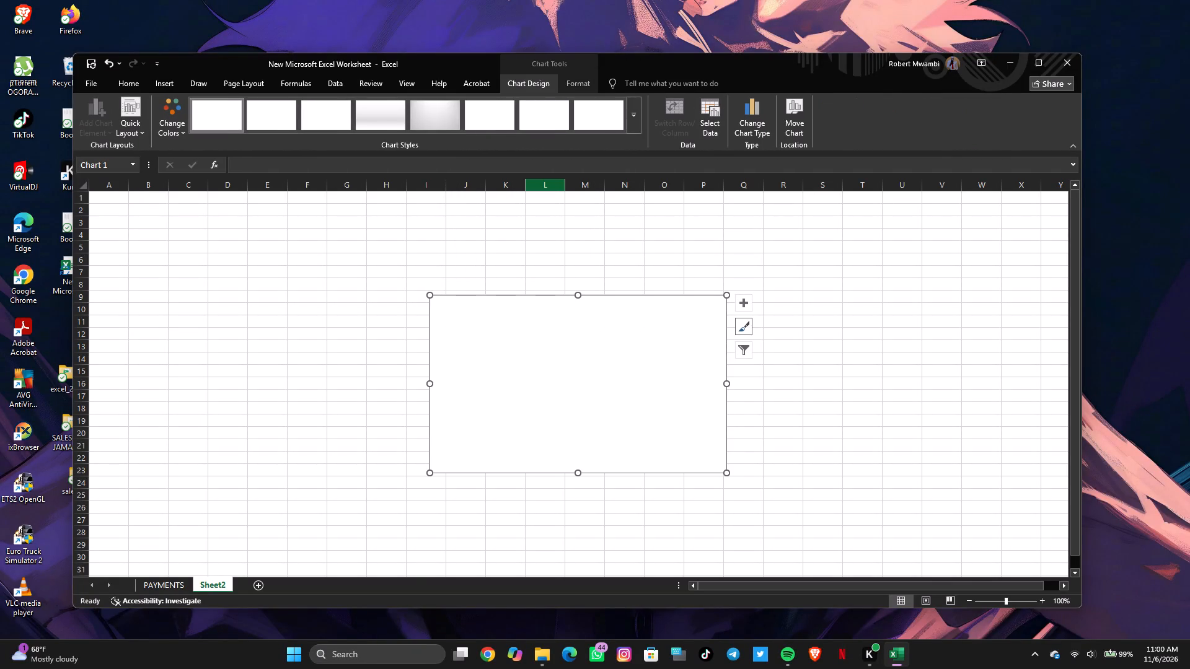
Bring up the available commands for the blank chart on Sheet2.
{"action": "right_click", "coordinate": [499, 314]}
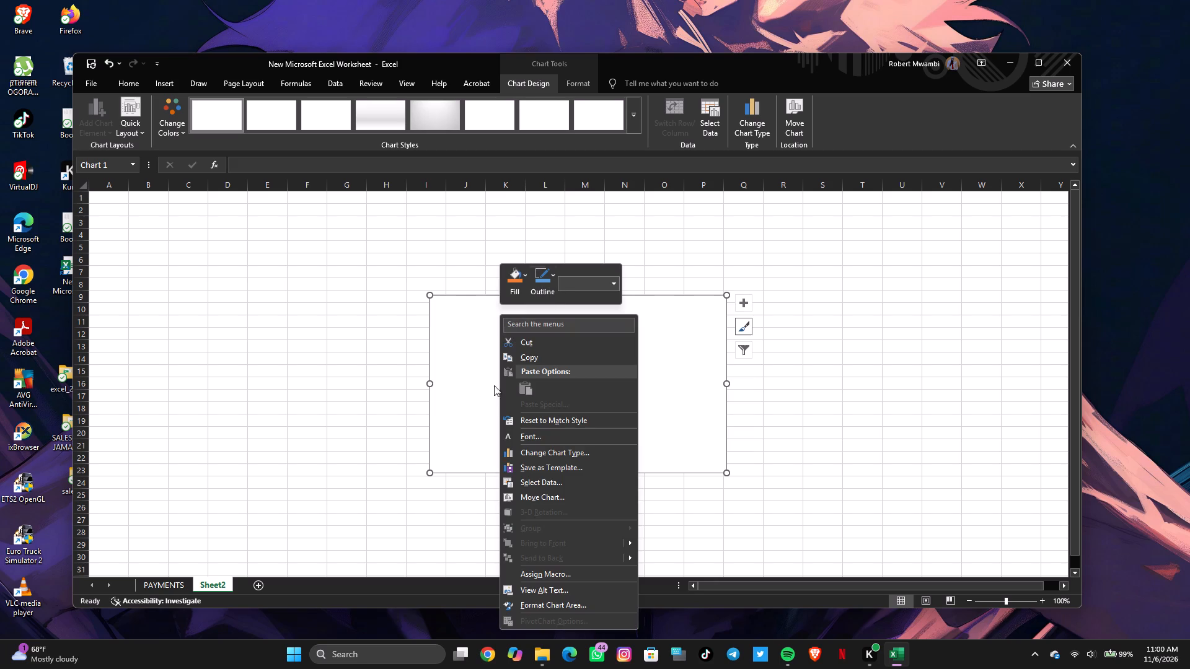
{"action": "right_click", "coordinate": [459, 357]}
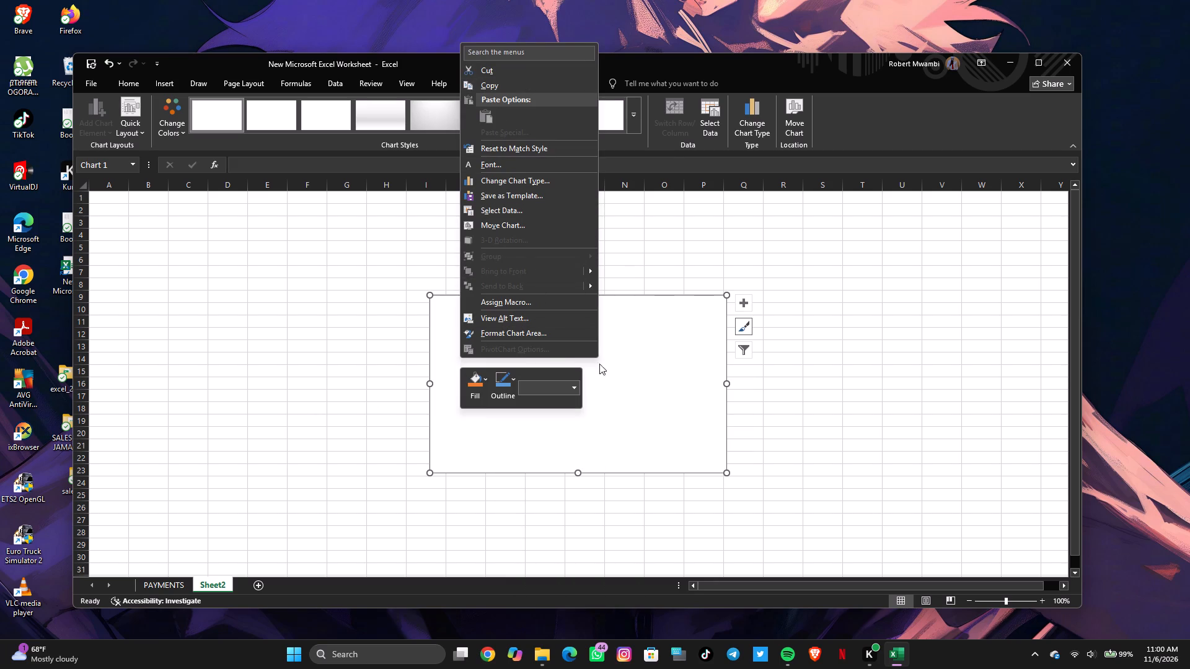
Dismiss the open command list and bring up the filter options for the blank chart on Sheet2.
{"action": "left_click", "coordinate": [630, 390]}
{"action": "left_click", "coordinate": [630, 390]}
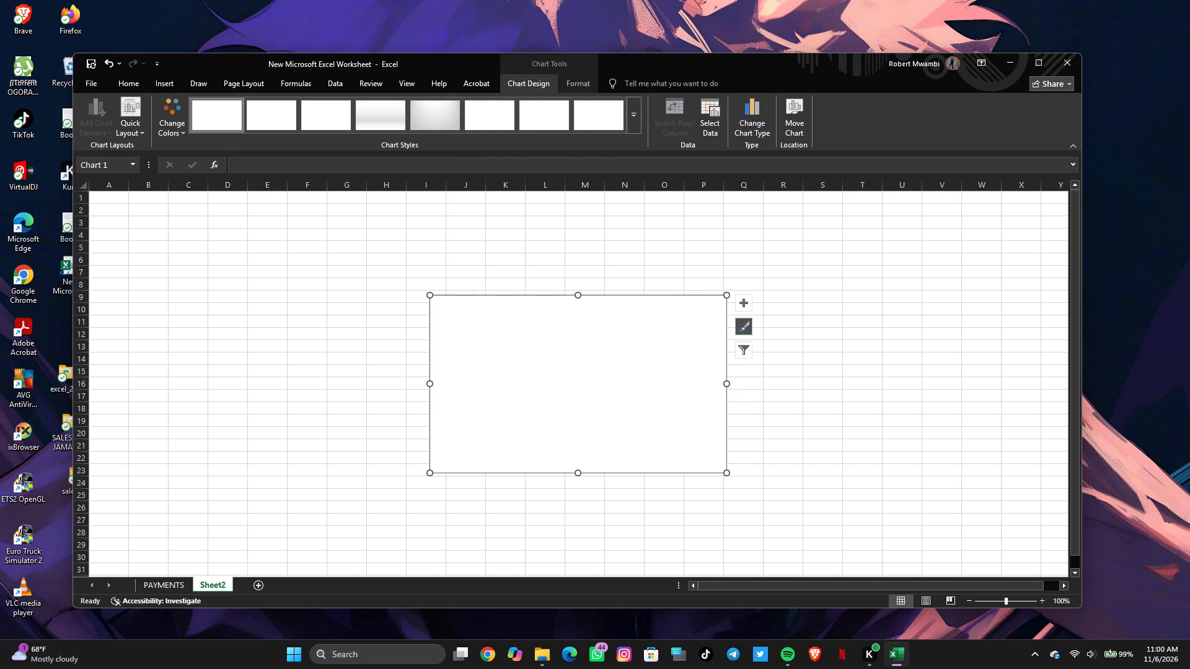
{"action": "left_click", "coordinate": [743, 350]}
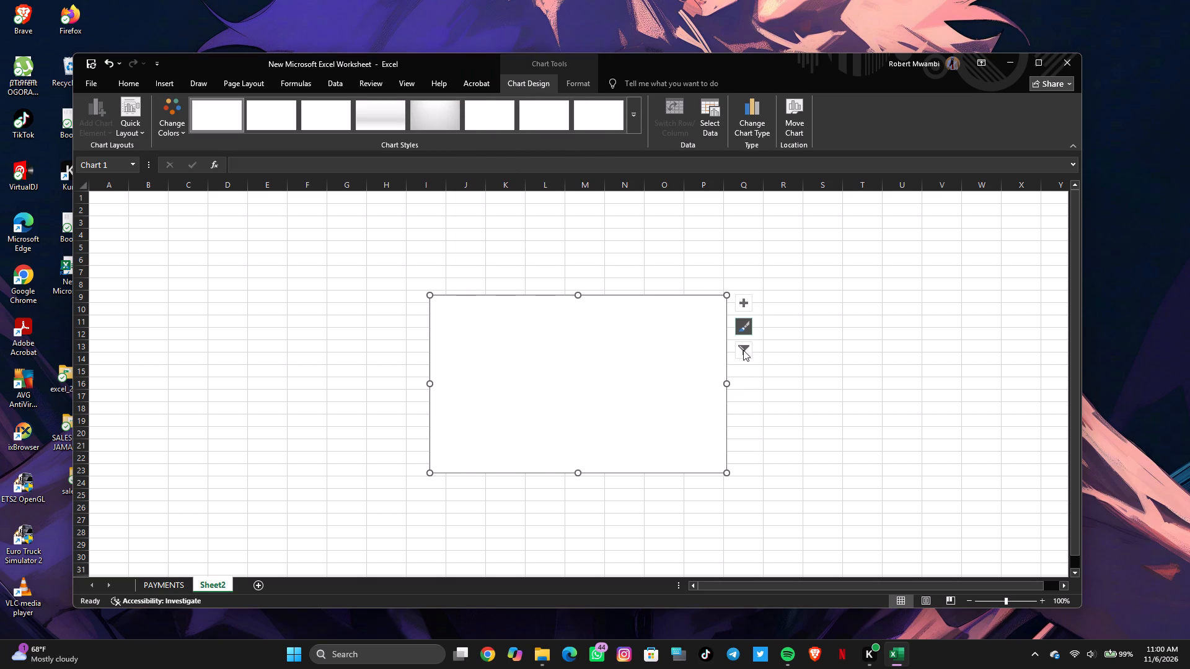
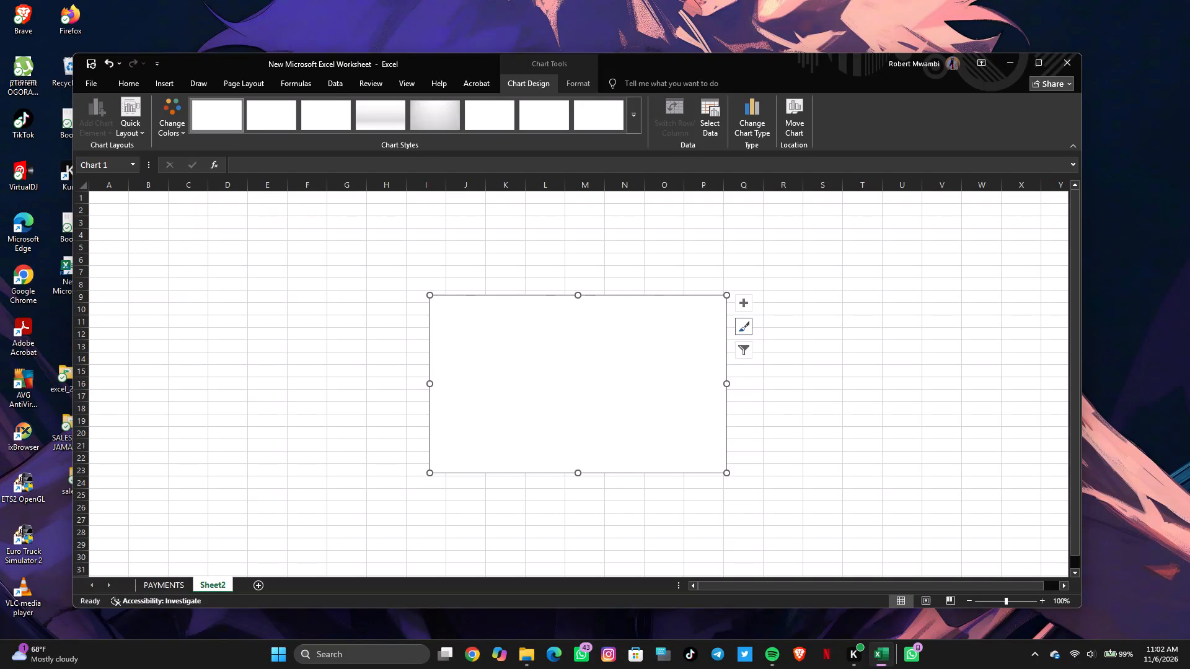
Bring up the available sheet commands for Sheet2.
{"action": "right_click", "coordinate": [223, 584]}
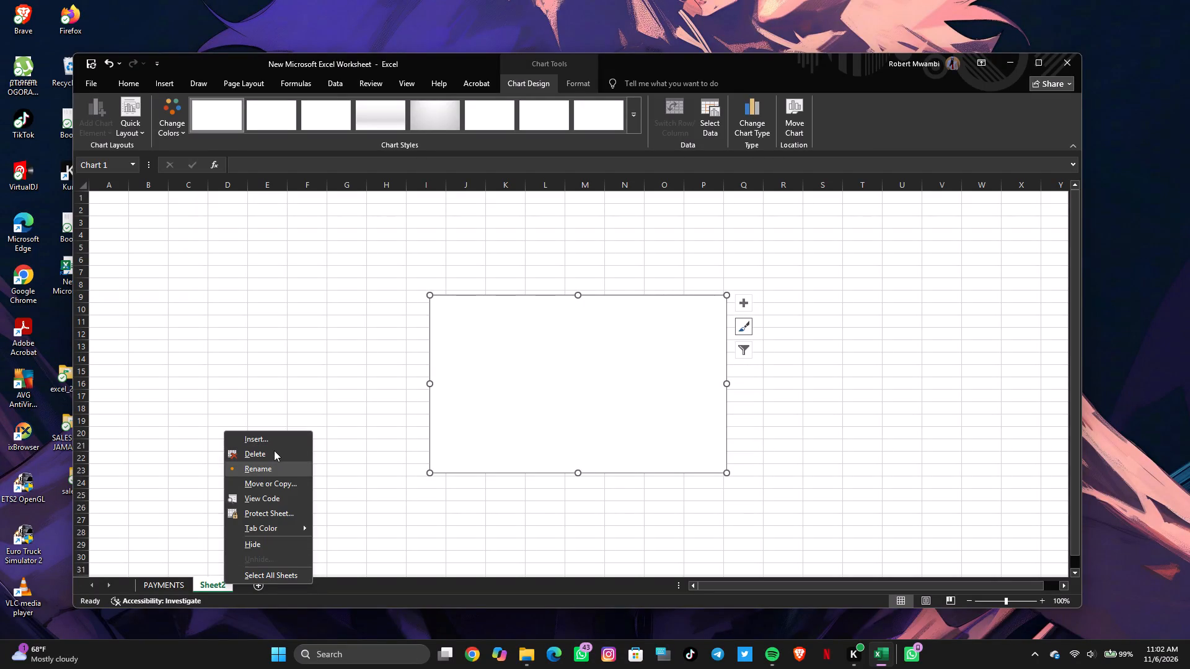
Delete Sheet2 together with its blank chart from the workbook.
{"action": "left_click", "coordinate": [271, 450]}
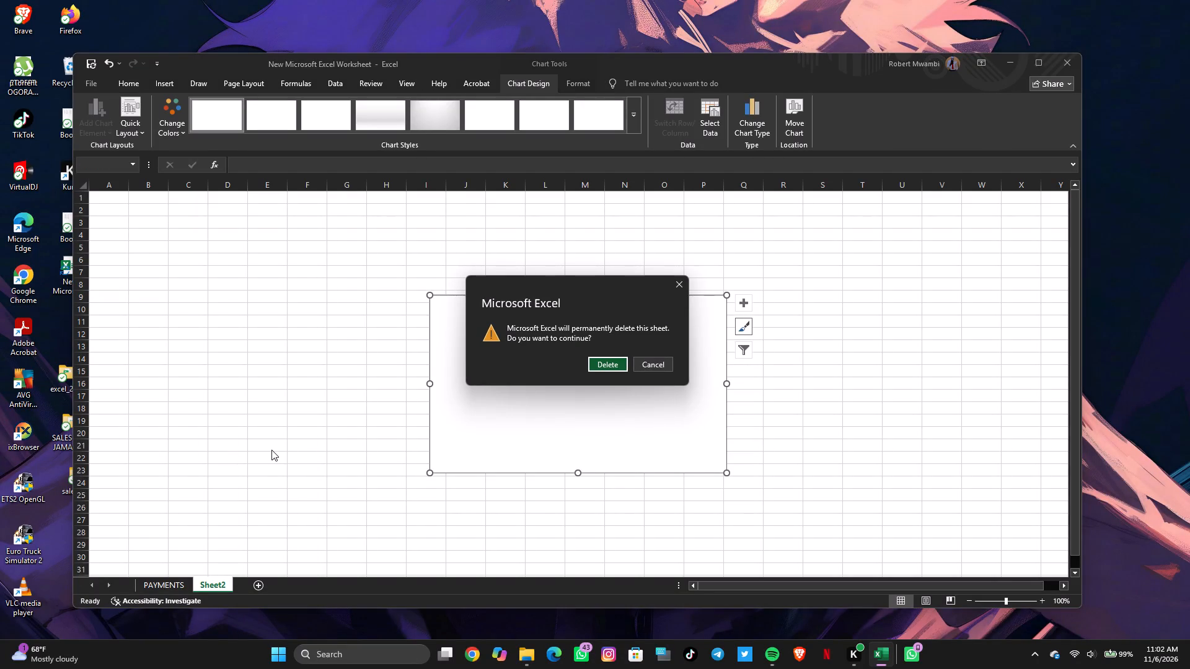
{"action": "left_click", "coordinate": [607, 365]}
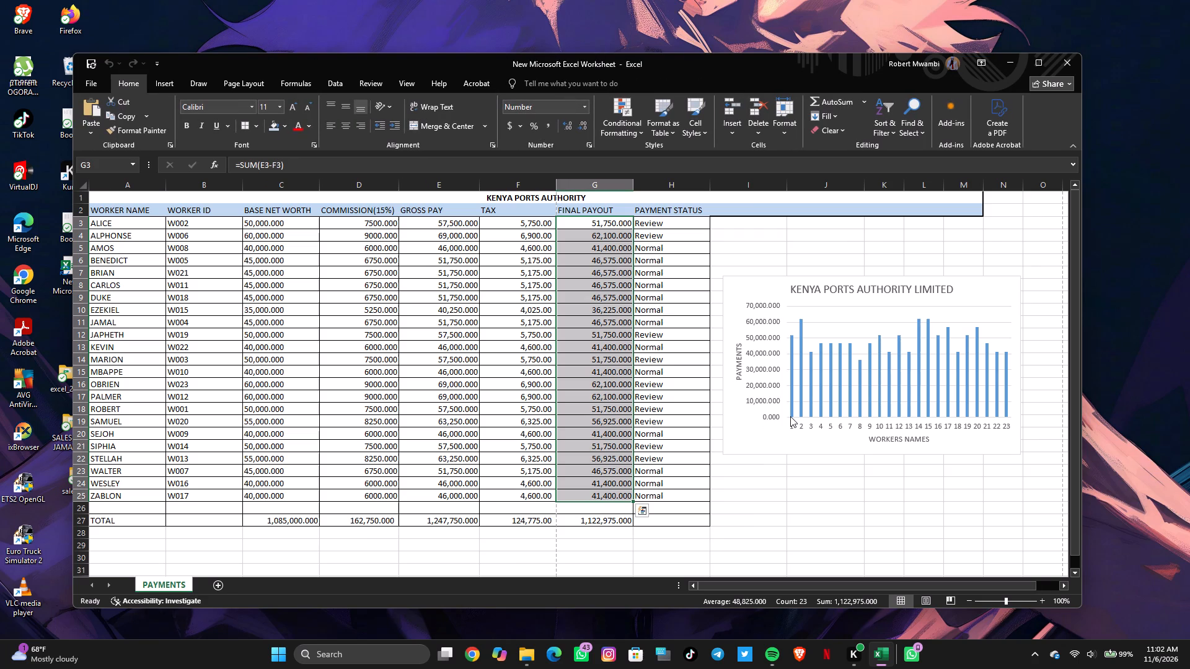